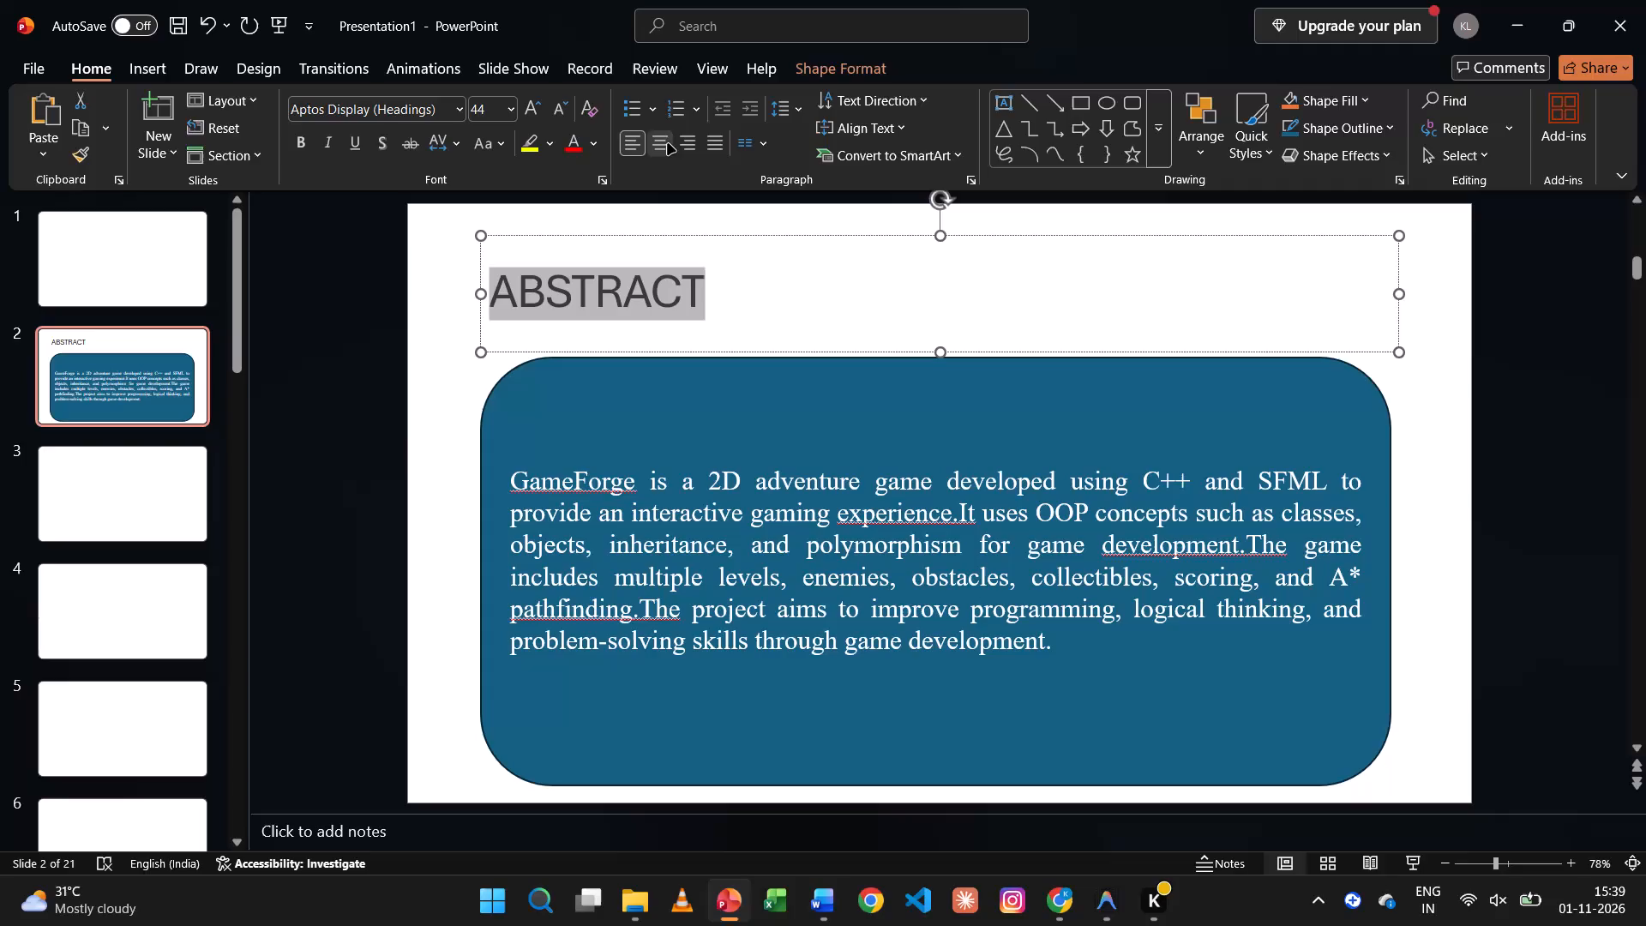
Center the ABSTRACT title text, narrow its text box and move it to the middle above the blue shape.
{"action": "left_click", "coordinate": [668, 144]}
{"action": "left_click_drag", "start_coordinate": [482, 292], "coordinate": [578, 297]}
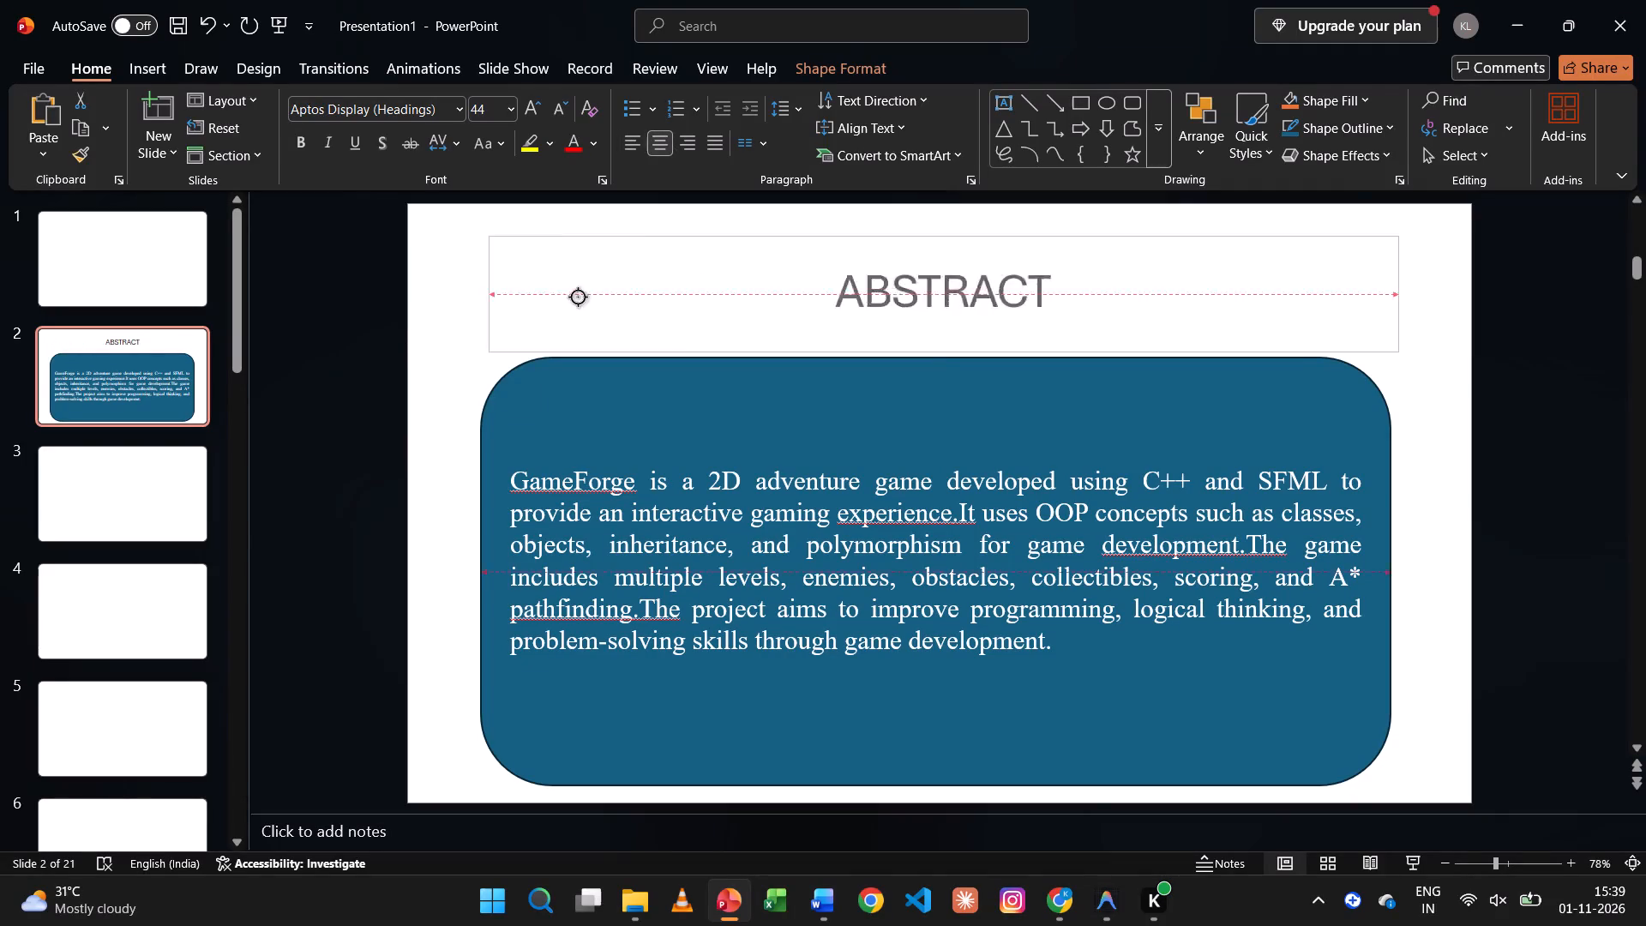
{"action": "left_click_drag", "start_coordinate": [578, 297], "coordinate": [965, 282]}
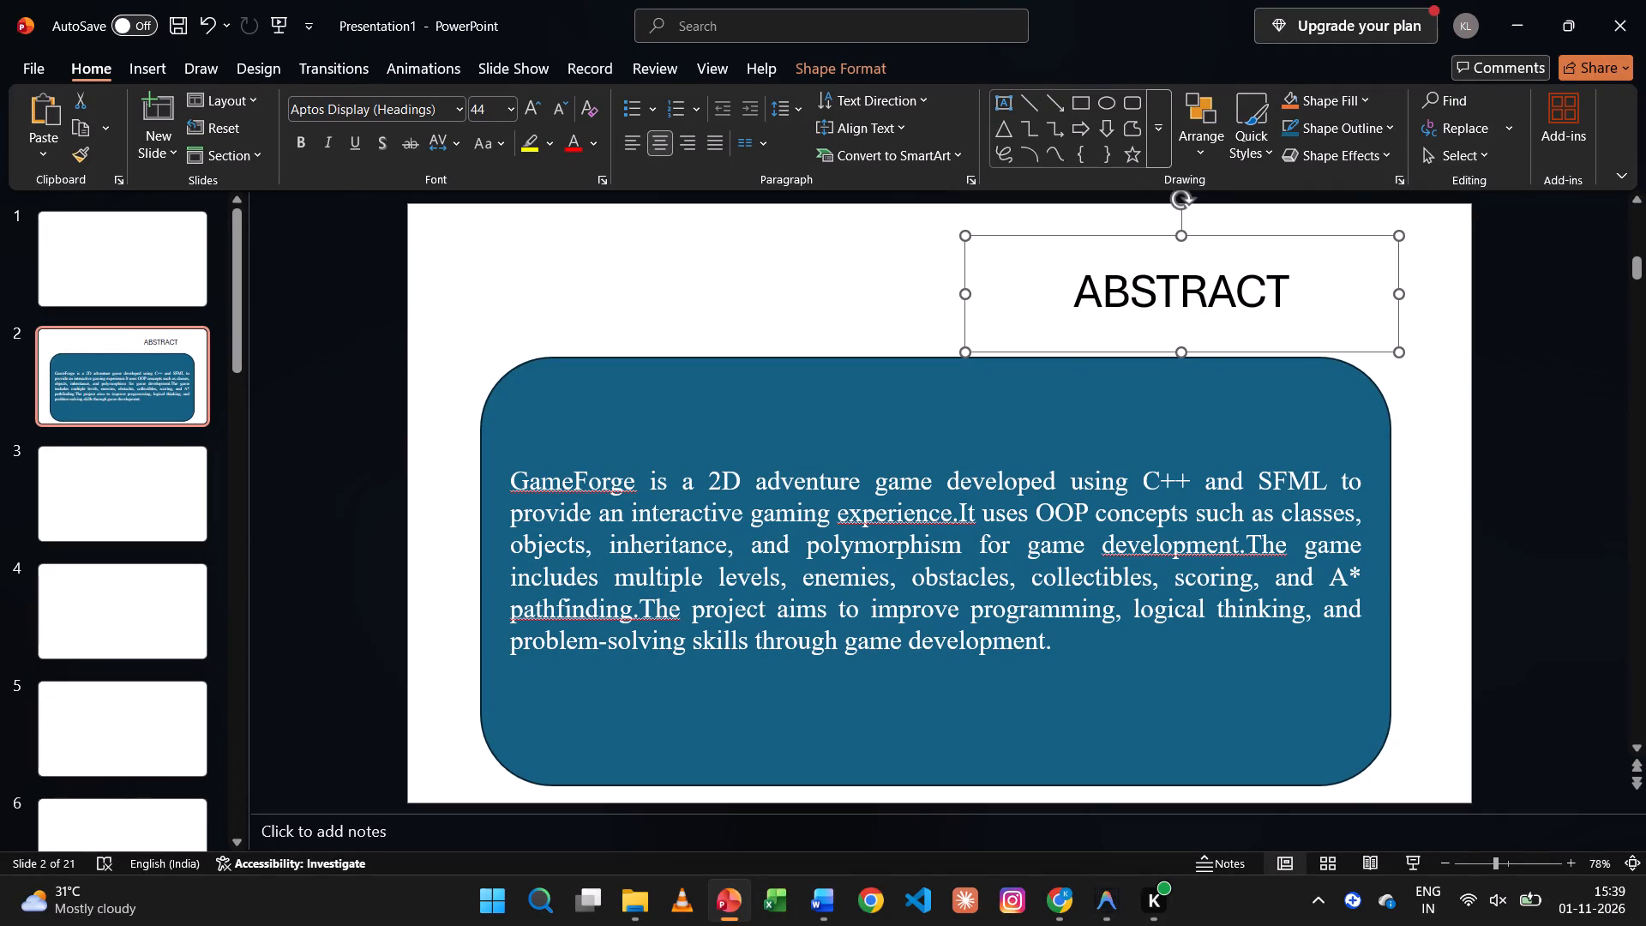
{"action": "left_click", "coordinate": [966, 301]}
{"action": "left_click_drag", "start_coordinate": [966, 301], "coordinate": [718, 319]}
Format the ABSTRACT title in bold, non-italic Times New Roman.
{"action": "left_click", "coordinate": [1036, 312]}
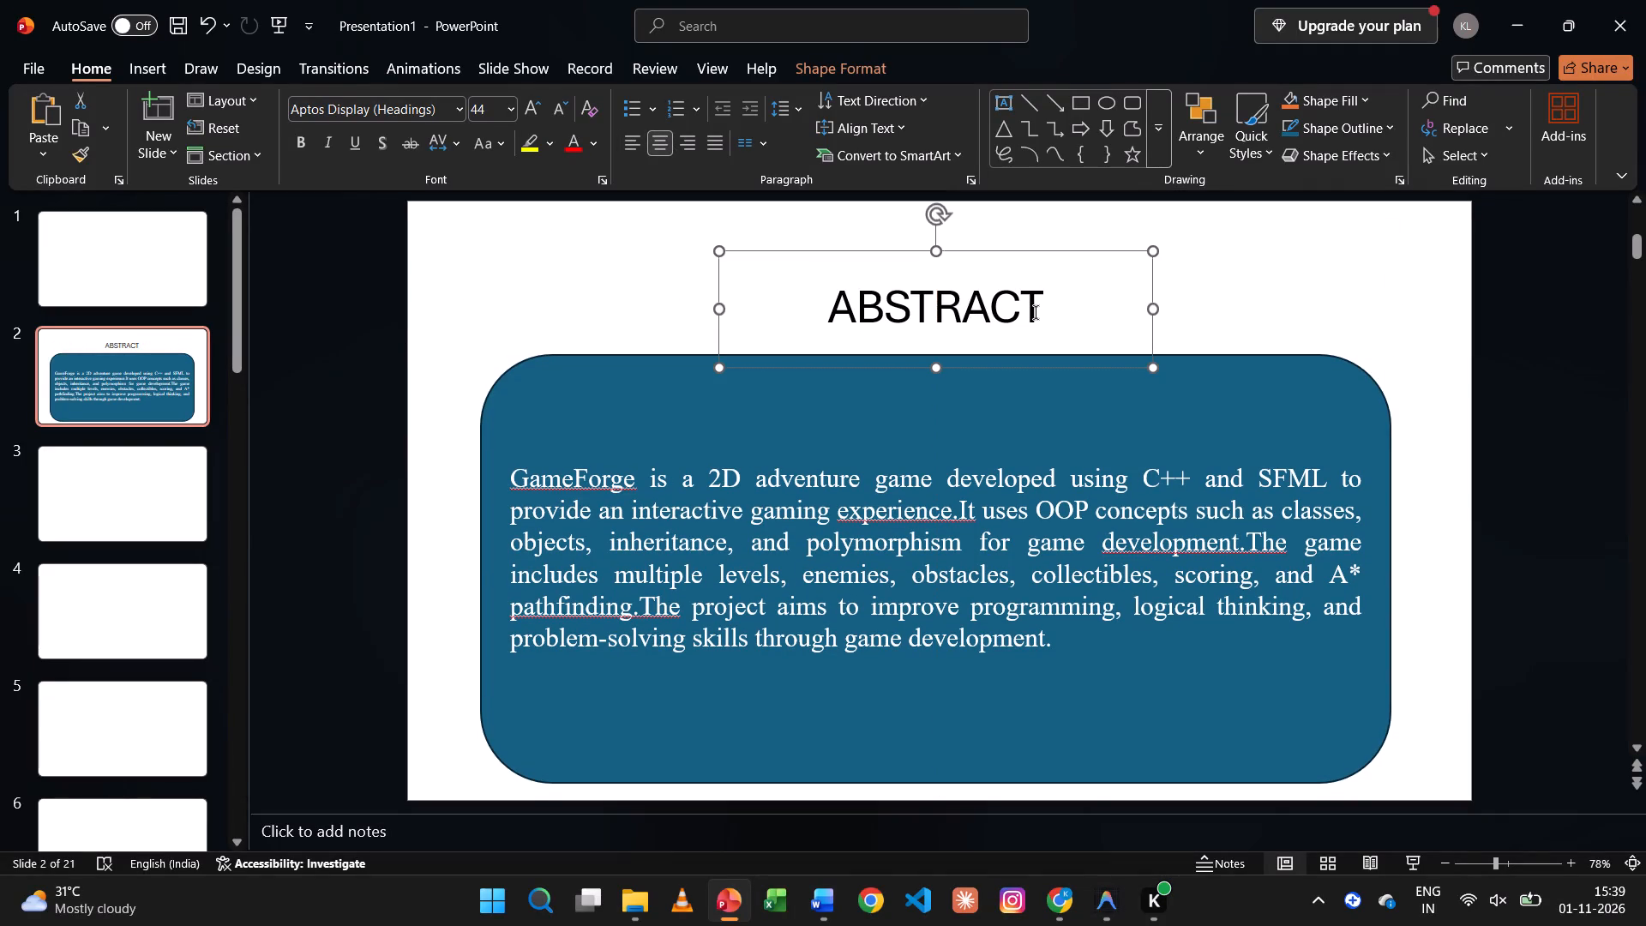
{"action": "key", "text": "ctrl+shift+Left"}
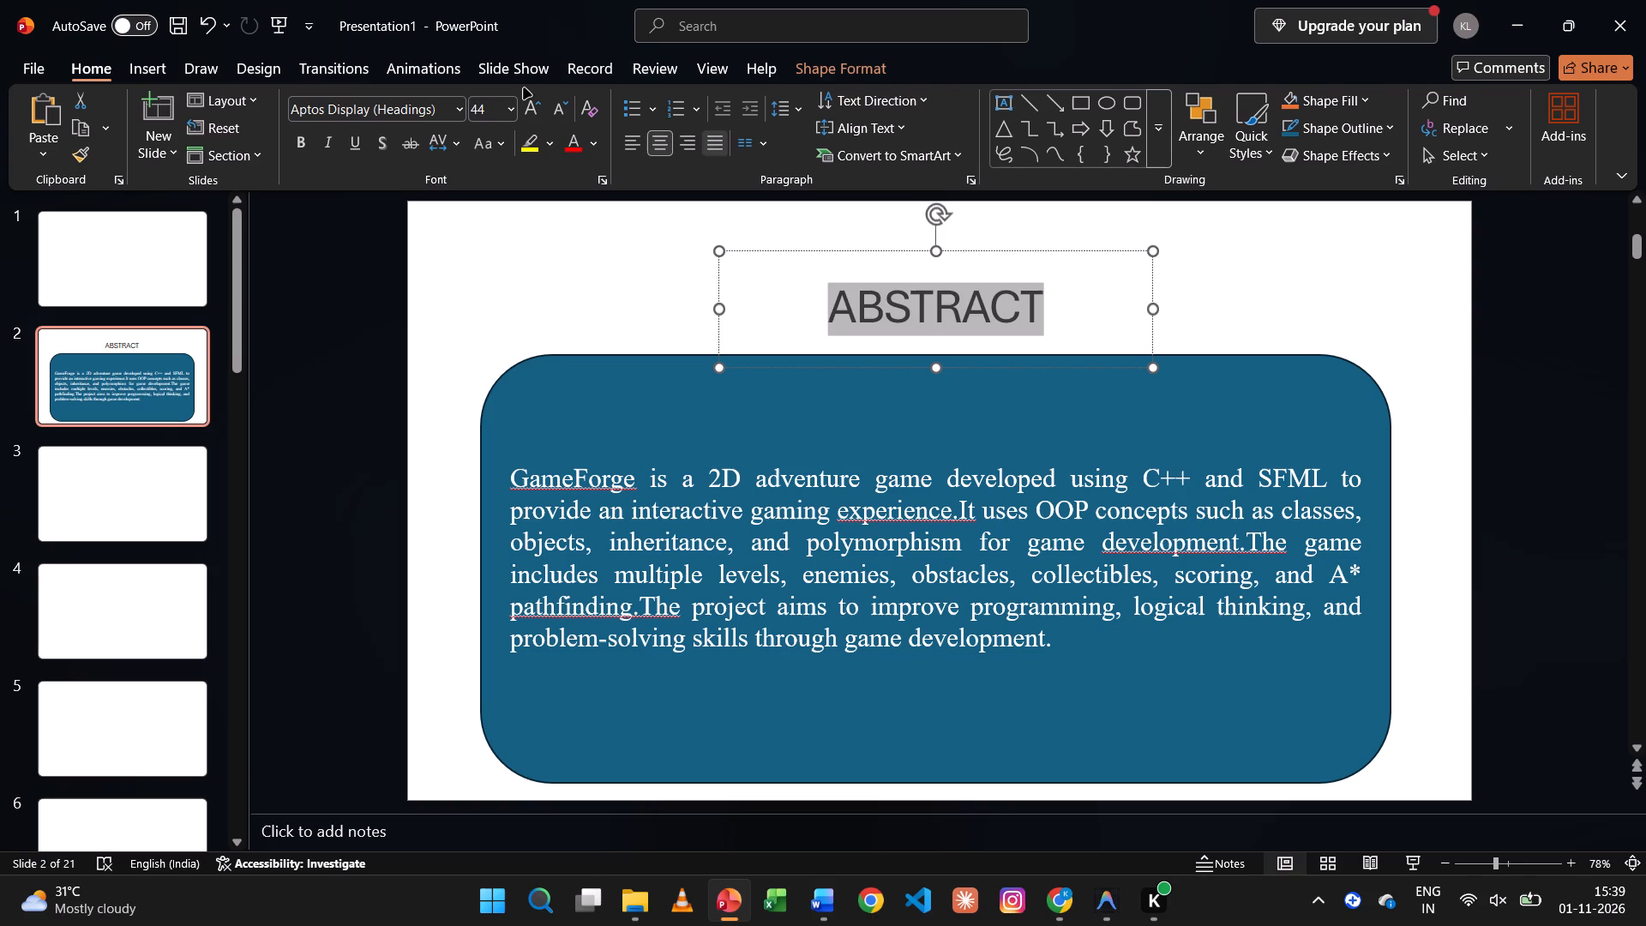
{"action": "left_click", "coordinate": [309, 146]}
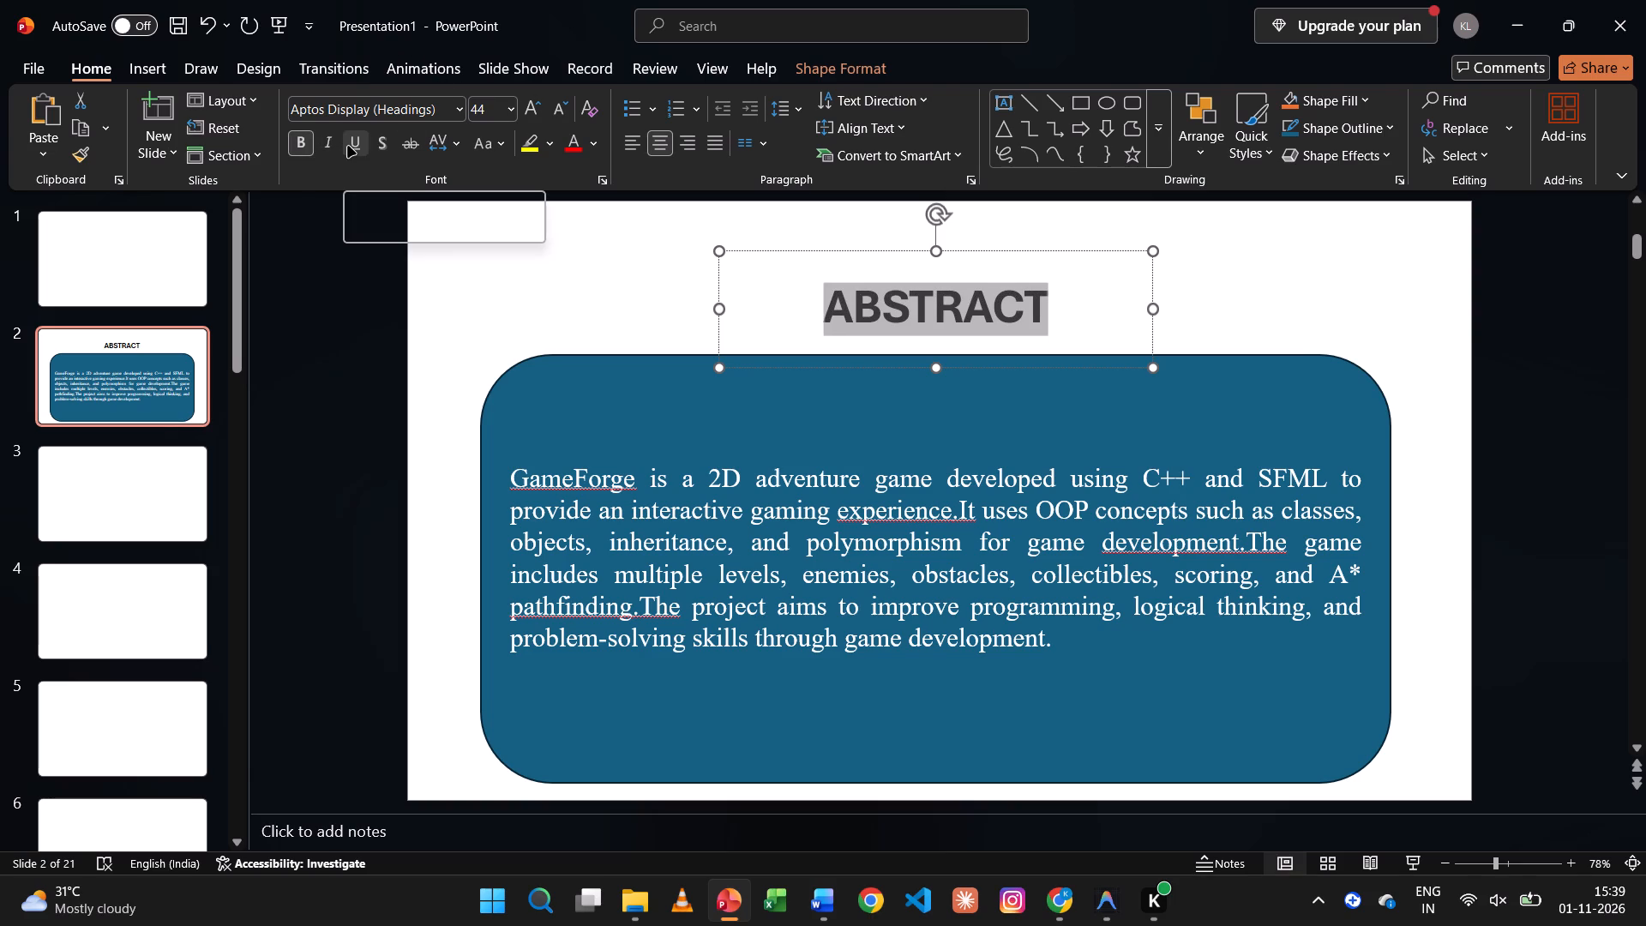
{"action": "left_click", "coordinate": [339, 147]}
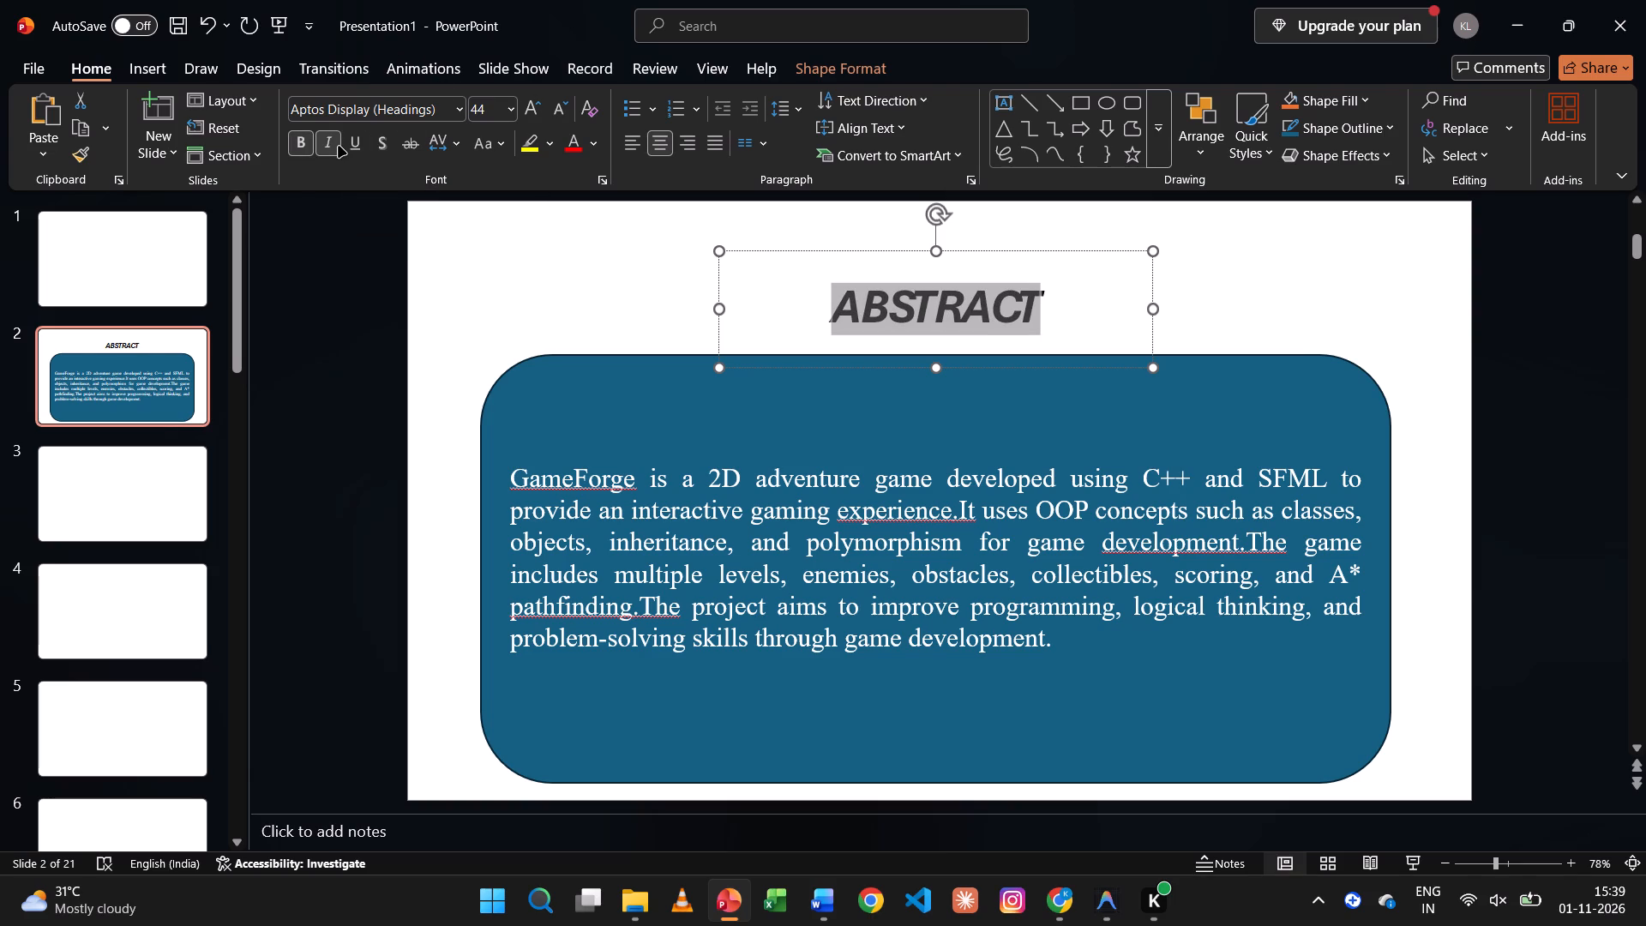
{"action": "left_click", "coordinate": [332, 149]}
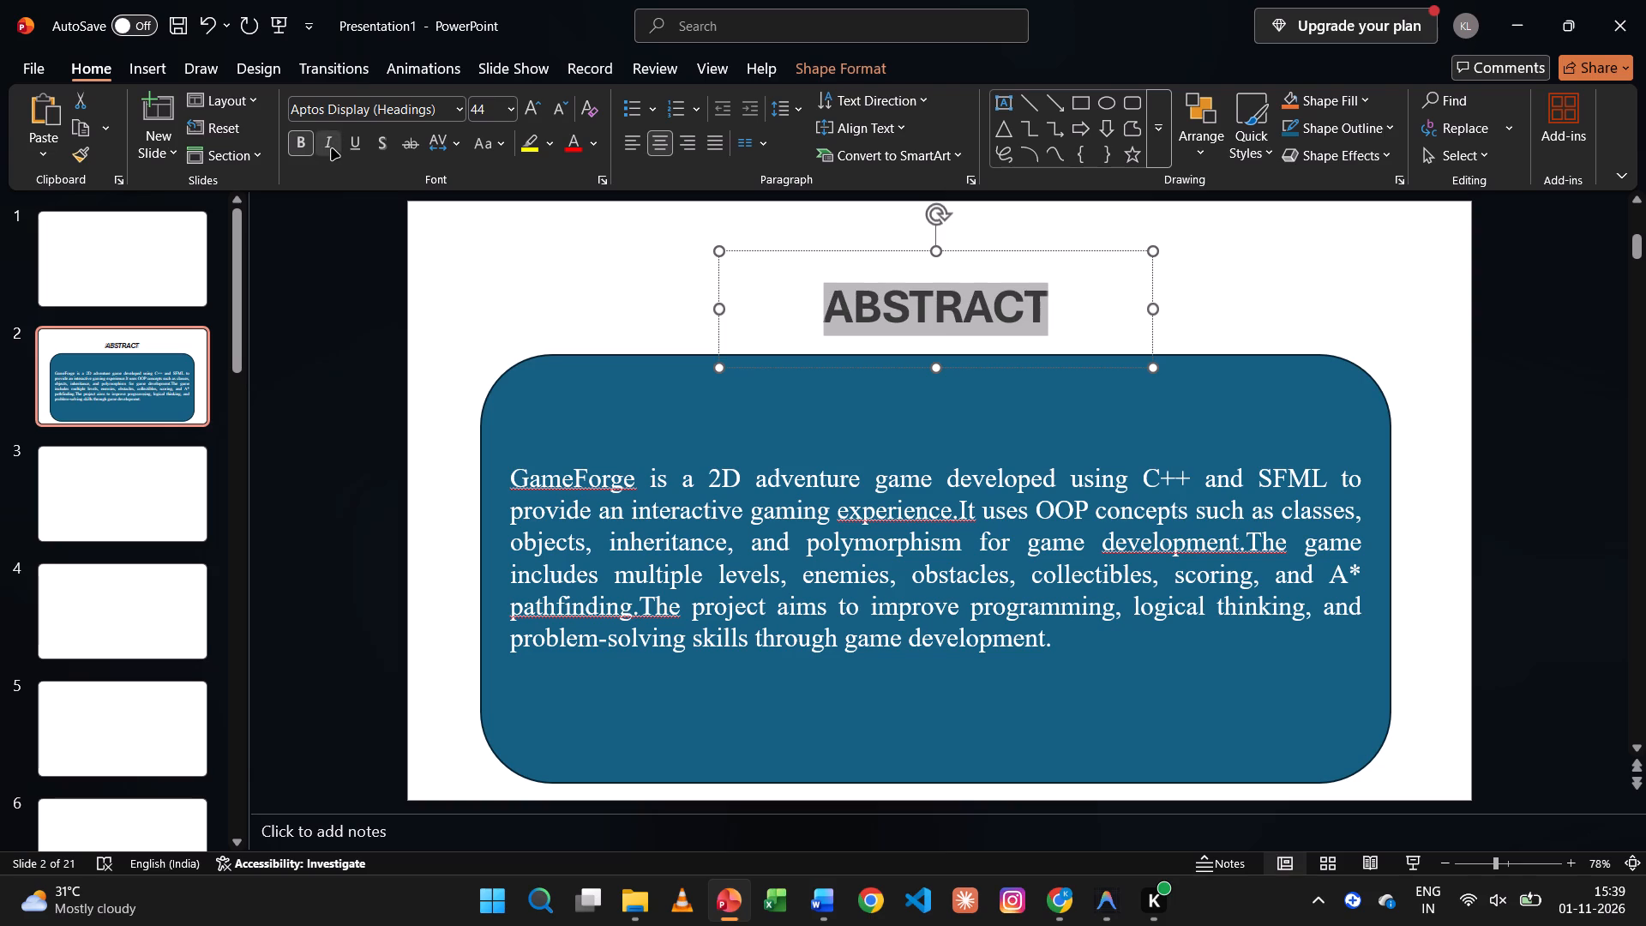
{"action": "left_click", "coordinate": [332, 149]}
{"action": "left_click", "coordinate": [443, 105]}
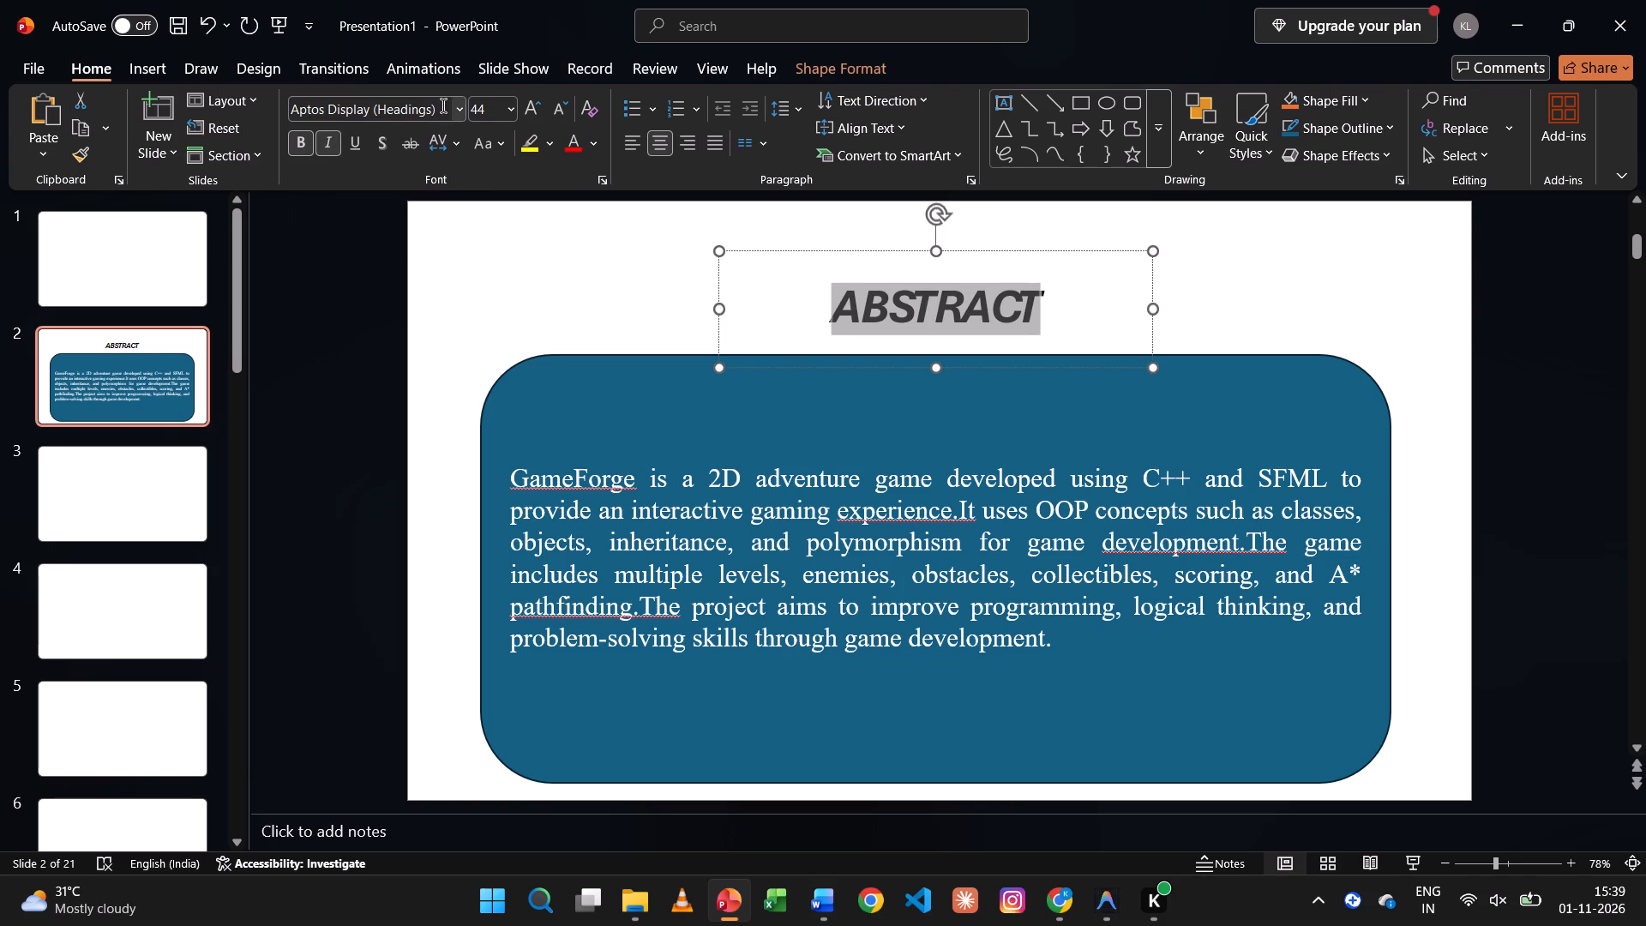
{"action": "key", "text": "BackSpace"}
{"action": "type", "text": "TIME"}
{"action": "key", "text": "Return"}
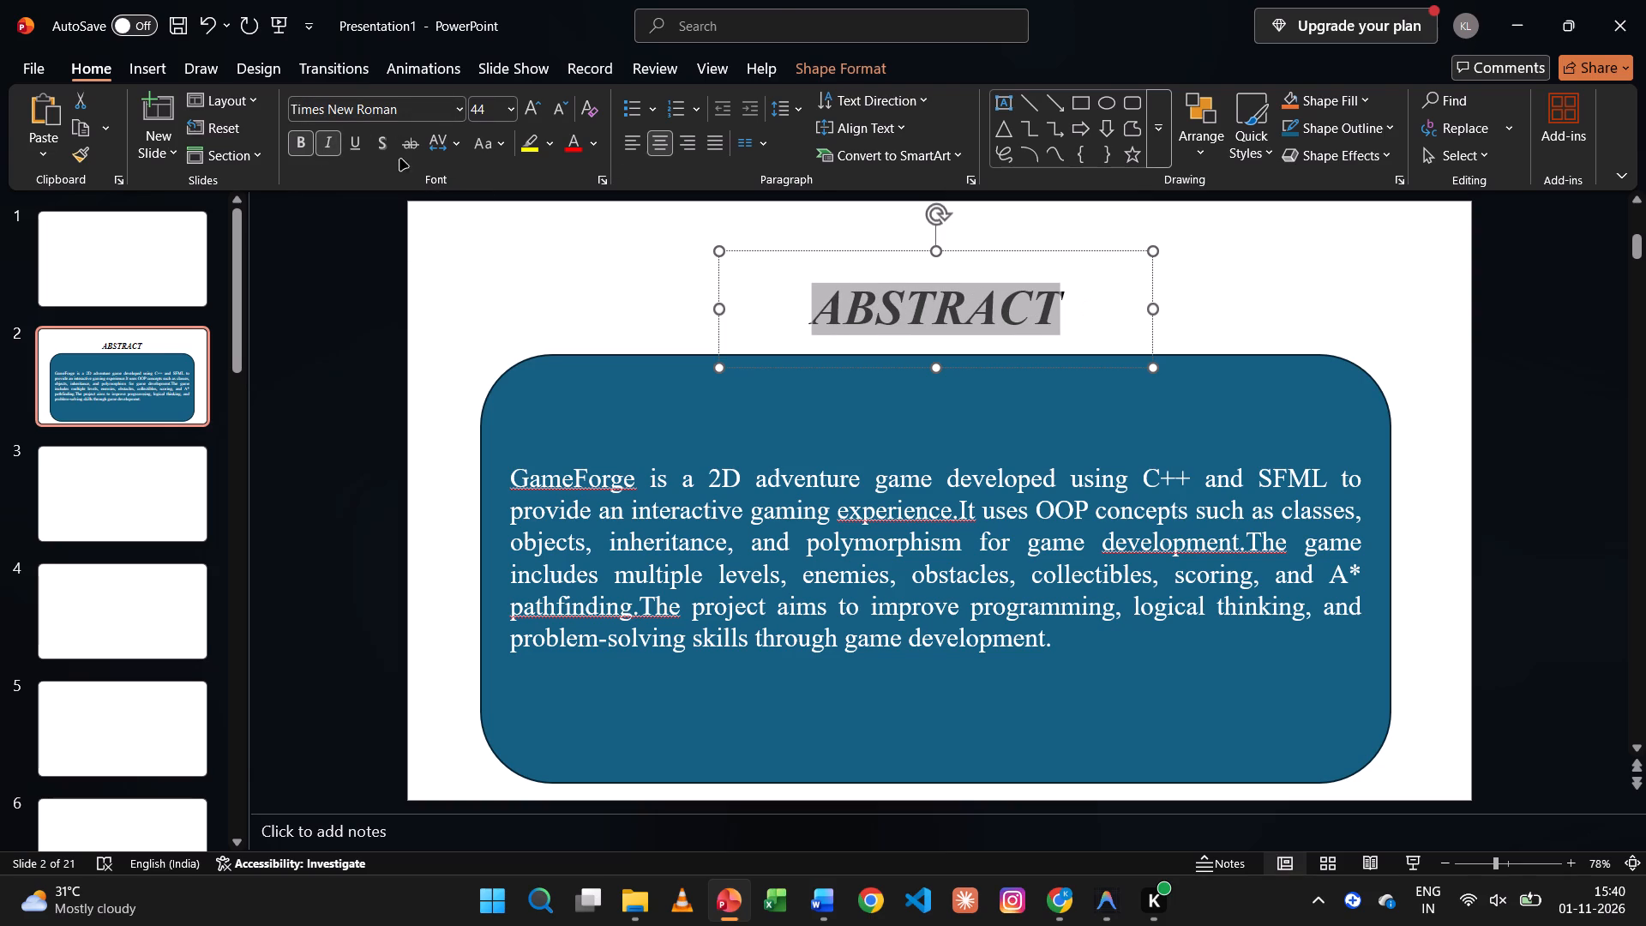
{"action": "left_click", "coordinate": [327, 142]}
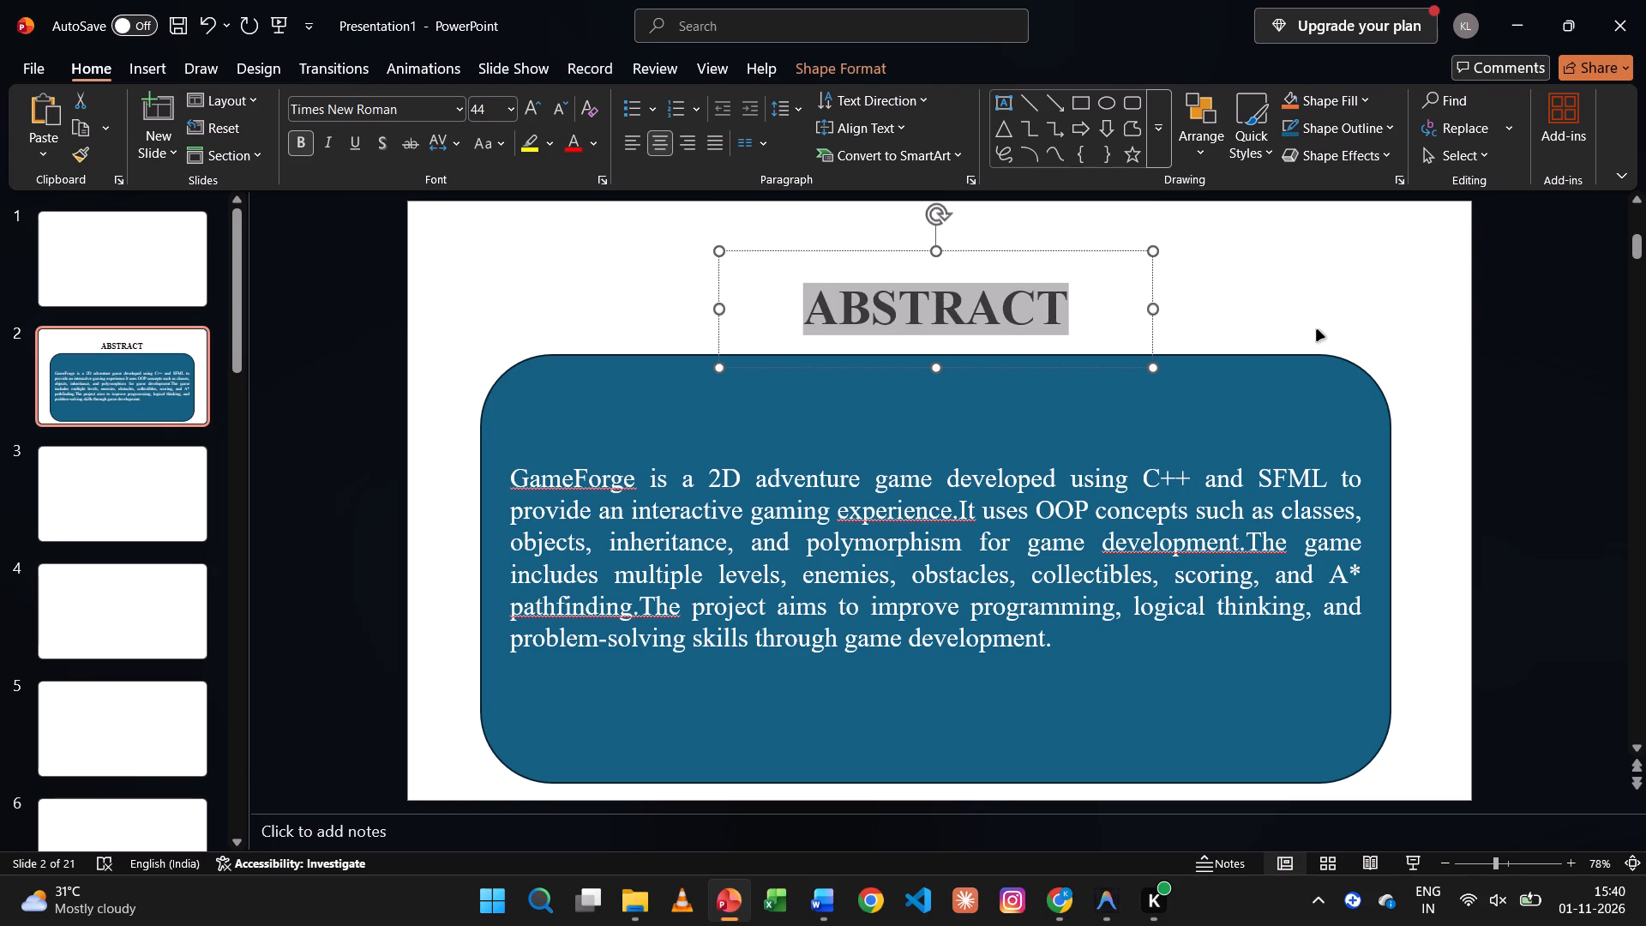
Reduce the height of the blue rounded abstract box and place it centered just below the title.
{"action": "left_click", "coordinate": [1317, 330]}
{"action": "left_click_drag", "start_coordinate": [1188, 370], "coordinate": [1188, 340]}
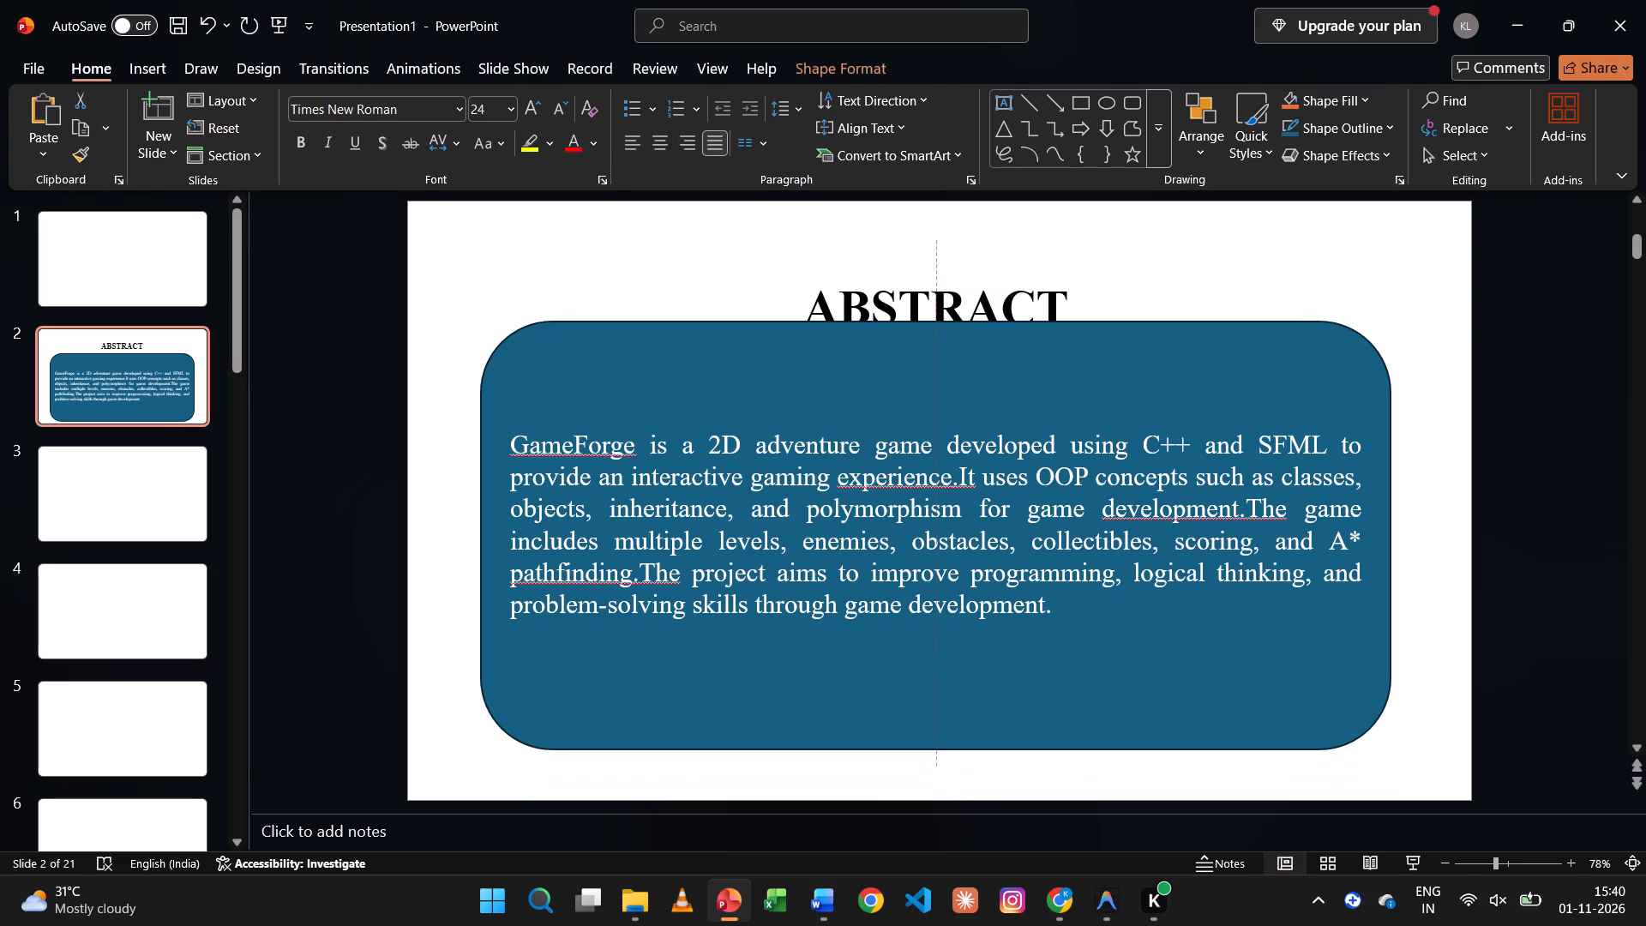
{"action": "left_click_drag", "start_coordinate": [1188, 340], "coordinate": [1193, 357]}
{"action": "left_click_drag", "start_coordinate": [938, 338], "coordinate": [932, 445]}
{"action": "left_click_drag", "start_coordinate": [910, 458], "coordinate": [906, 392]}
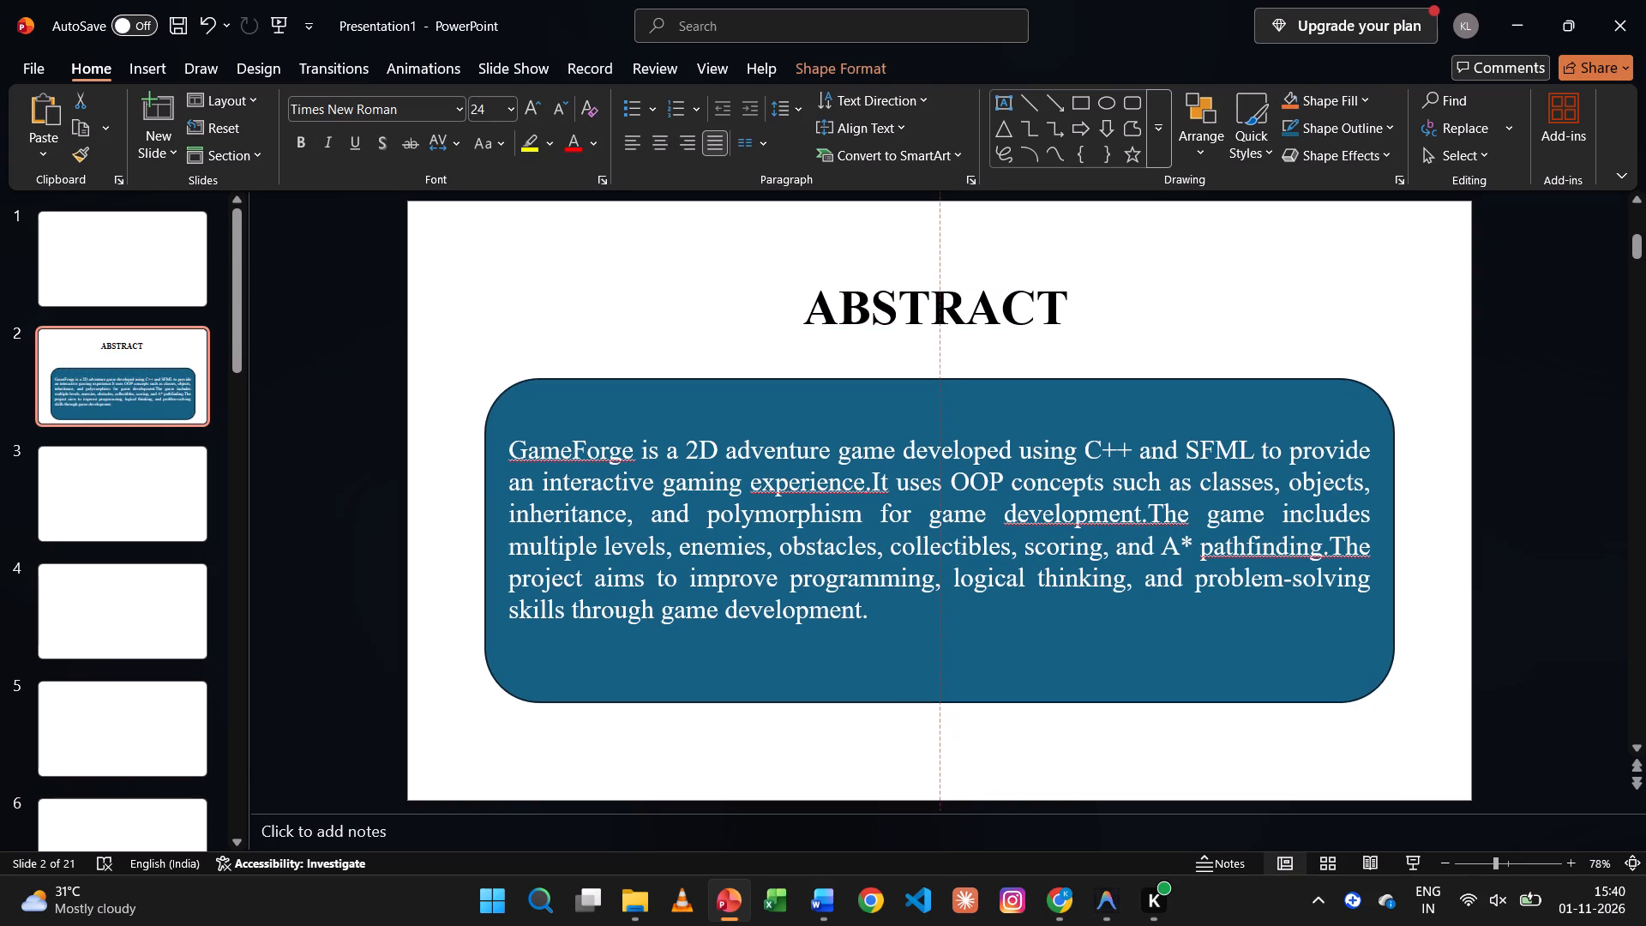
{"action": "left_click_drag", "start_coordinate": [906, 392], "coordinate": [908, 380]}
{"action": "left_click", "coordinate": [401, 442]}
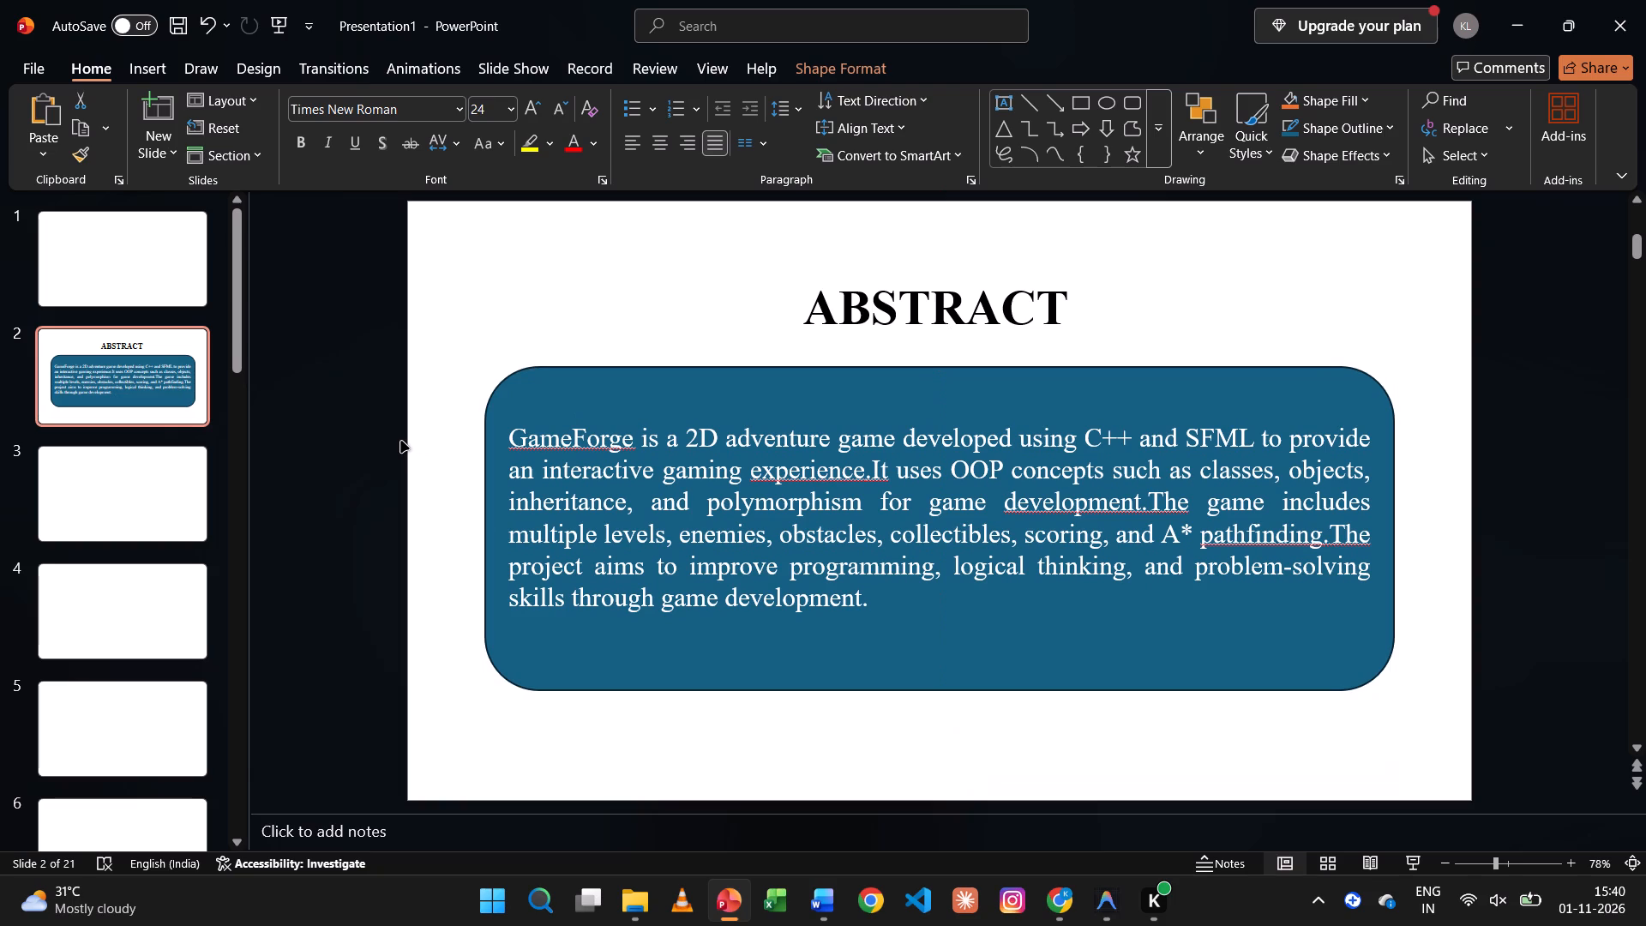
Insert spaces before and after the period between "experience" and "It" in the abstract paragraph.
{"action": "left_click", "coordinate": [870, 473]}
{"action": "key", "text": "space"}
{"action": "left_click", "coordinate": [863, 476]}
{"action": "key", "text": "space"}
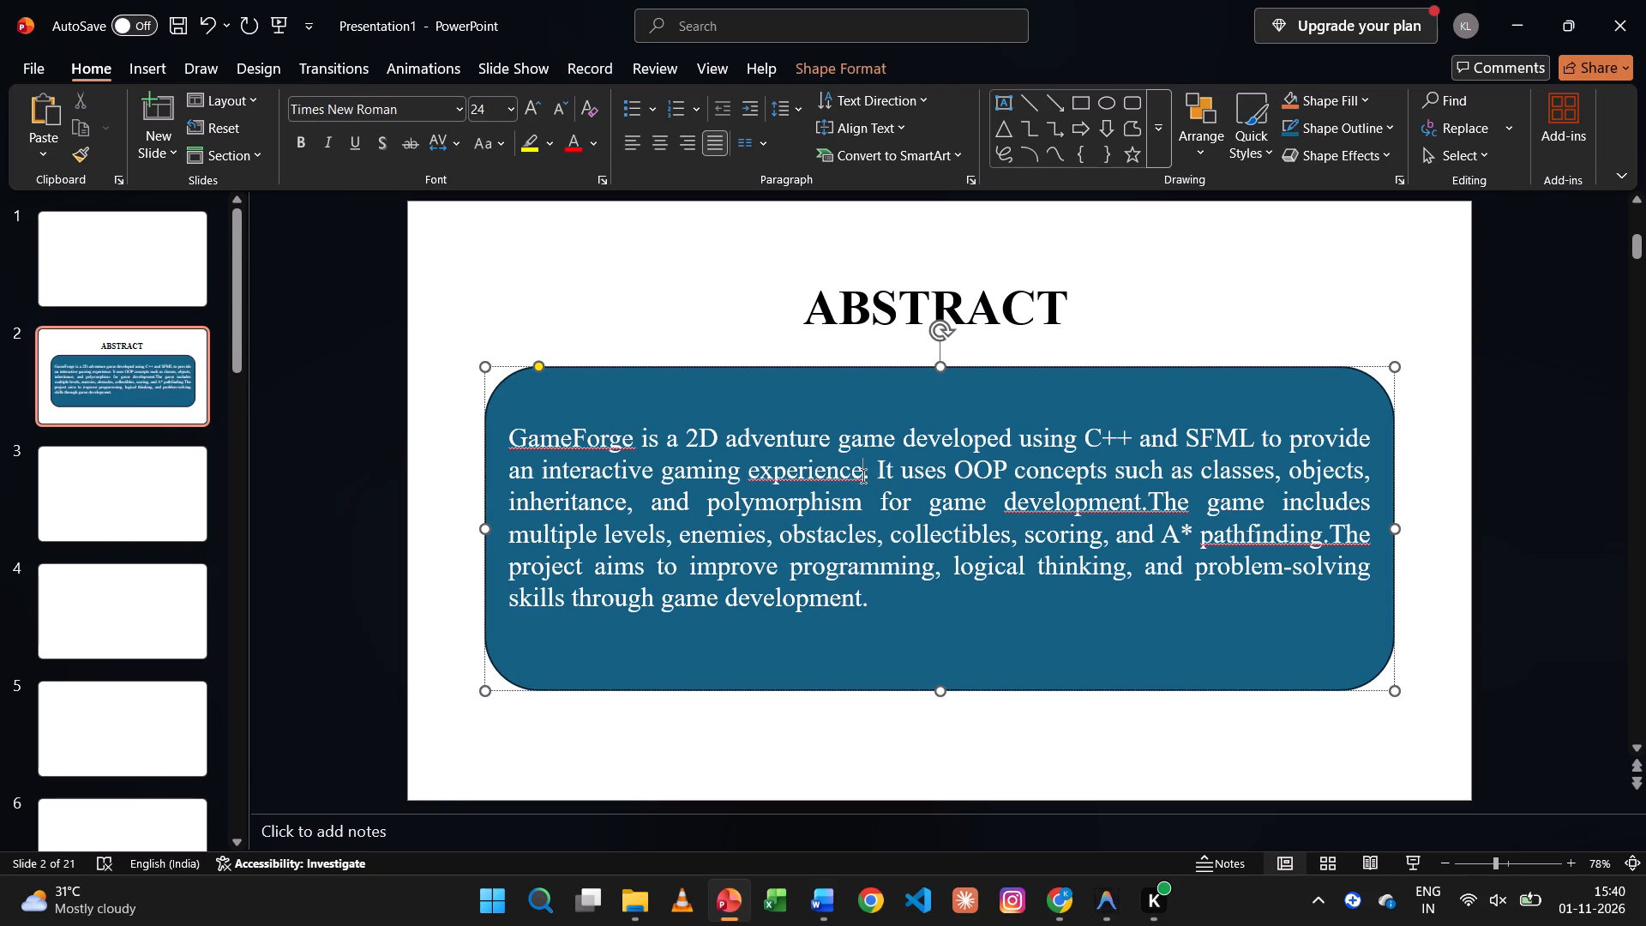
{"action": "key", "text": "space"}
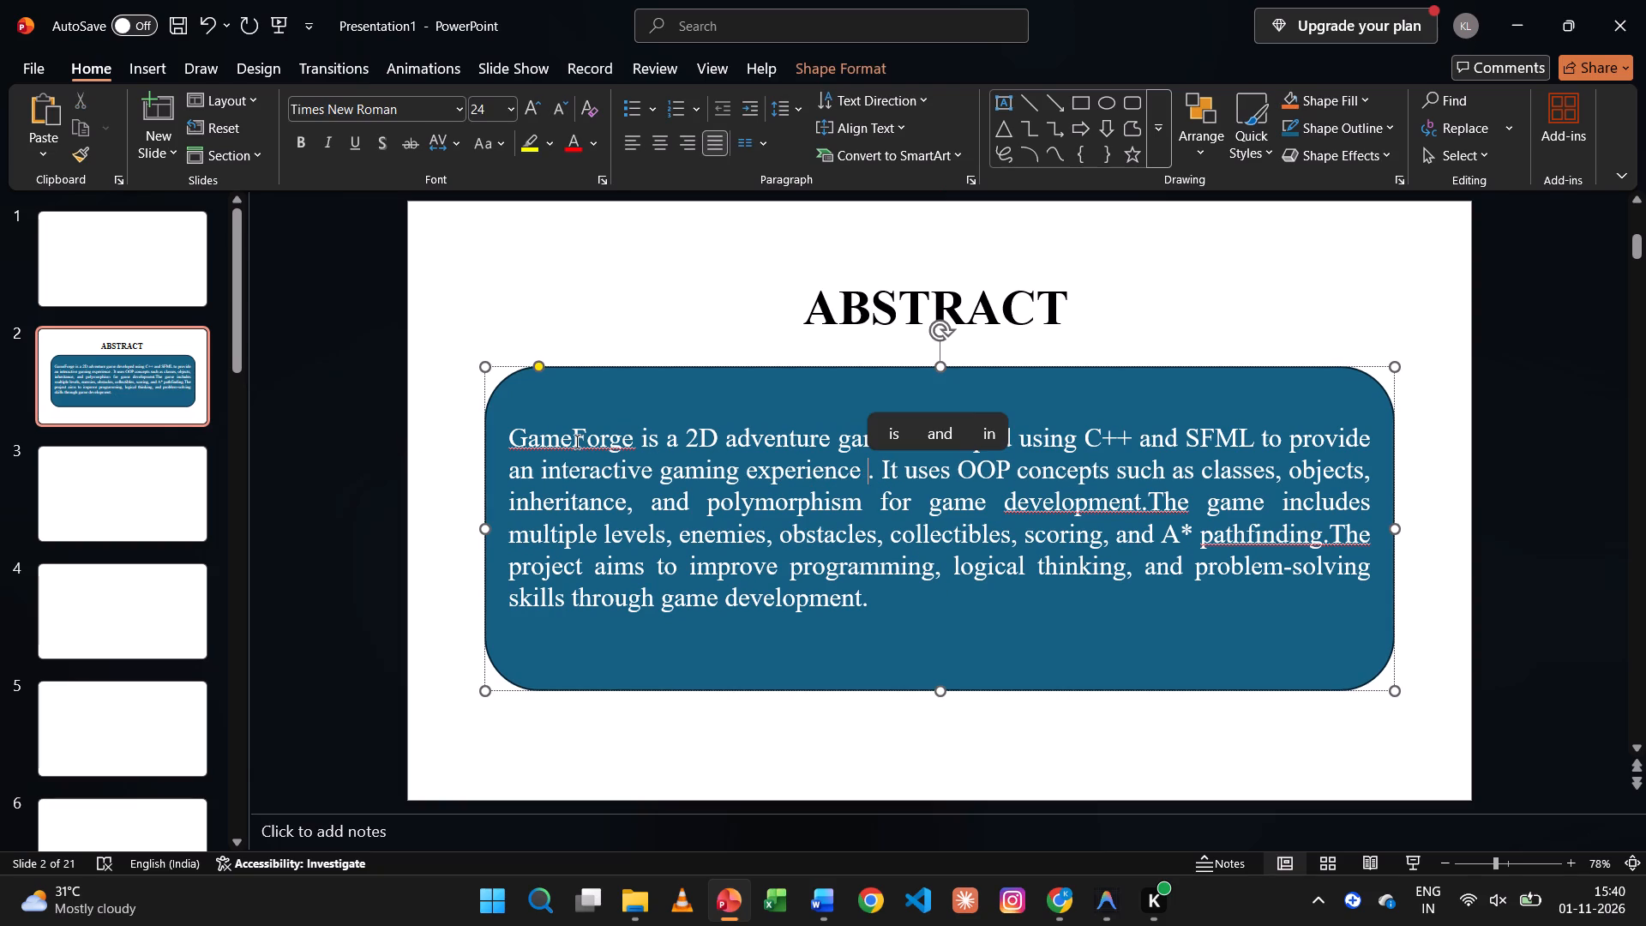
Ignore all spelling flags for the word "GameForge" in the abstract.
{"action": "left_click", "coordinate": [576, 441]}
{"action": "right_click", "coordinate": [576, 441]}
{"action": "left_click", "coordinate": [615, 481]}
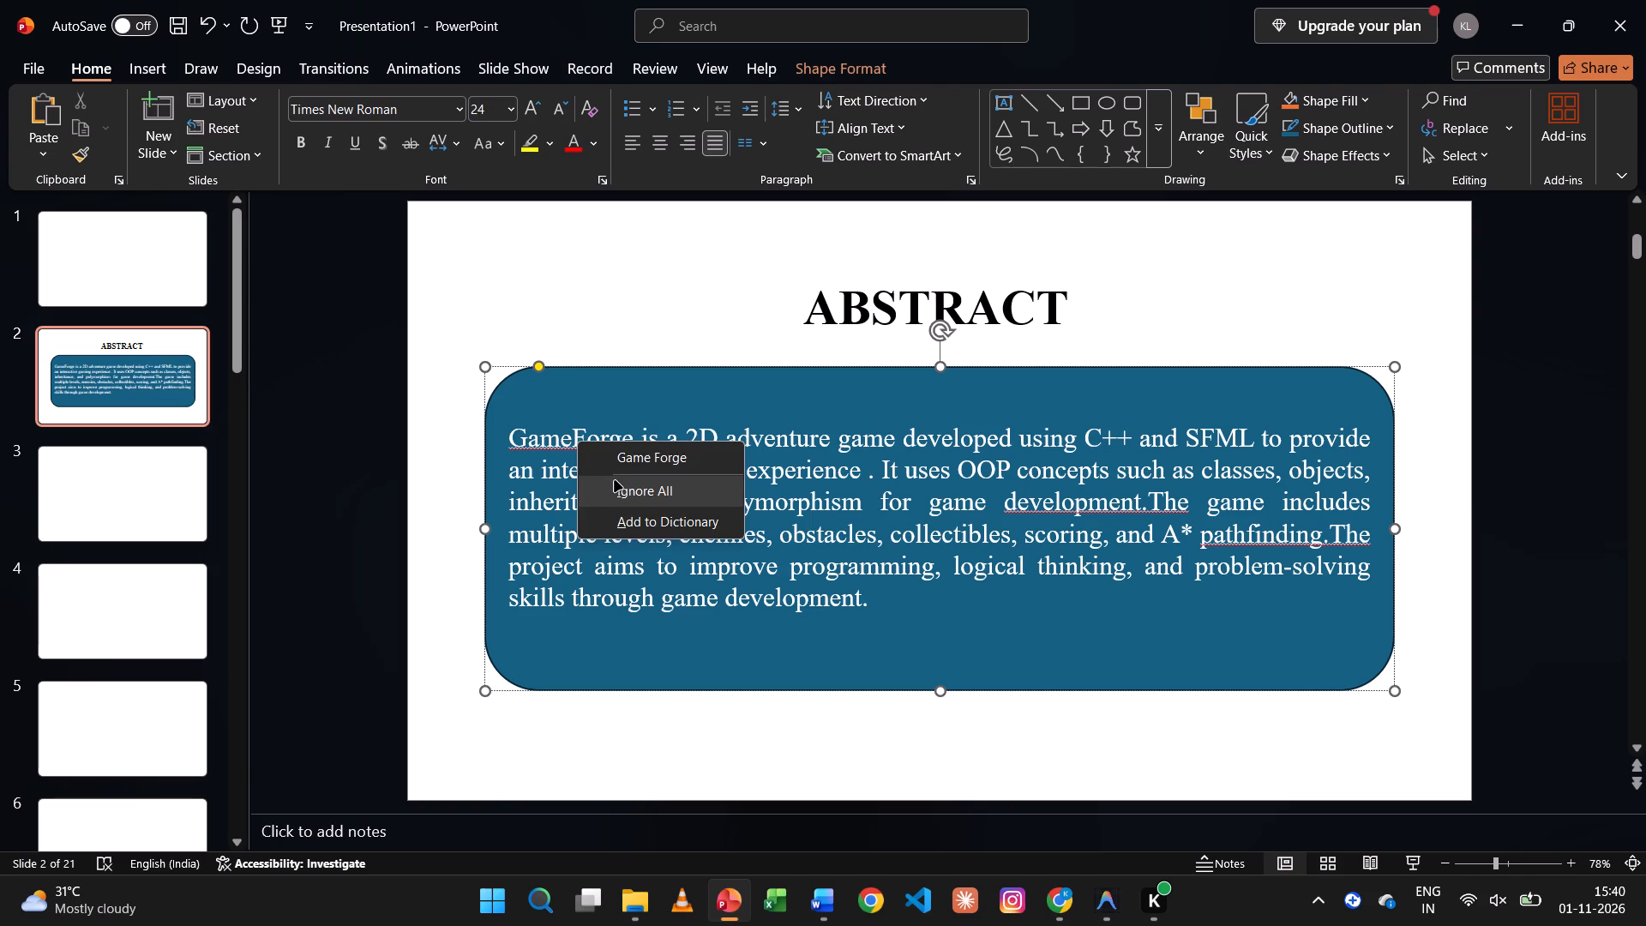
Insert spaces before and after the periods following "development" and "pathfinding", each preceding "The", in the abstract paragraph.
{"action": "left_click", "coordinate": [1082, 500]}
{"action": "right_click", "coordinate": [1082, 500]}
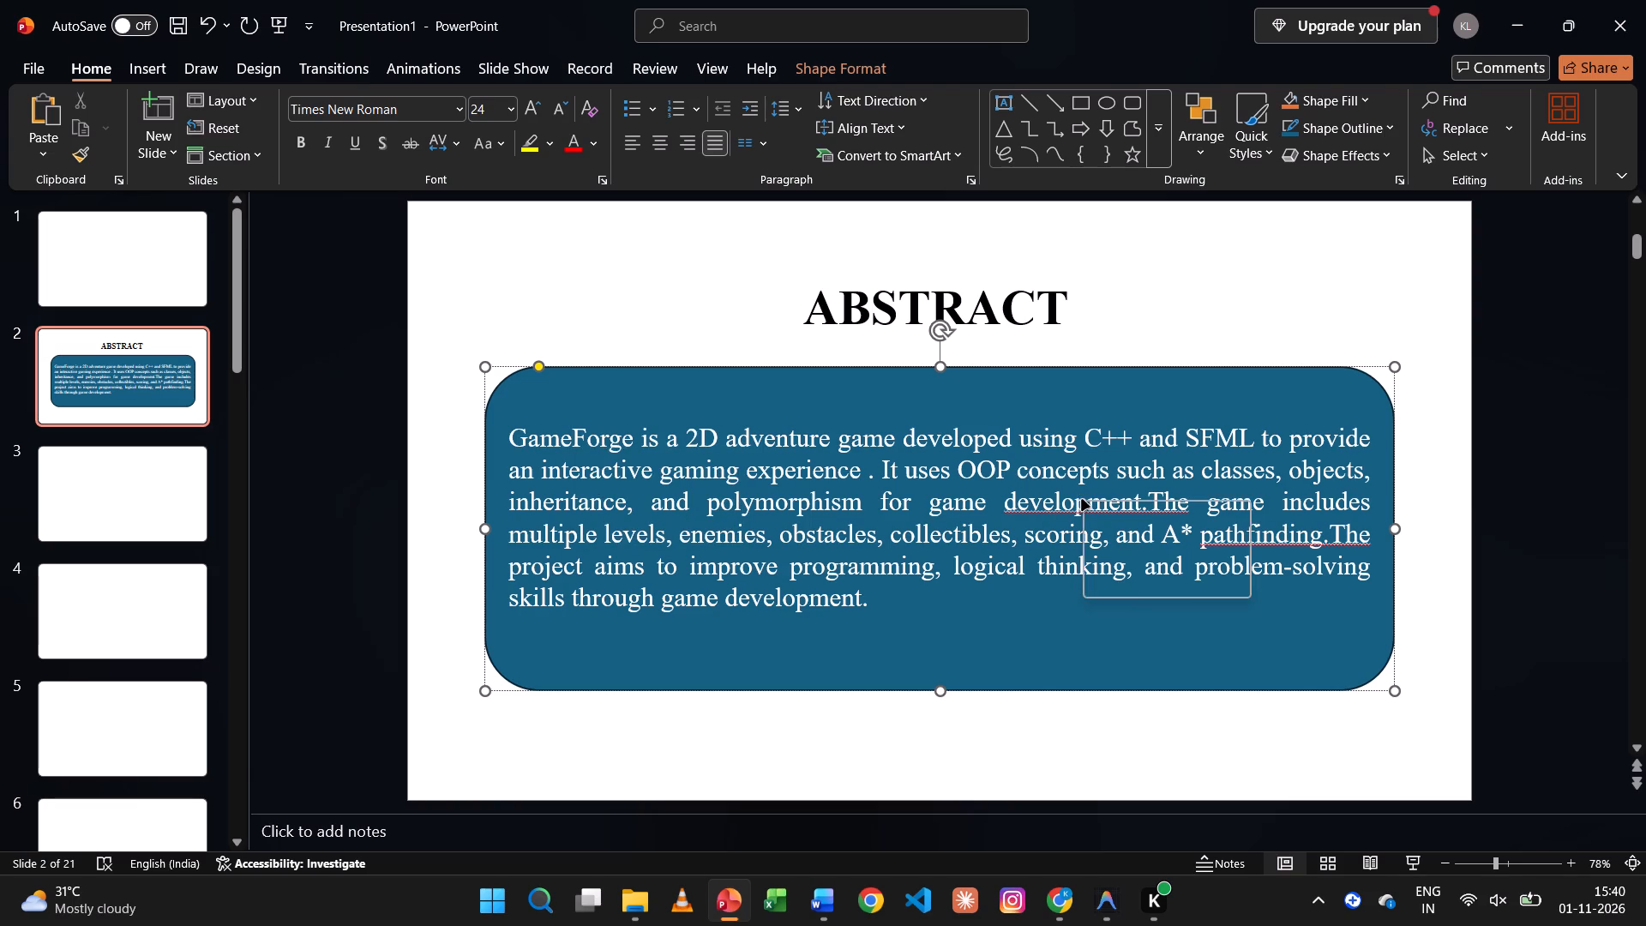
{"action": "left_click", "coordinate": [1045, 513]}
{"action": "left_click", "coordinate": [1143, 507]}
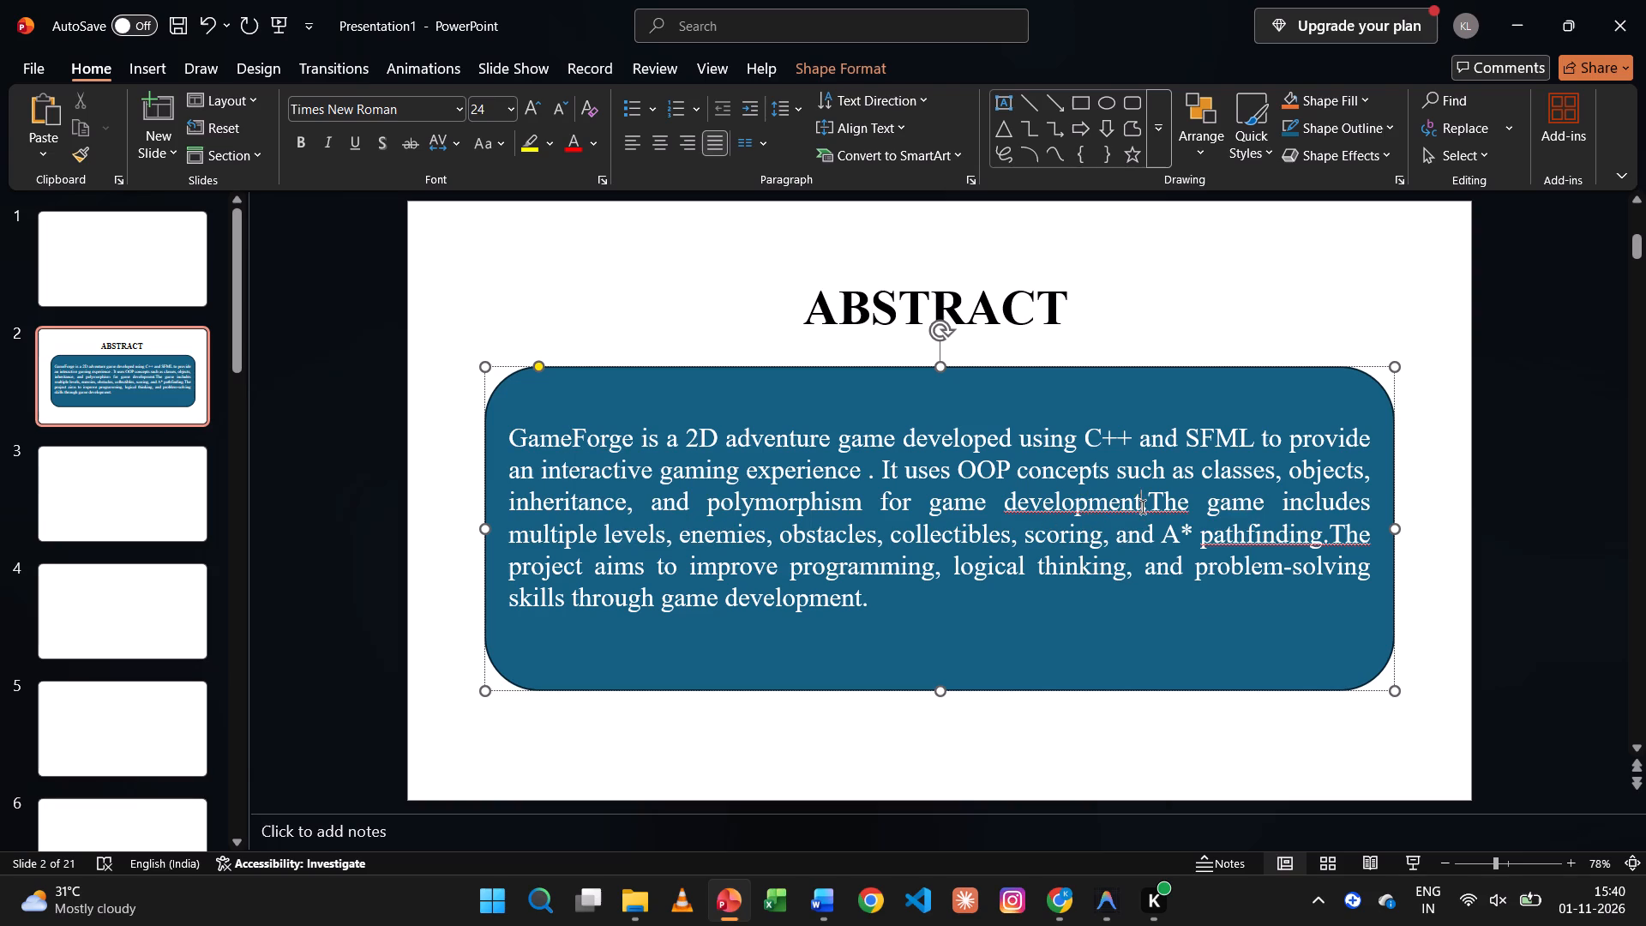
{"action": "key", "text": "space"}
{"action": "left_click", "coordinate": [1153, 511]}
{"action": "key", "text": "space"}
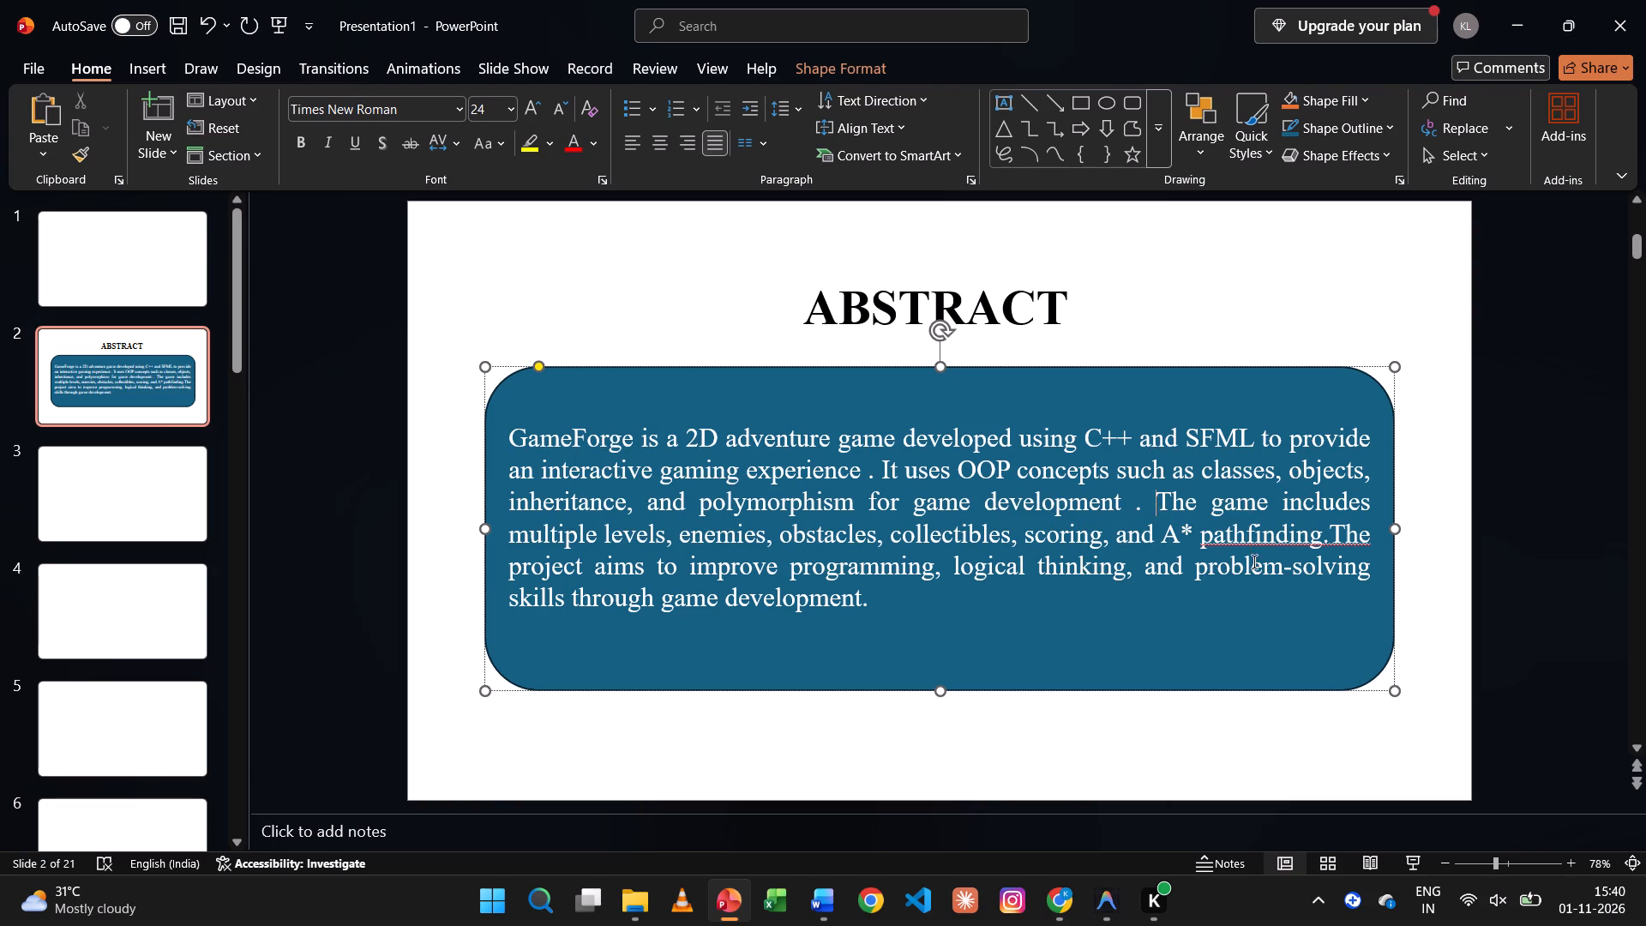
{"action": "left_click", "coordinate": [1322, 542]}
{"action": "key", "text": "space"}
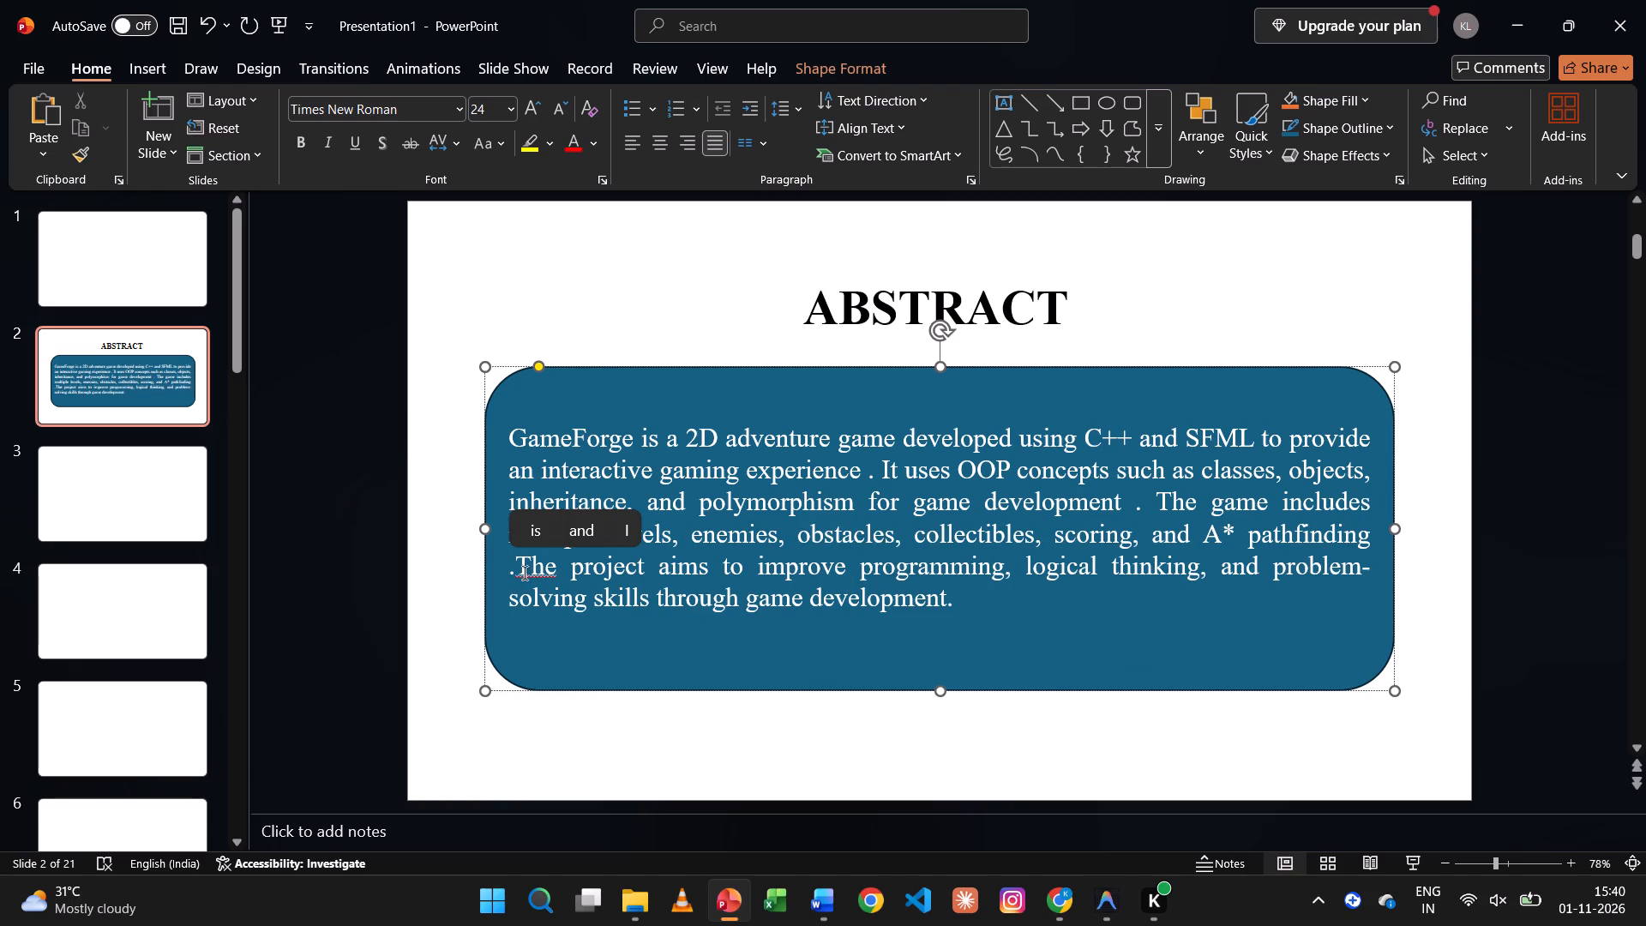
{"action": "left_click", "coordinate": [523, 571]}
{"action": "key", "text": "space"}
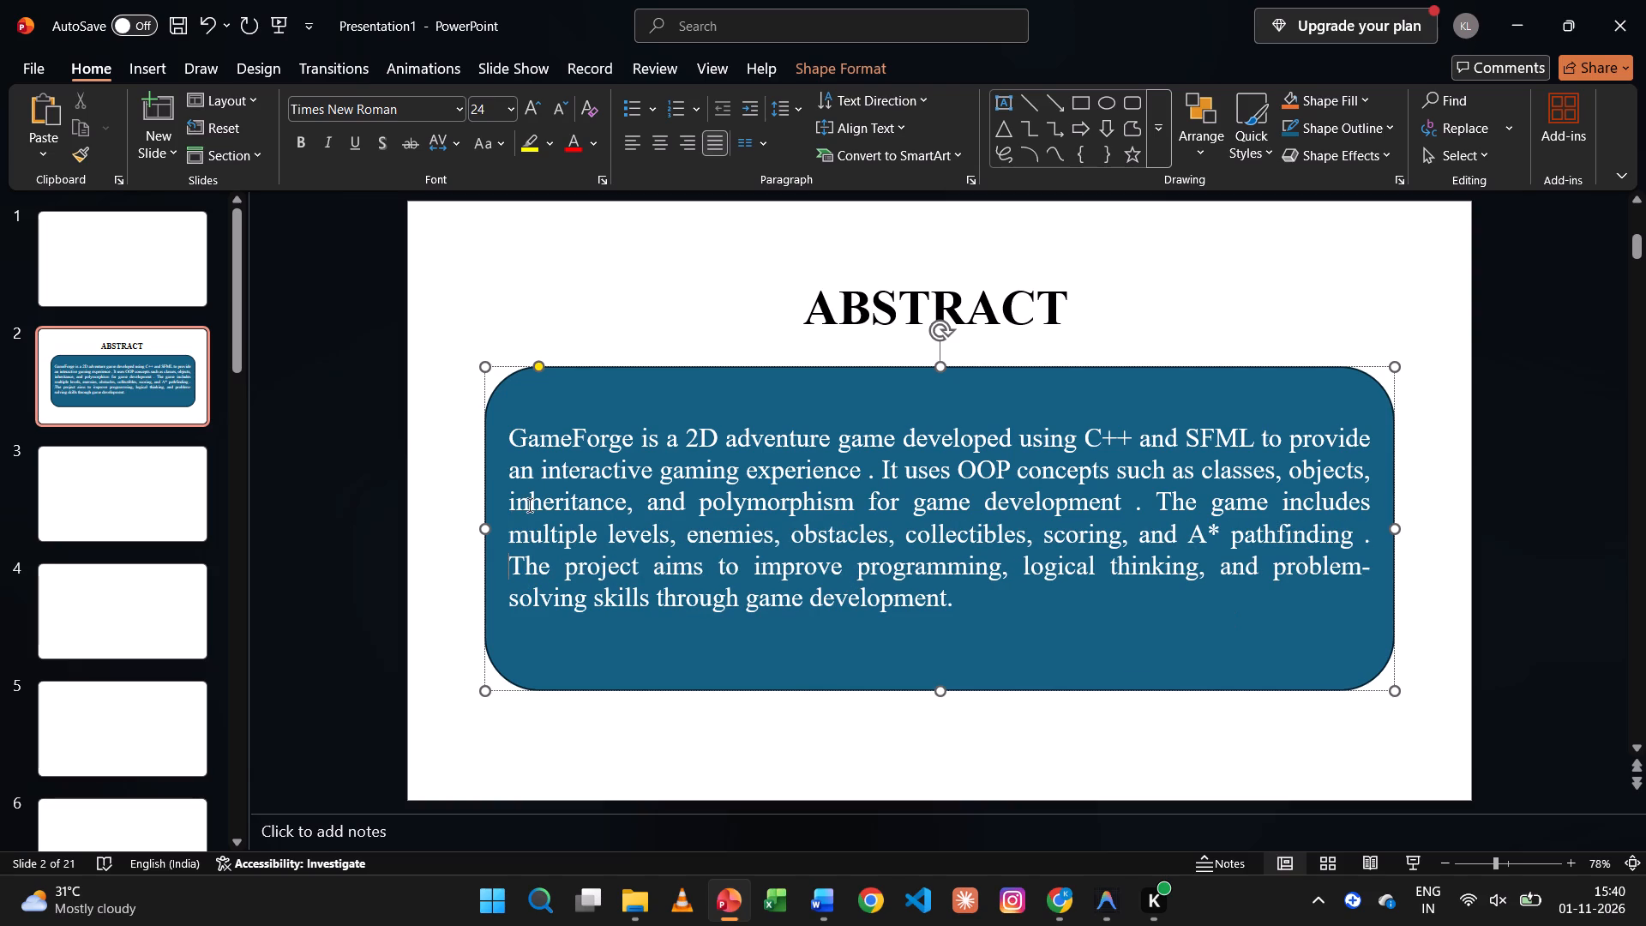
{"action": "left_click", "coordinate": [397, 436]}
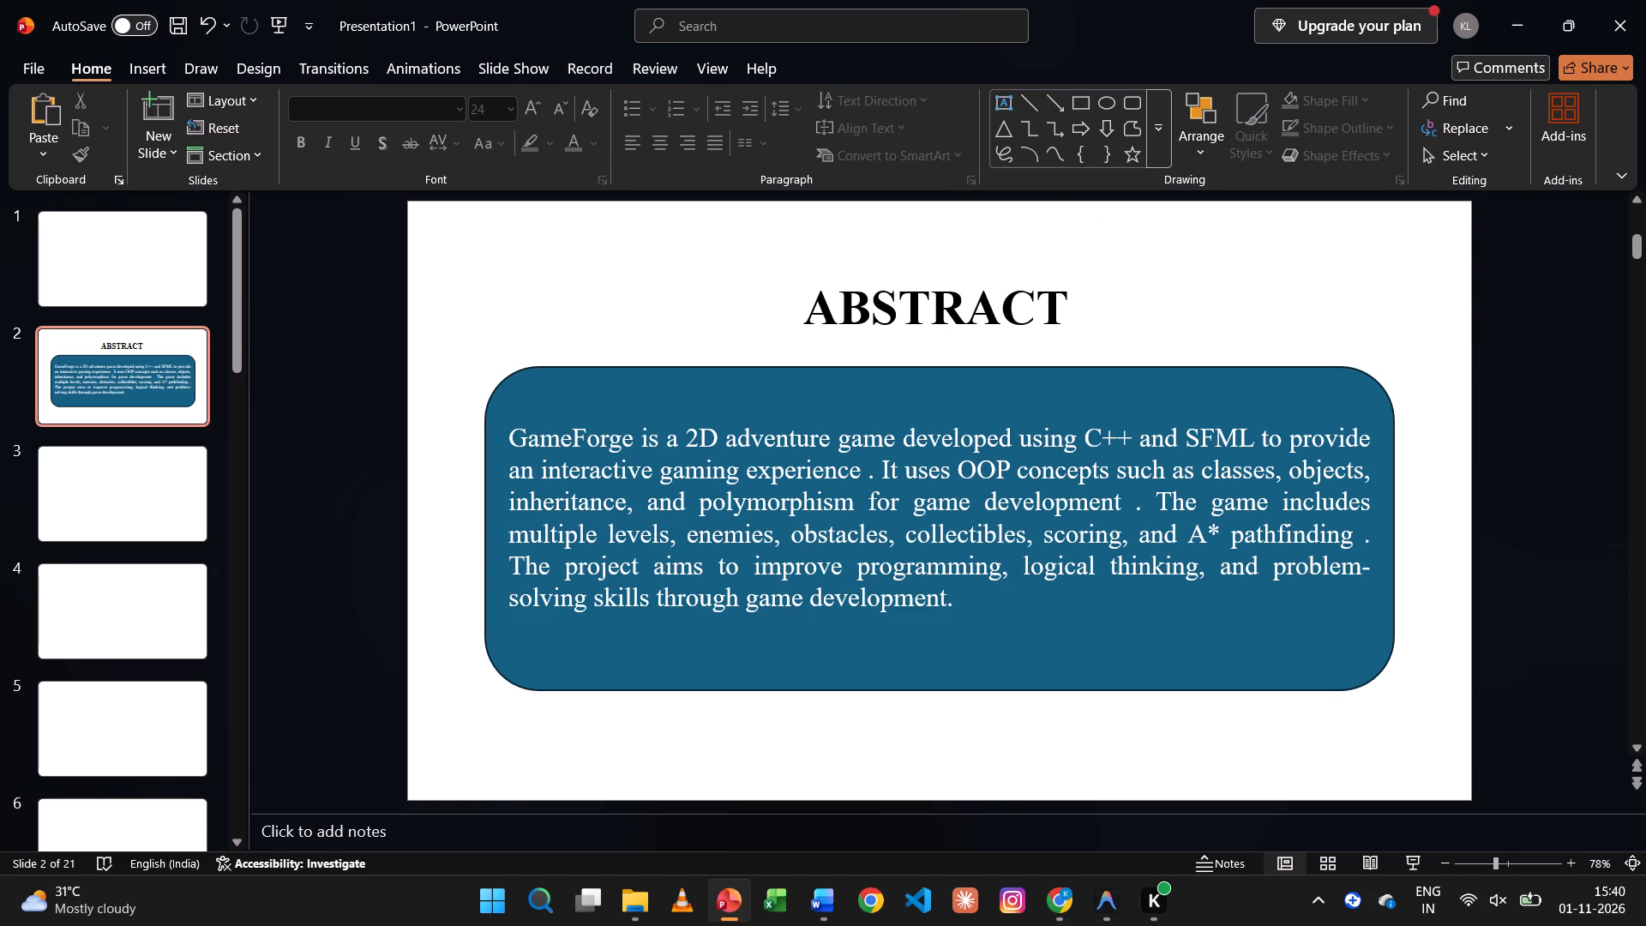
Open the empty slide 3.
{"action": "left_click", "coordinate": [156, 491]}
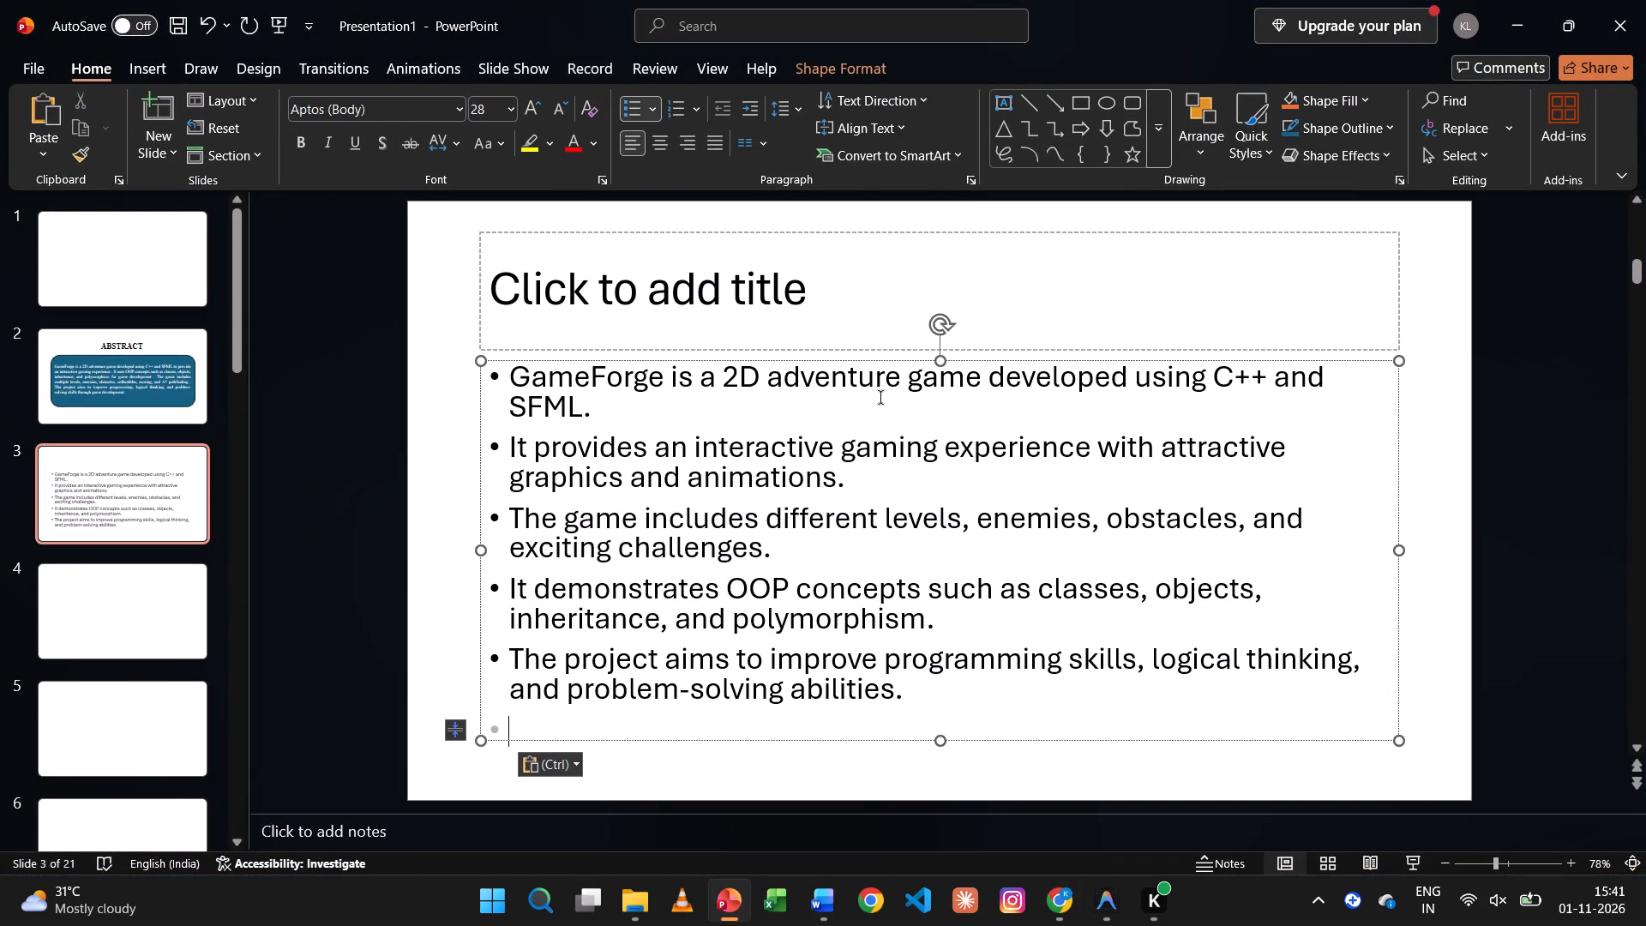
Change the bullets of all five introduction points on slide 3 to the arrow style.
{"action": "key", "text": "ctrl+shift+Up"}
{"action": "key", "text": "ctrl+shift+Up"}
{"action": "key", "text": "ctrl+shift+Up"}
{"action": "key", "text": "ctrl+shift+Up"}
{"action": "key", "text": "ctrl+shift+Up"}
{"action": "key", "text": "ctrl+shift+Up"}
{"action": "key", "text": "ctrl+shift+Up"}
{"action": "key", "text": "ctrl+shift+Up"}
{"action": "key", "text": "ctrl+shift+Up"}
{"action": "key", "text": "ctrl+shift+Up"}
{"action": "key", "text": "ctrl+shift+Up"}
{"action": "key", "text": "ctrl+shift+Up"}
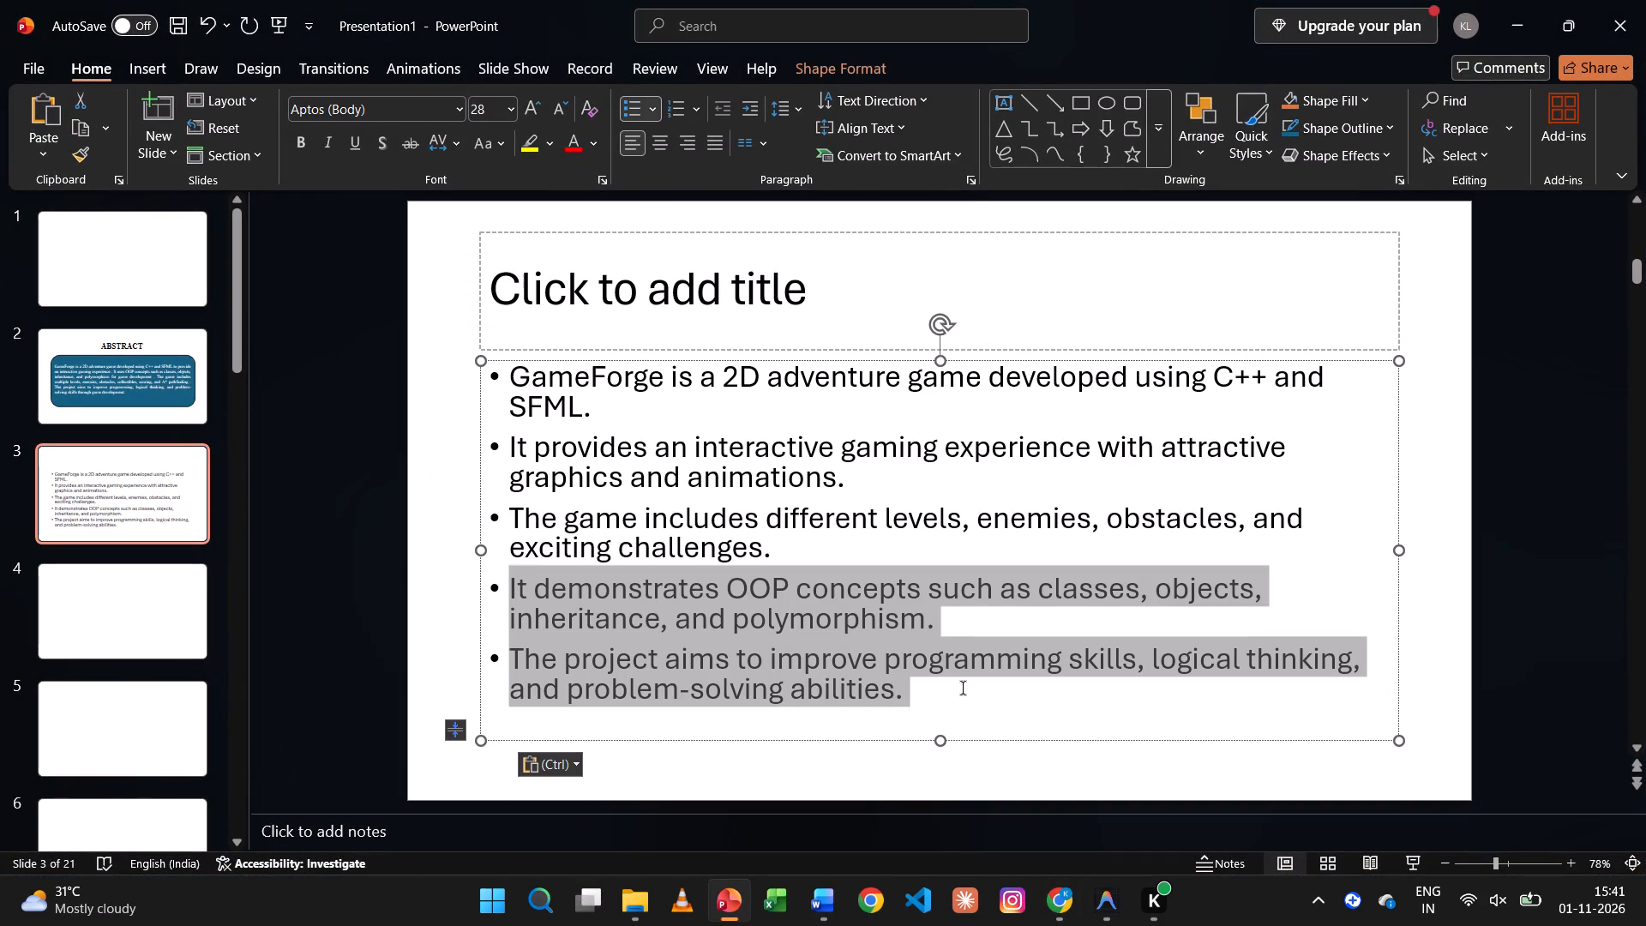
{"action": "left_click", "coordinate": [646, 114]}
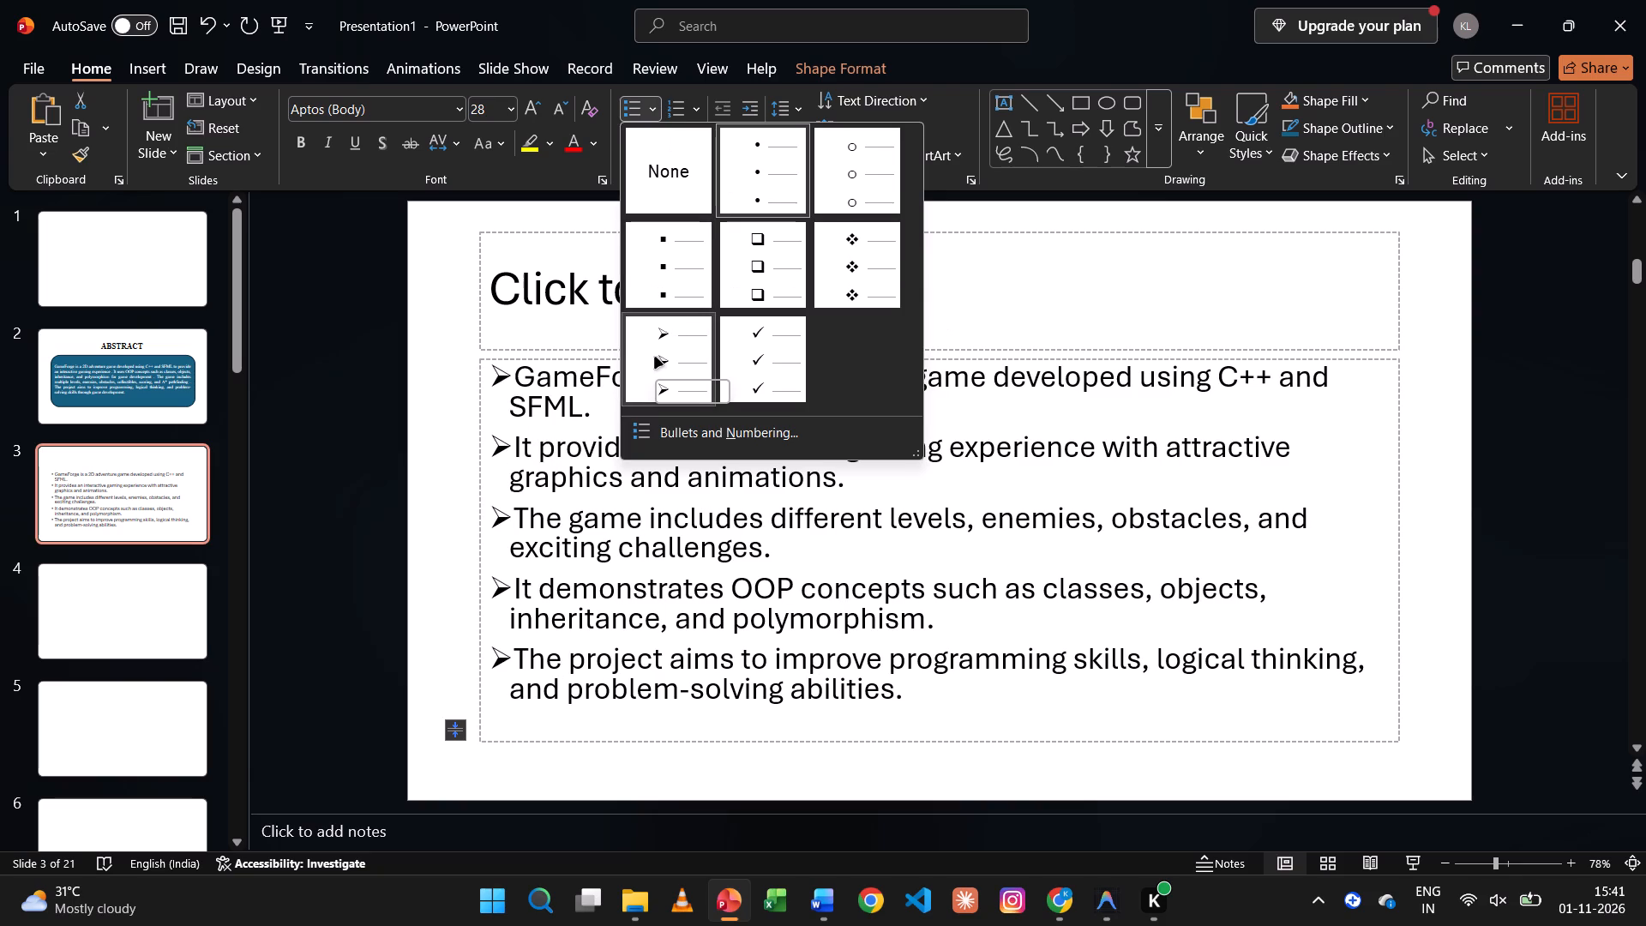
{"action": "left_click", "coordinate": [655, 358]}
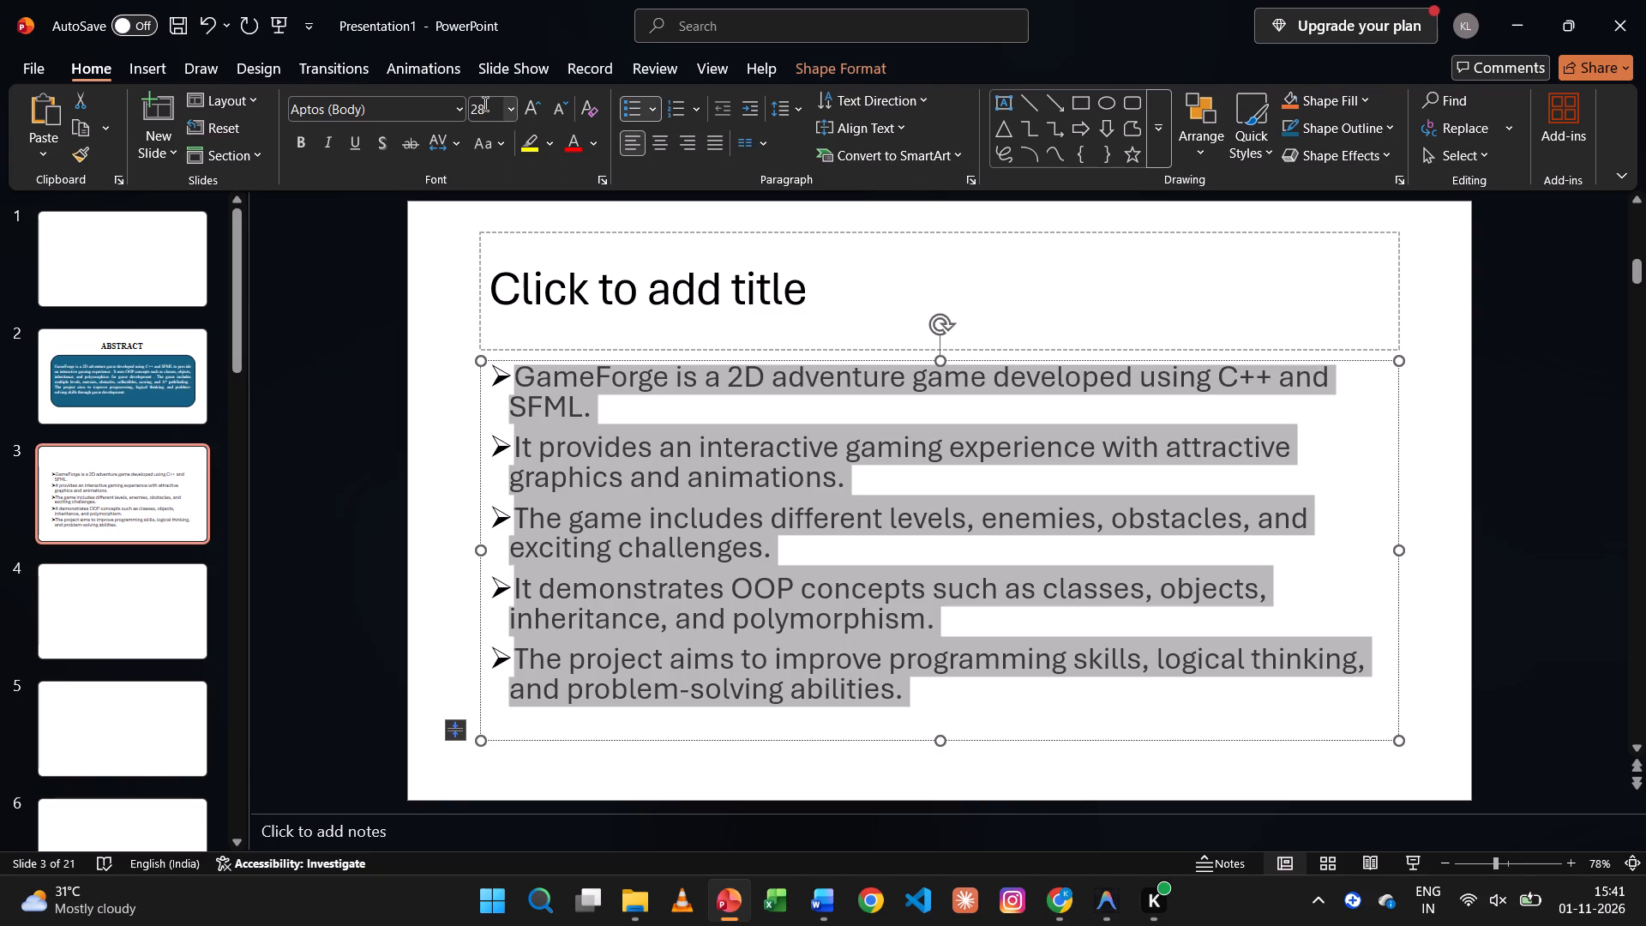
Format the introduction points as 24 pt Times New Roman.
{"action": "left_click", "coordinate": [485, 104]}
{"action": "key", "text": "BackSpace"}
{"action": "type", "text": "24"}
{"action": "key", "text": "Return"}
{"action": "left_click", "coordinate": [381, 105]}
{"action": "key", "text": "BackSpace"}
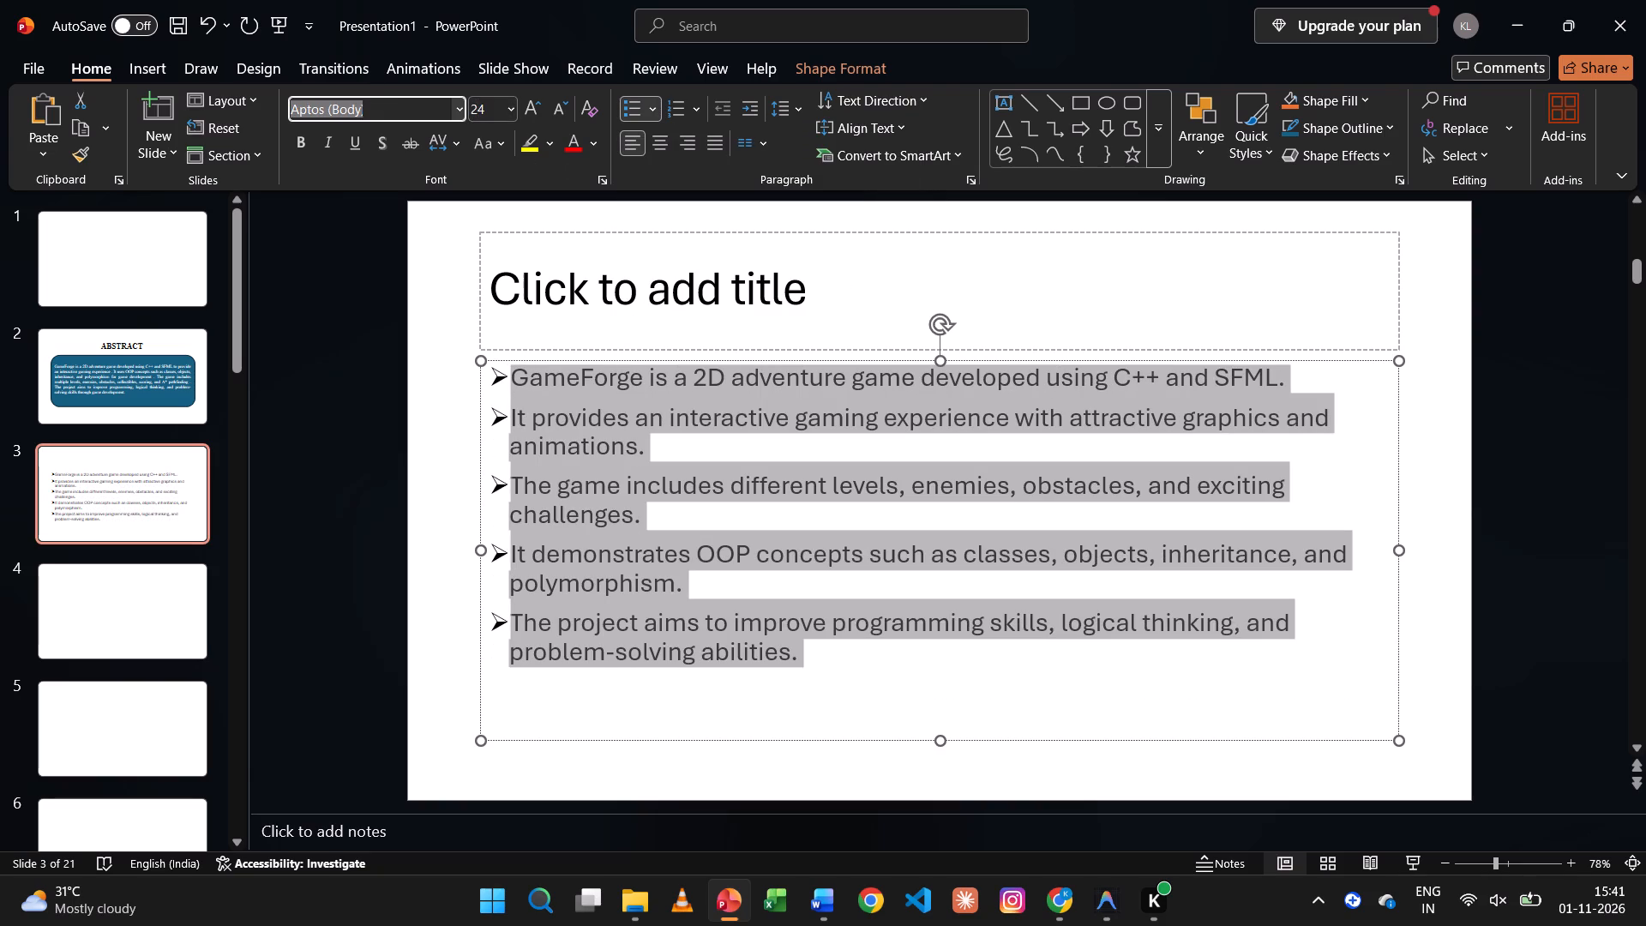
{"action": "type", "text": "TIM"}
{"action": "key", "text": "Return"}
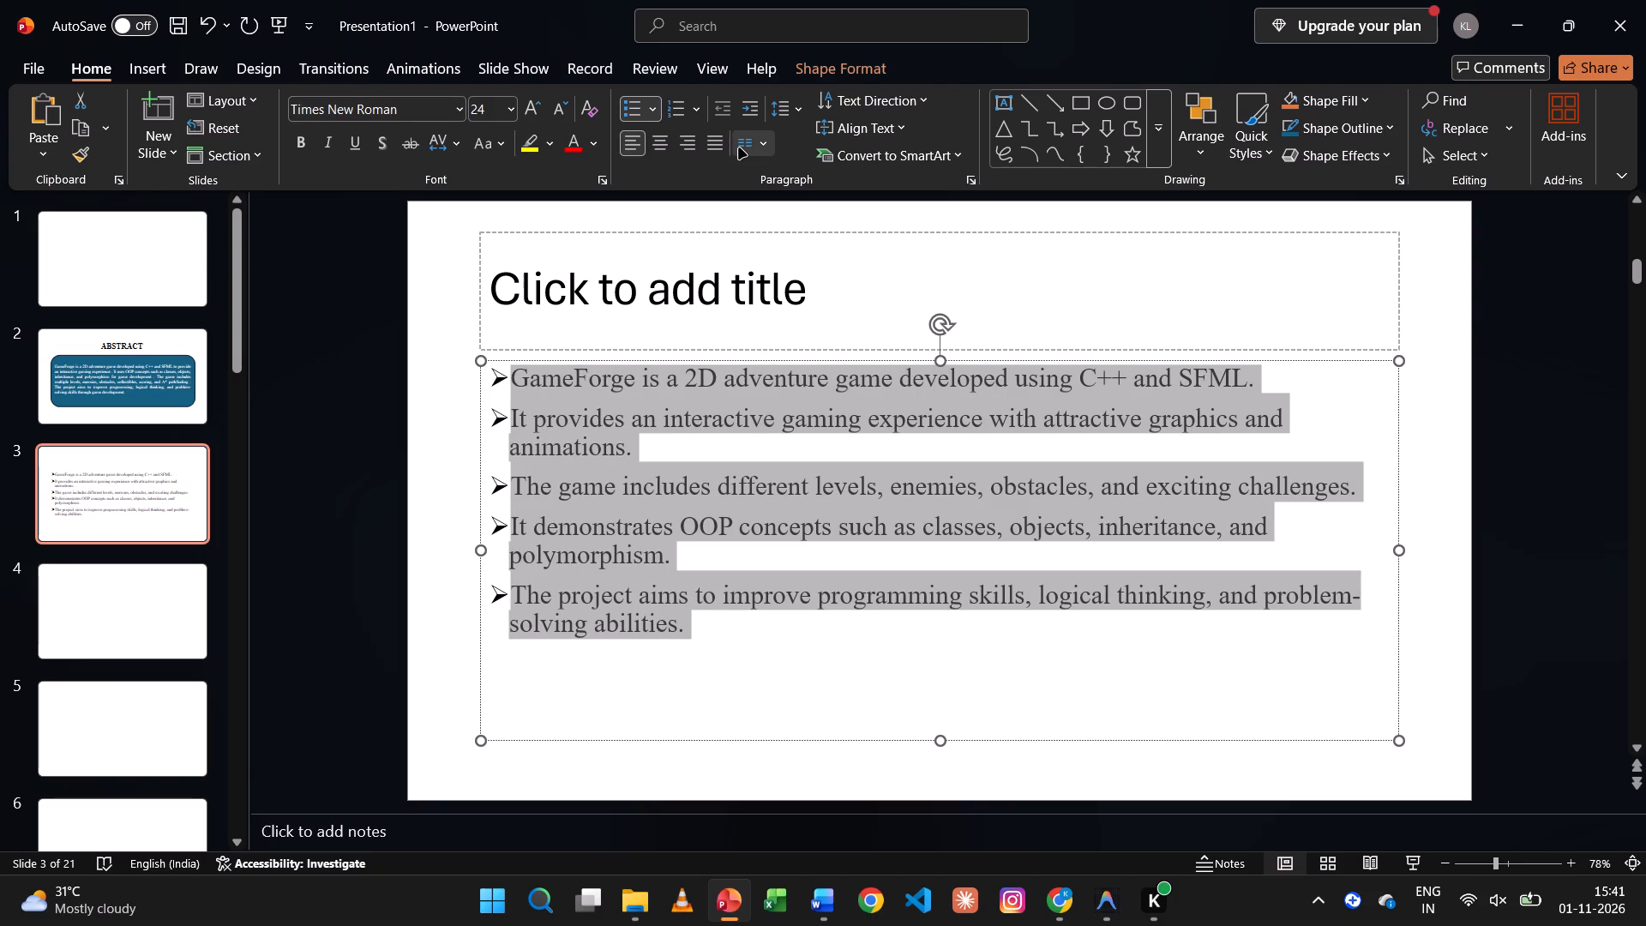
Cut the five formatted introduction points out of slide 3's content placeholder.
{"action": "key", "text": "ctrl+x"}
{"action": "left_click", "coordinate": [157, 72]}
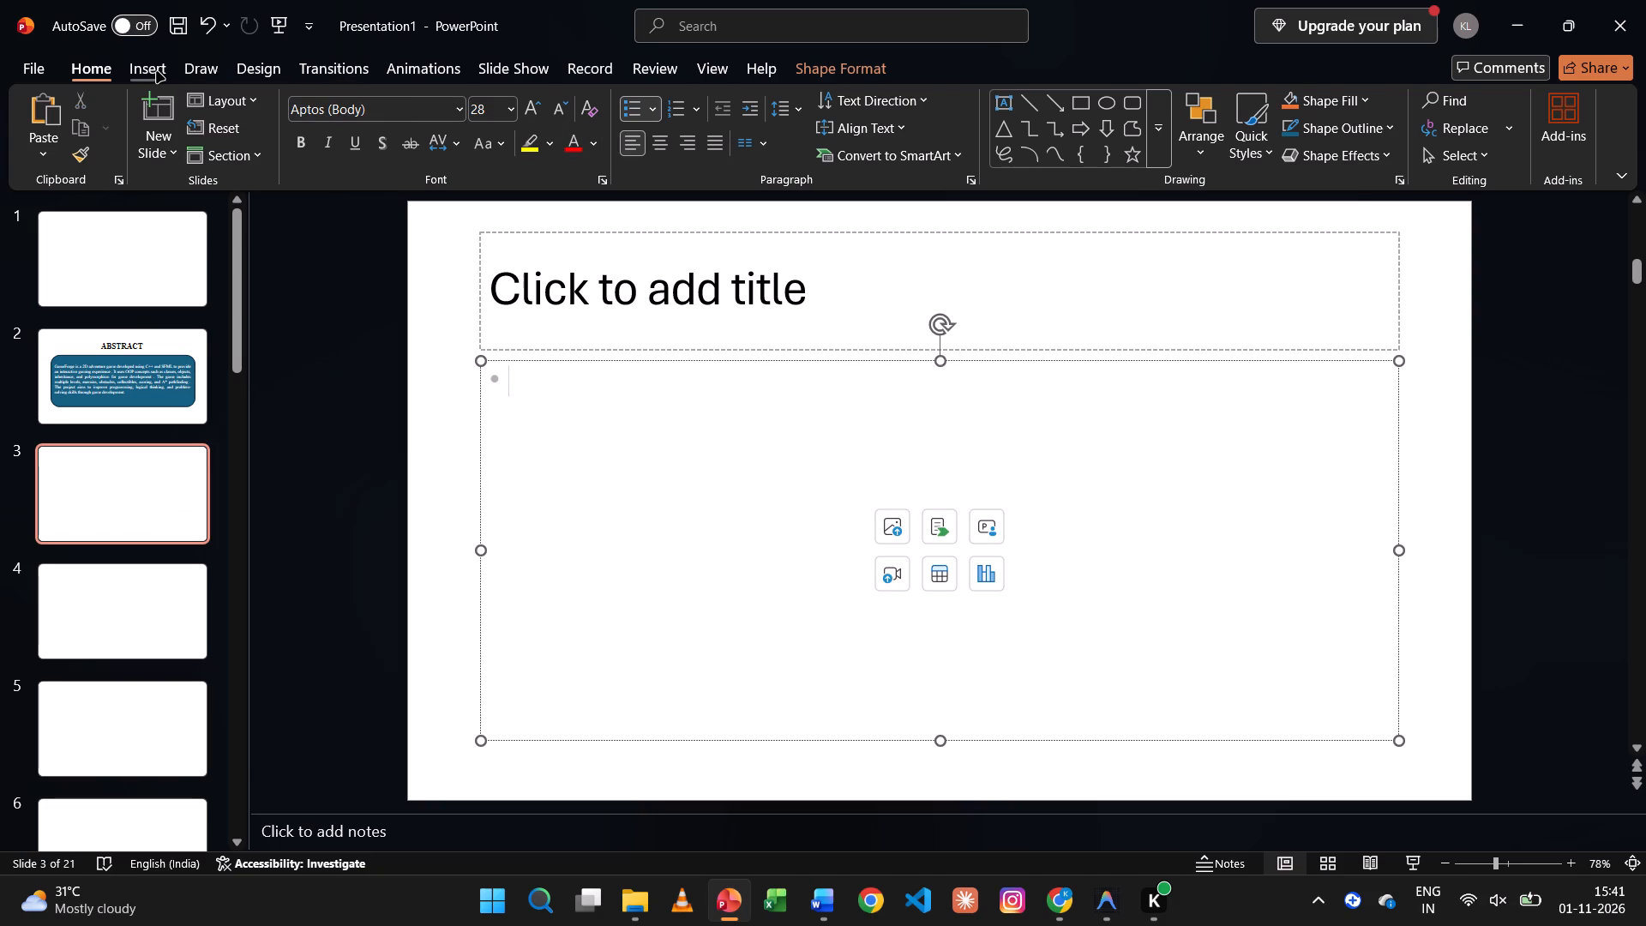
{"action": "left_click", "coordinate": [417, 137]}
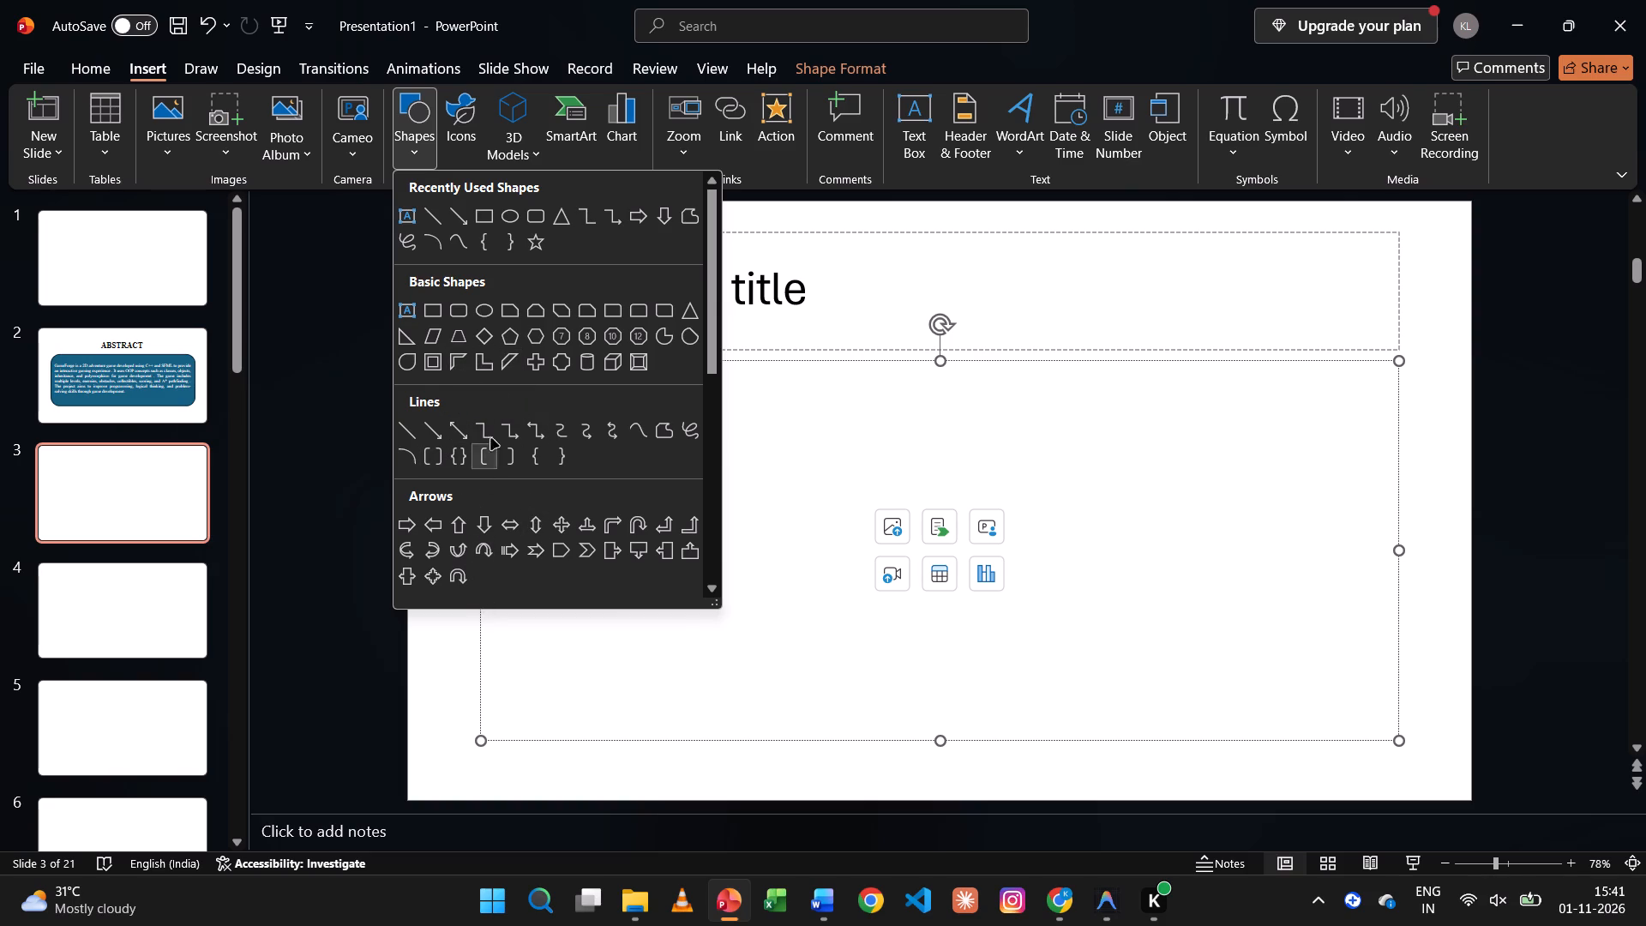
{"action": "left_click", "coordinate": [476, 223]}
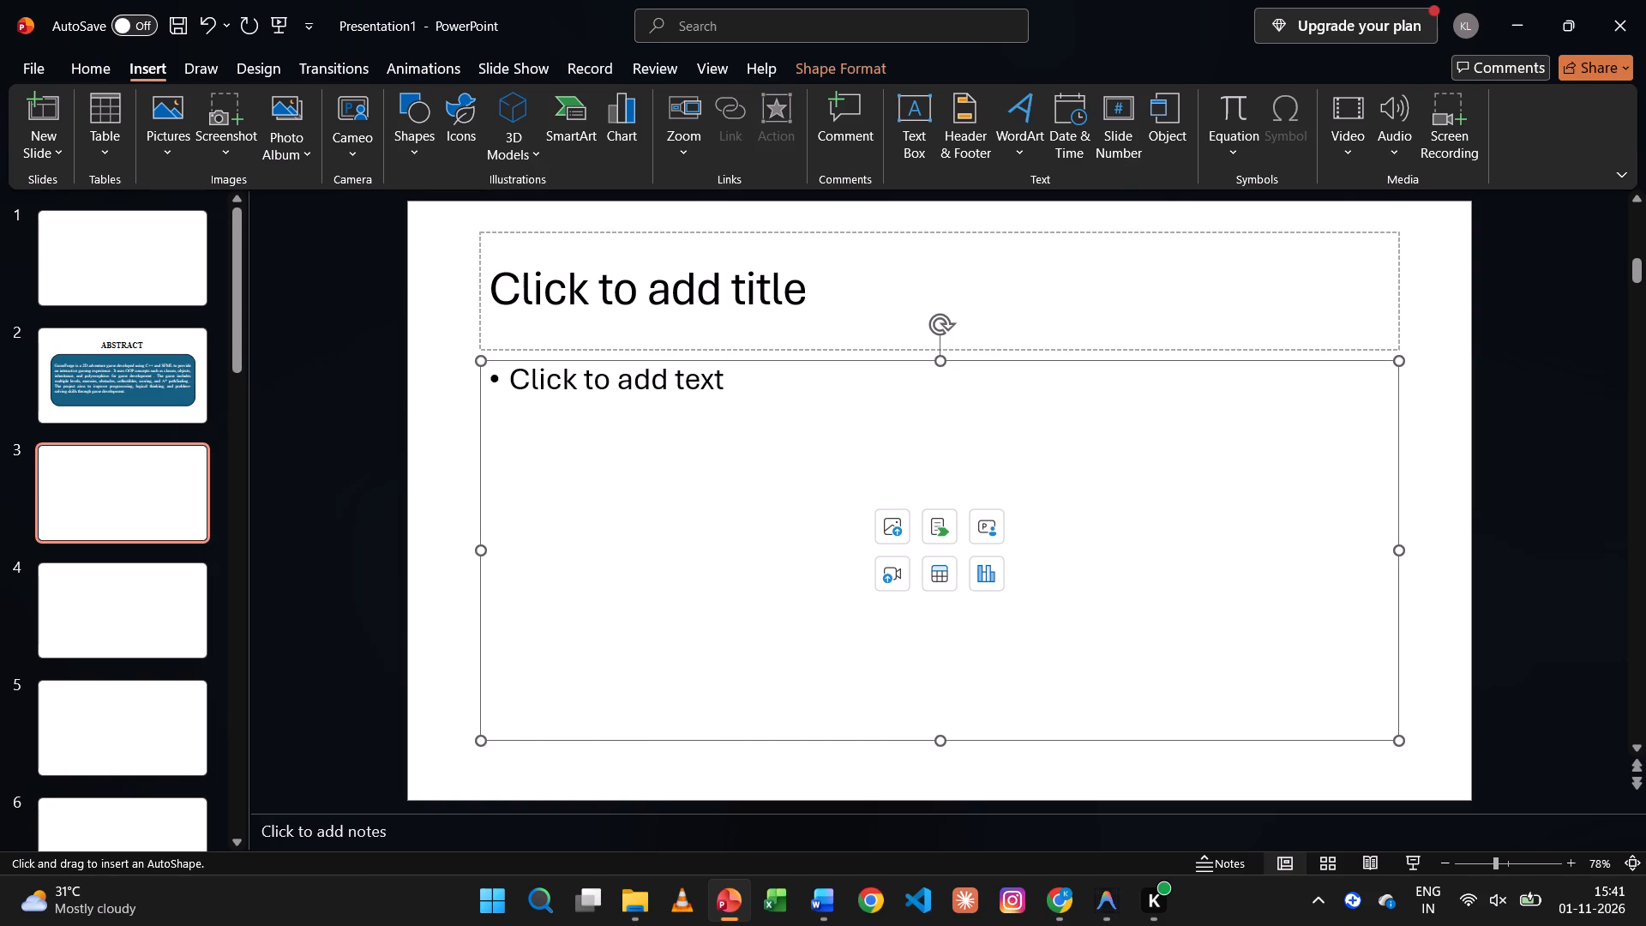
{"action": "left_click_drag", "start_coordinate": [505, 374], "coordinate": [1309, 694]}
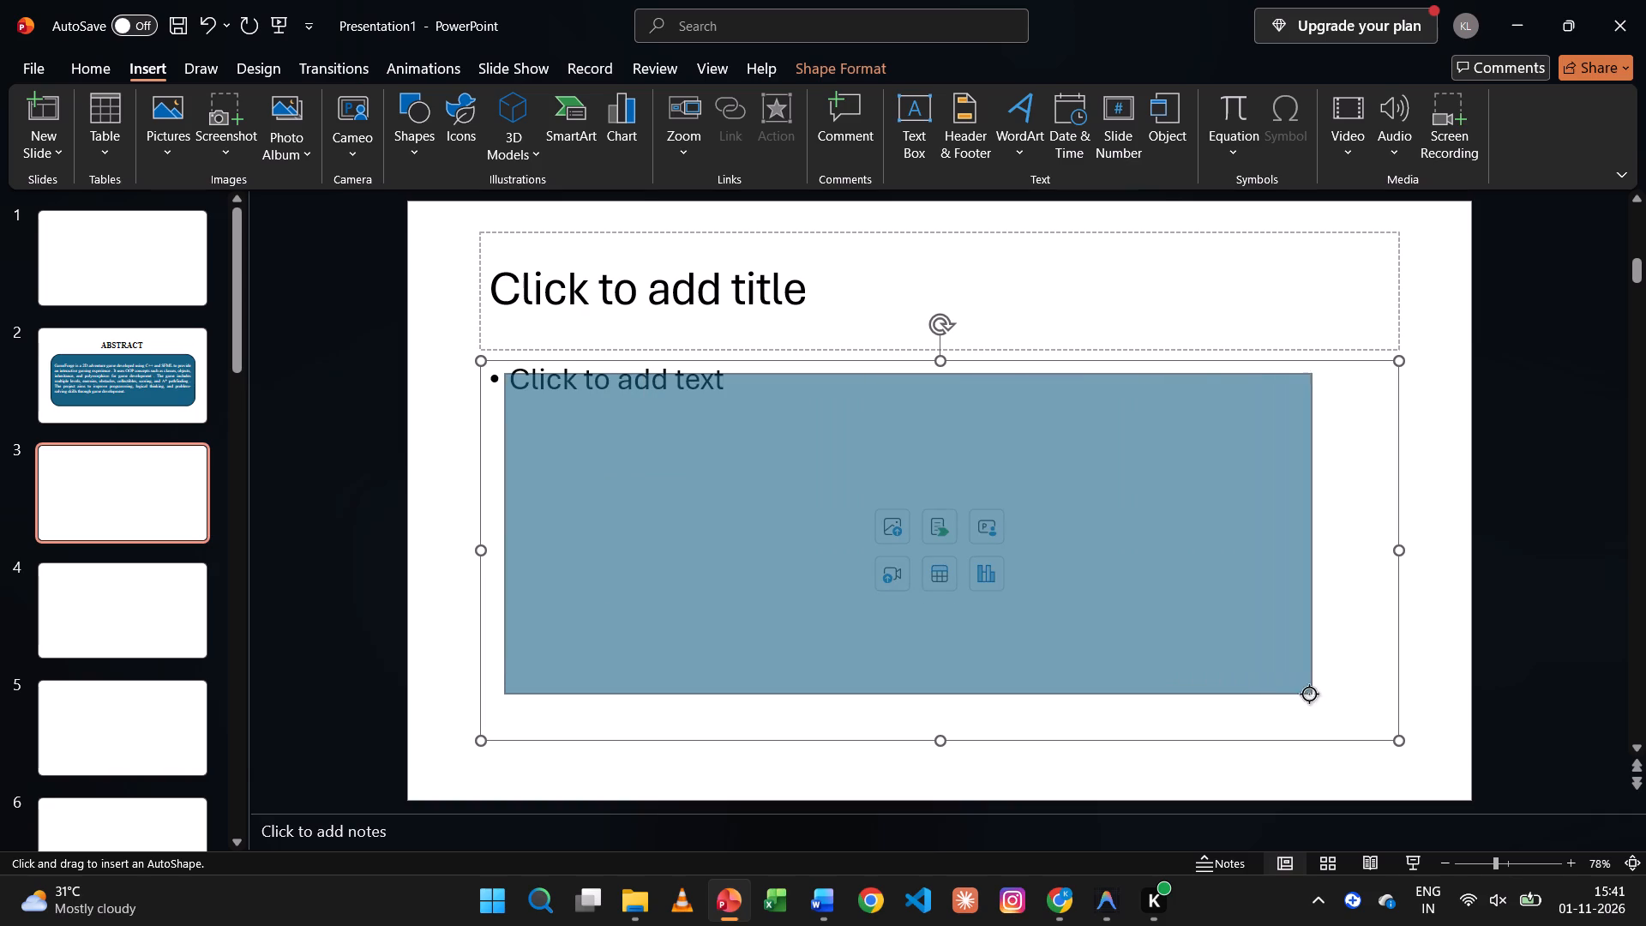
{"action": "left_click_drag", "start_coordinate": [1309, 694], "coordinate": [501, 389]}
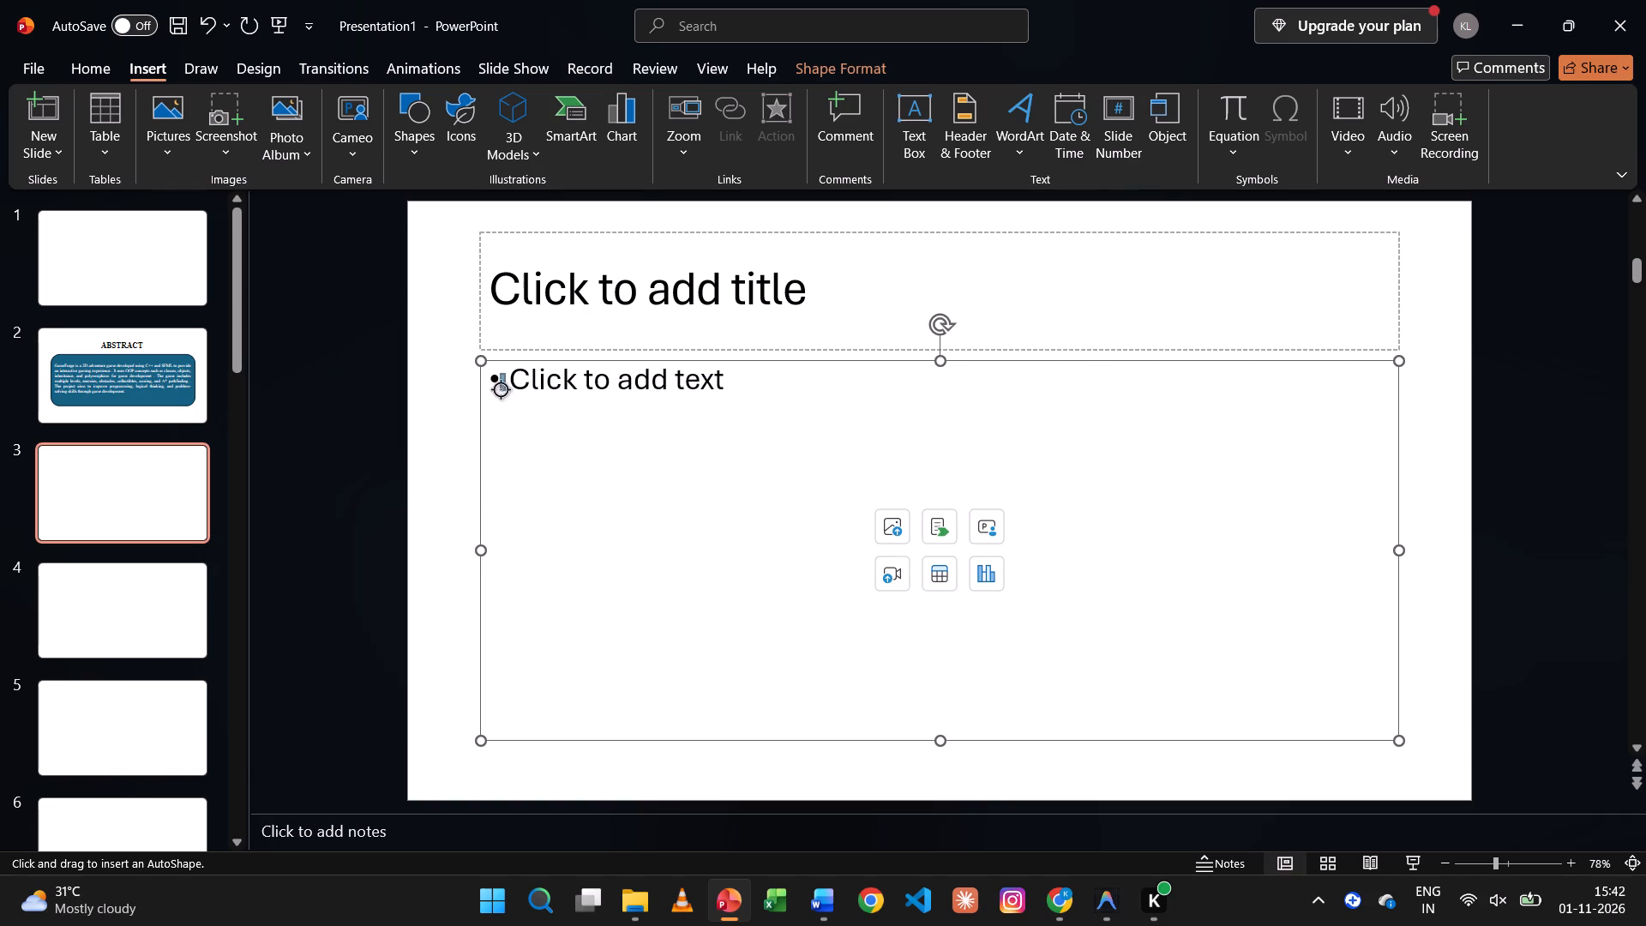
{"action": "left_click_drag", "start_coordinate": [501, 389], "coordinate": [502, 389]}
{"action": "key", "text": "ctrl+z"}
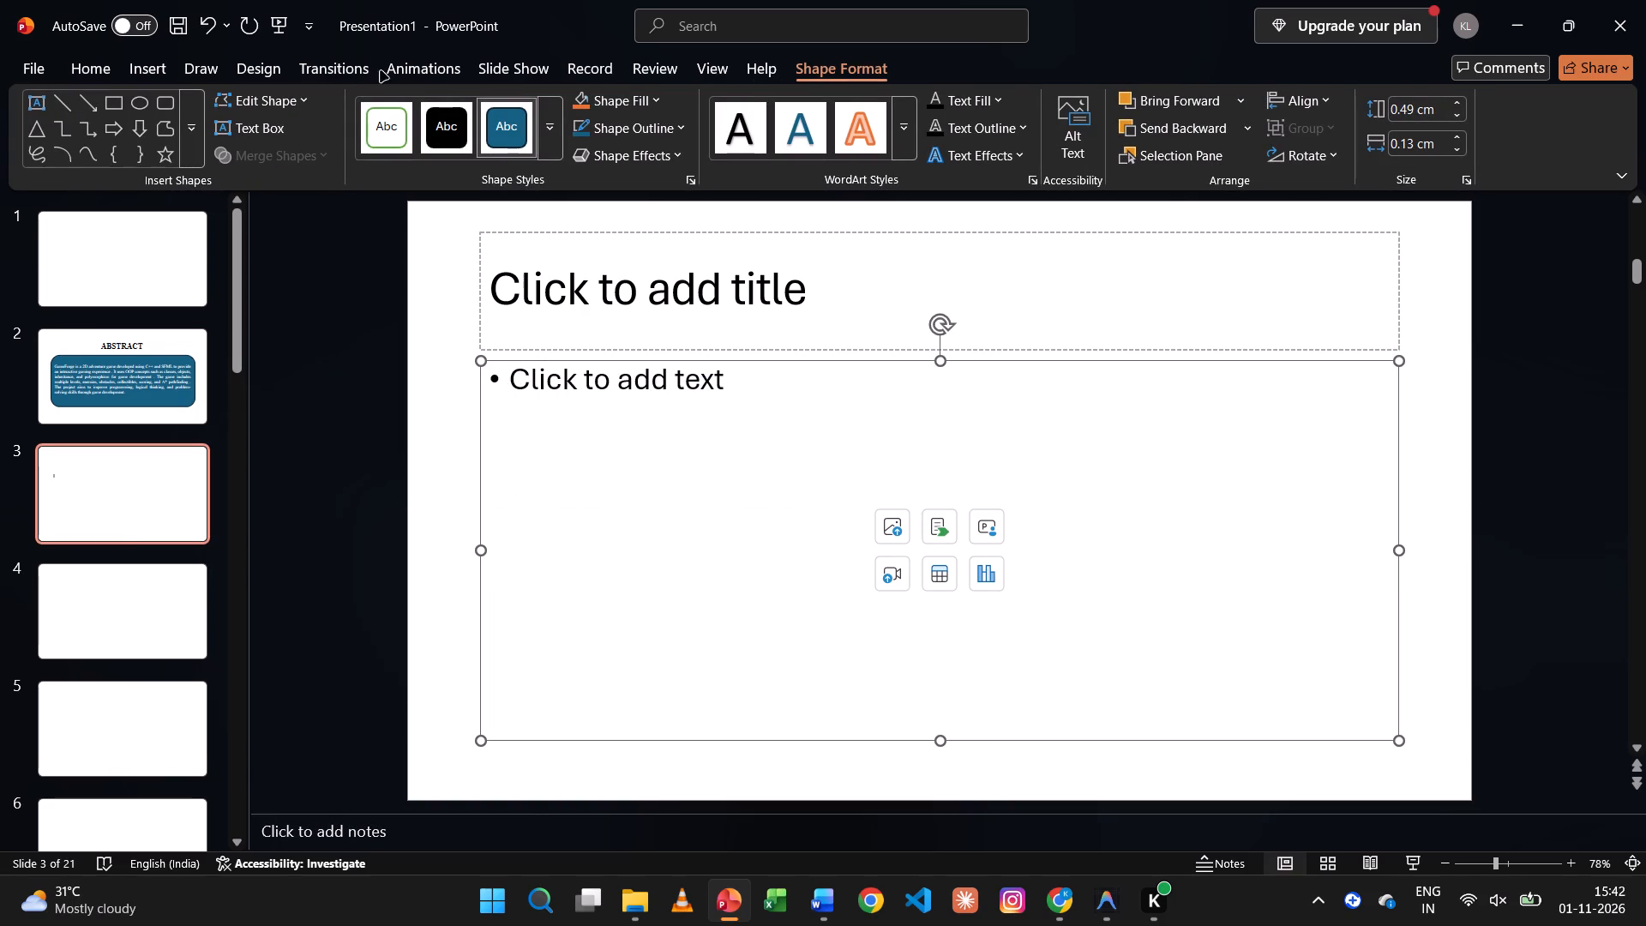
Draw a rounded rectangle about 12.1 cm high and 18.5 cm wide over slide 3's content area, below the title.
{"action": "left_click", "coordinate": [138, 80]}
{"action": "left_click", "coordinate": [420, 158]}
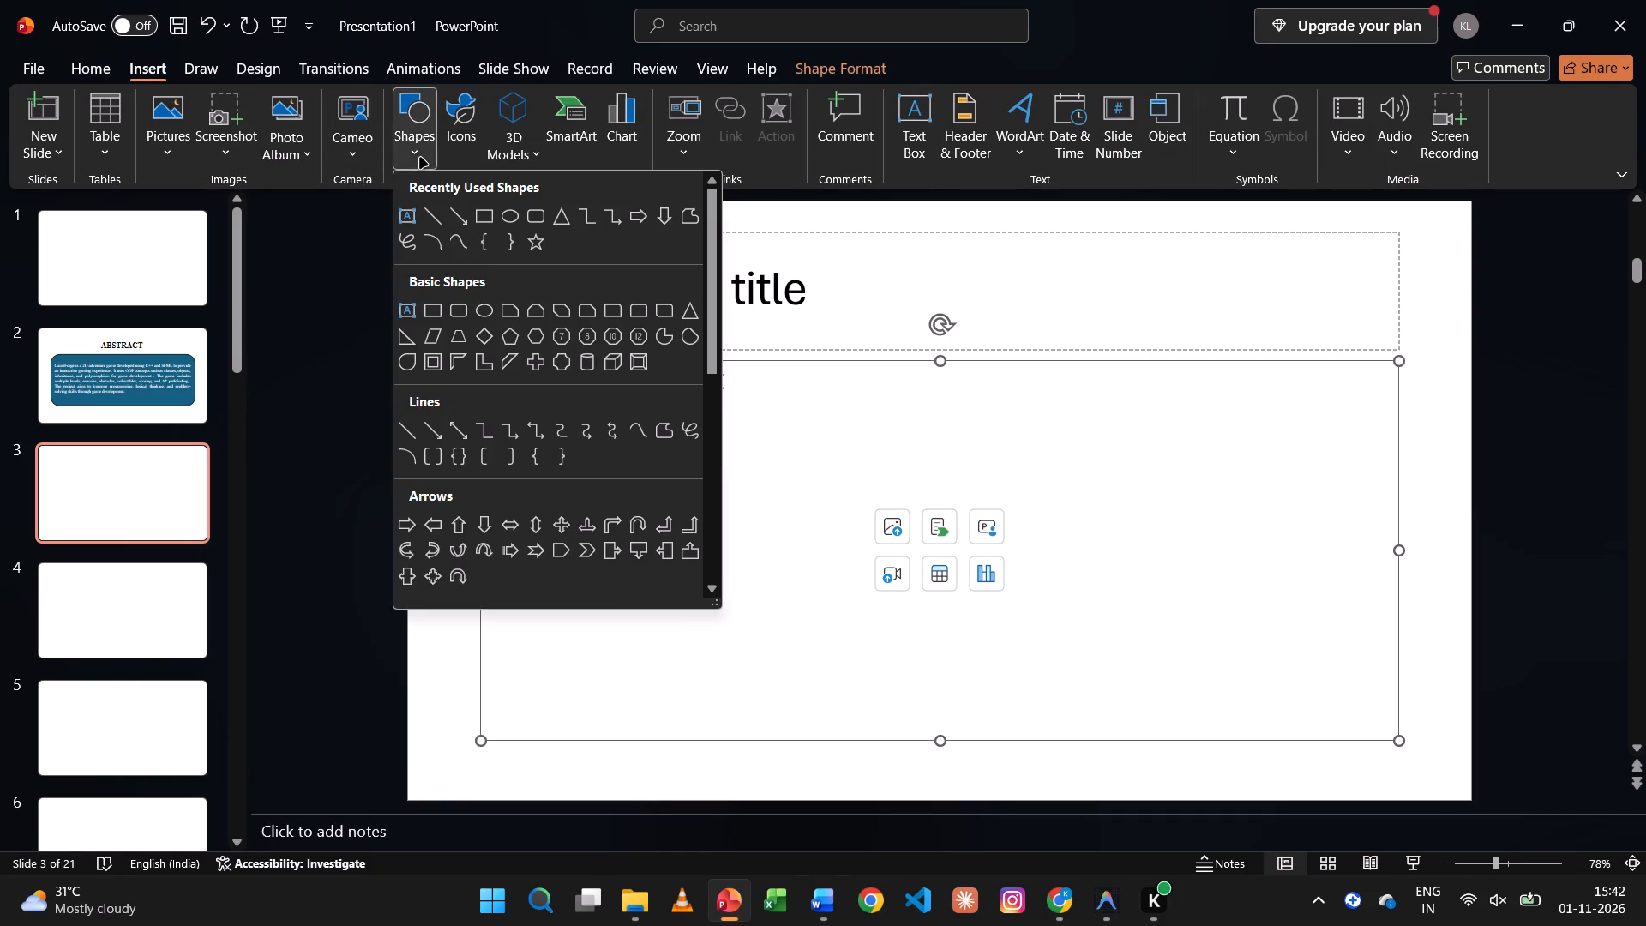
{"action": "left_click", "coordinate": [539, 220]}
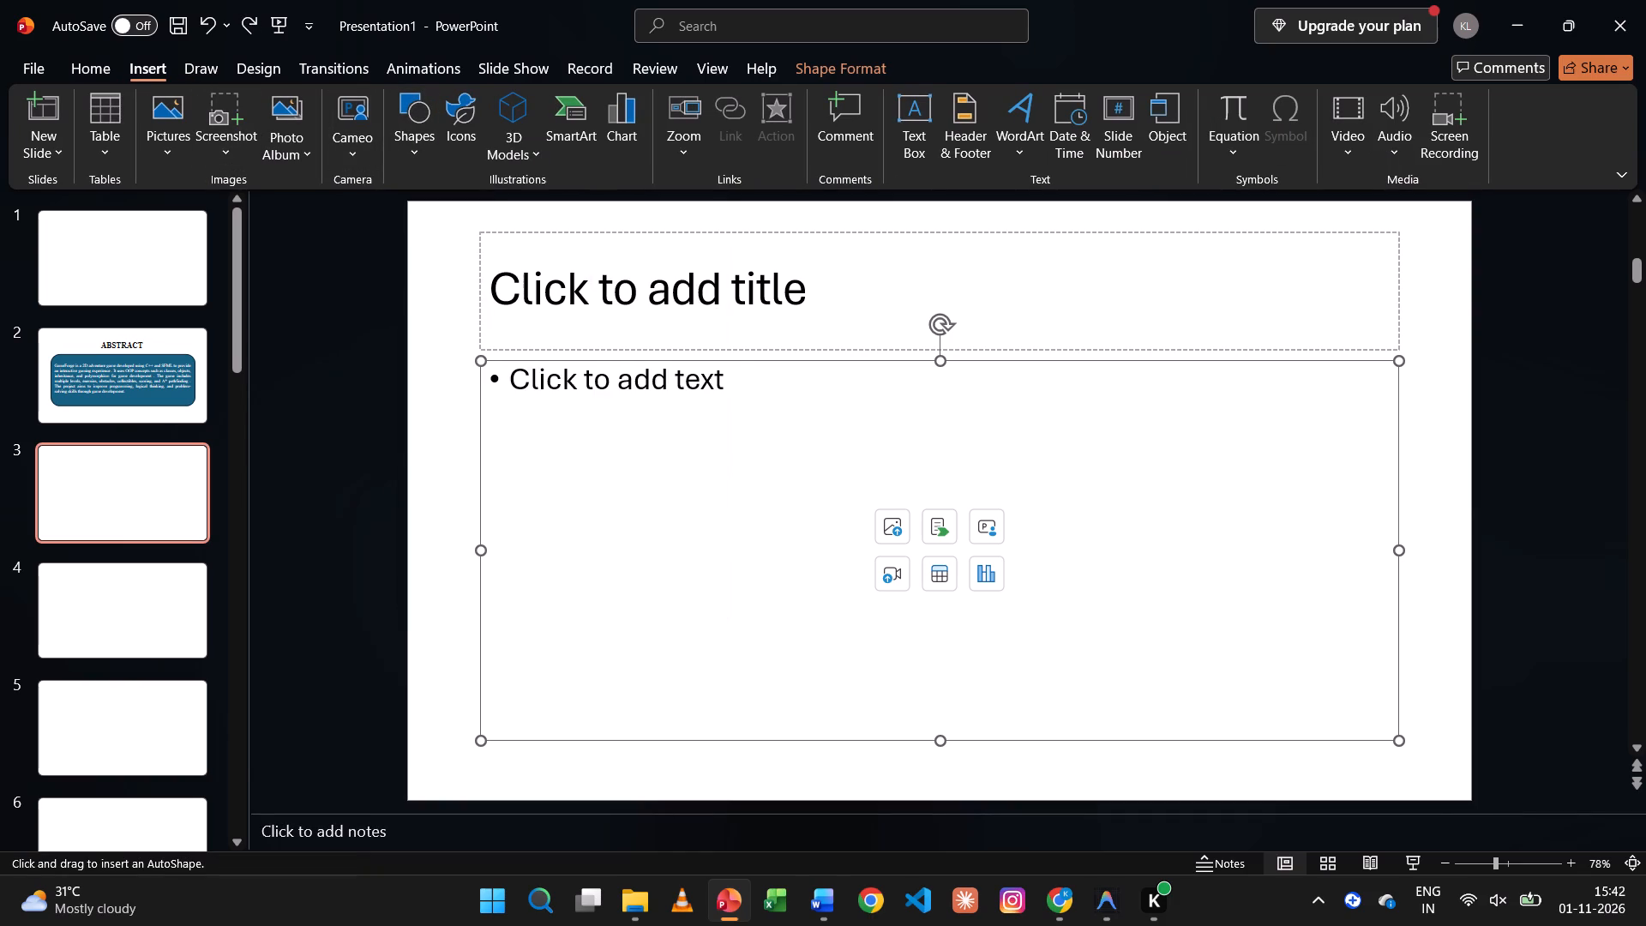
{"action": "left_click_drag", "start_coordinate": [503, 365], "coordinate": [1204, 690]}
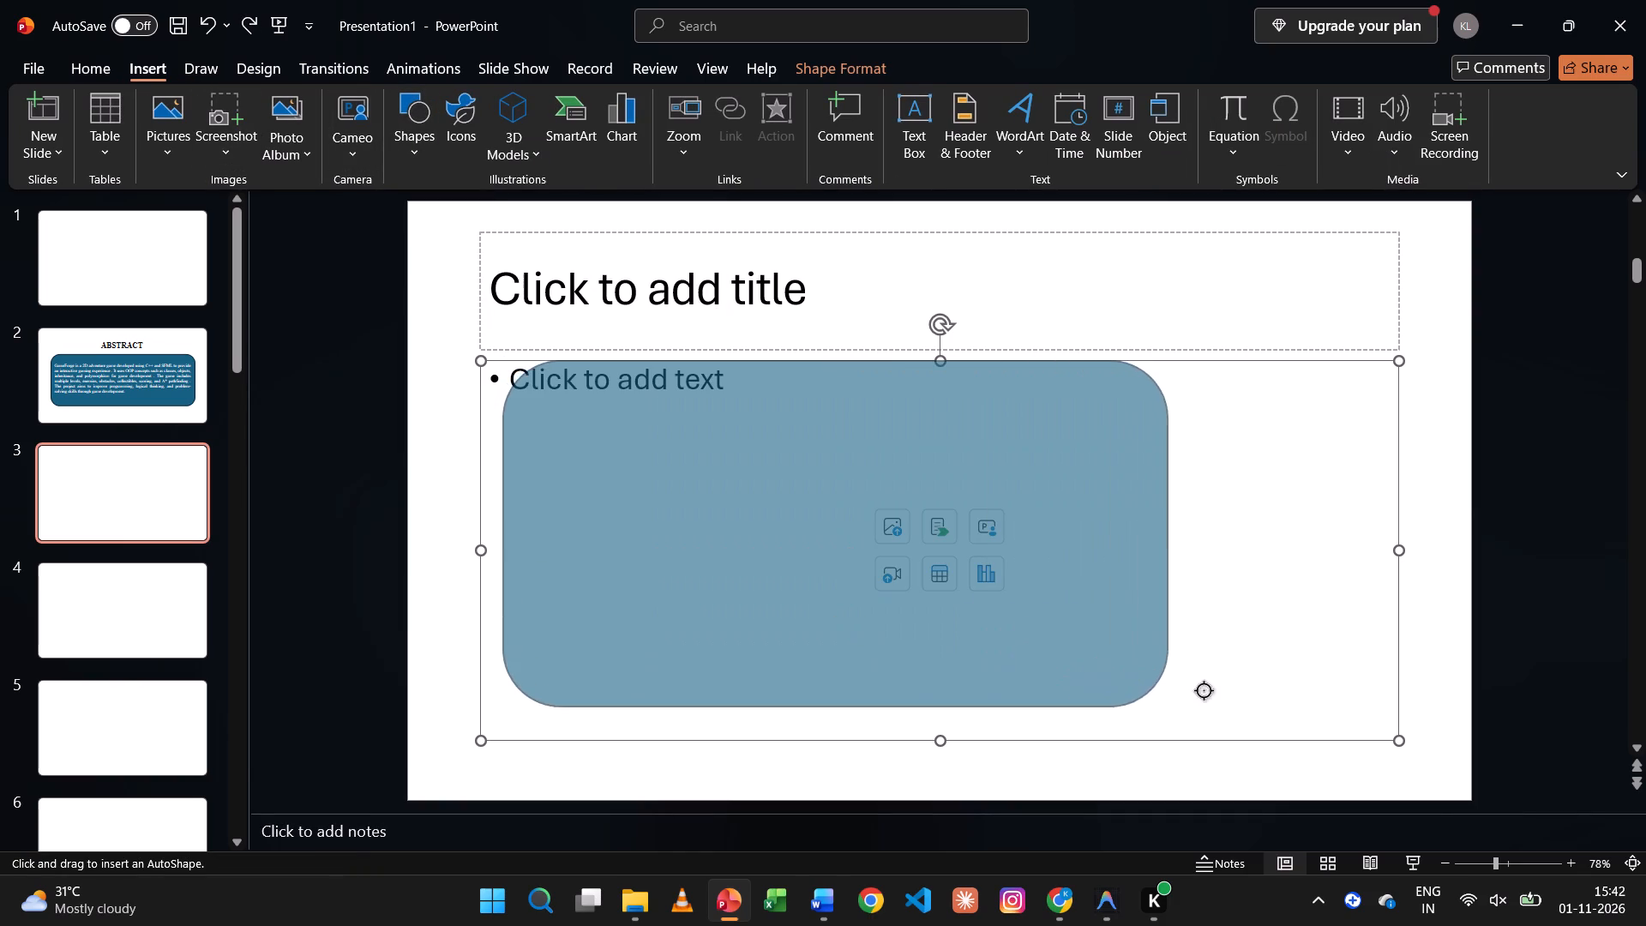
{"action": "left_click_drag", "start_coordinate": [1204, 690], "coordinate": [1084, 716]}
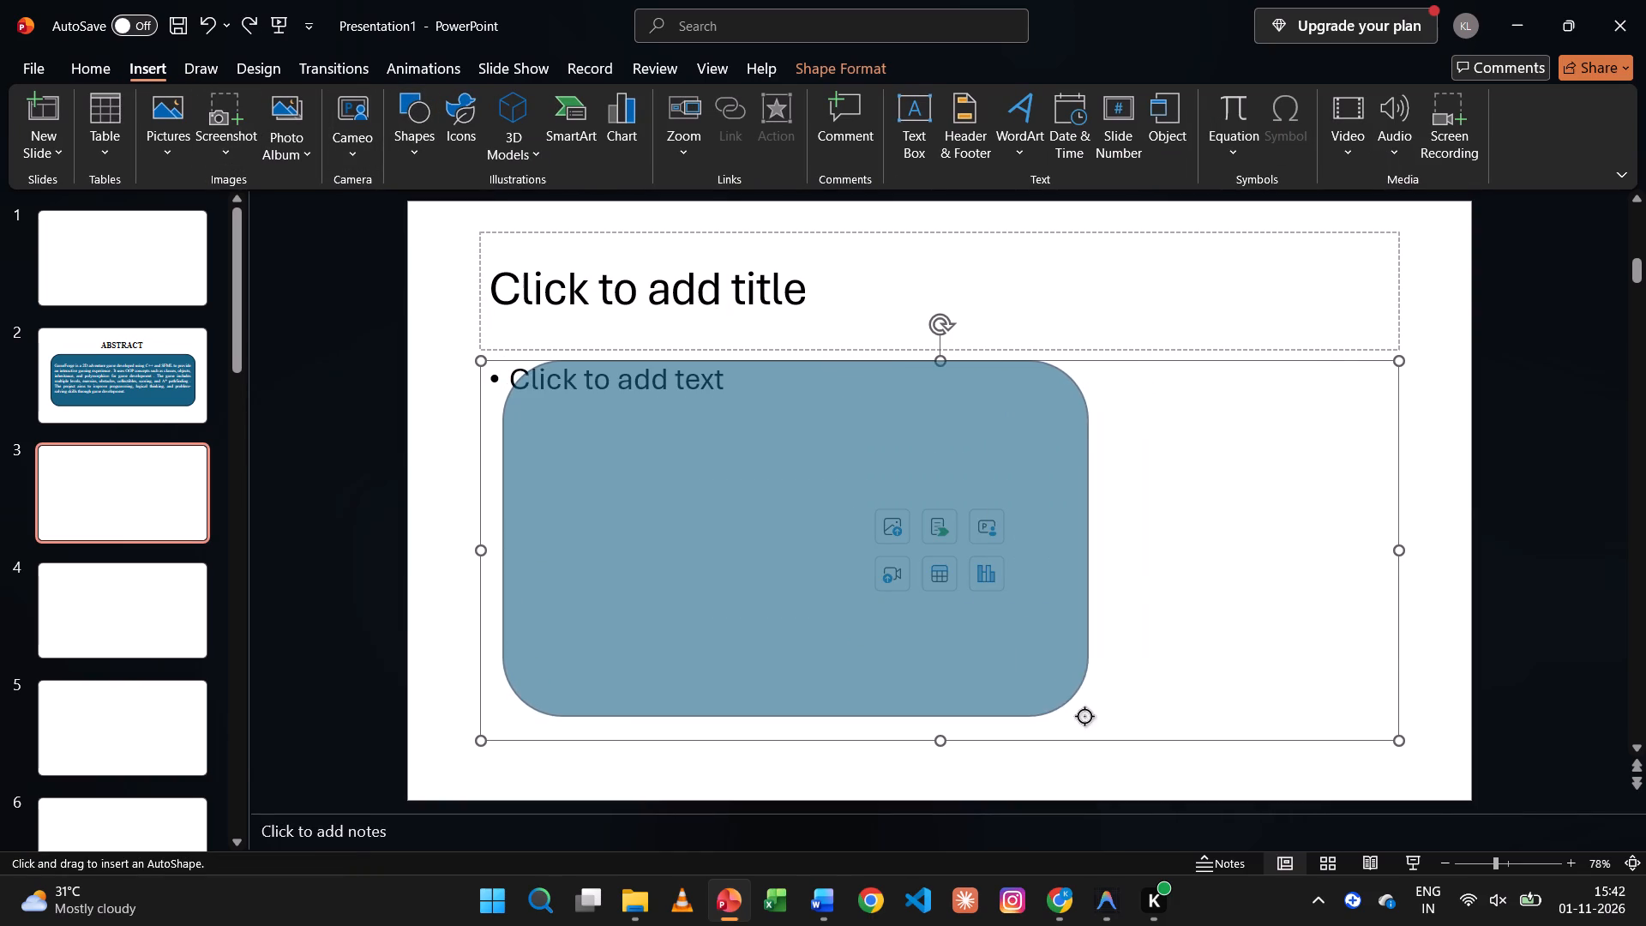
{"action": "left_click_drag", "start_coordinate": [1084, 716], "coordinate": [1084, 738]}
Paste the cut introduction points into the rounded rectangle as its text.
{"action": "double_click", "coordinate": [757, 514]}
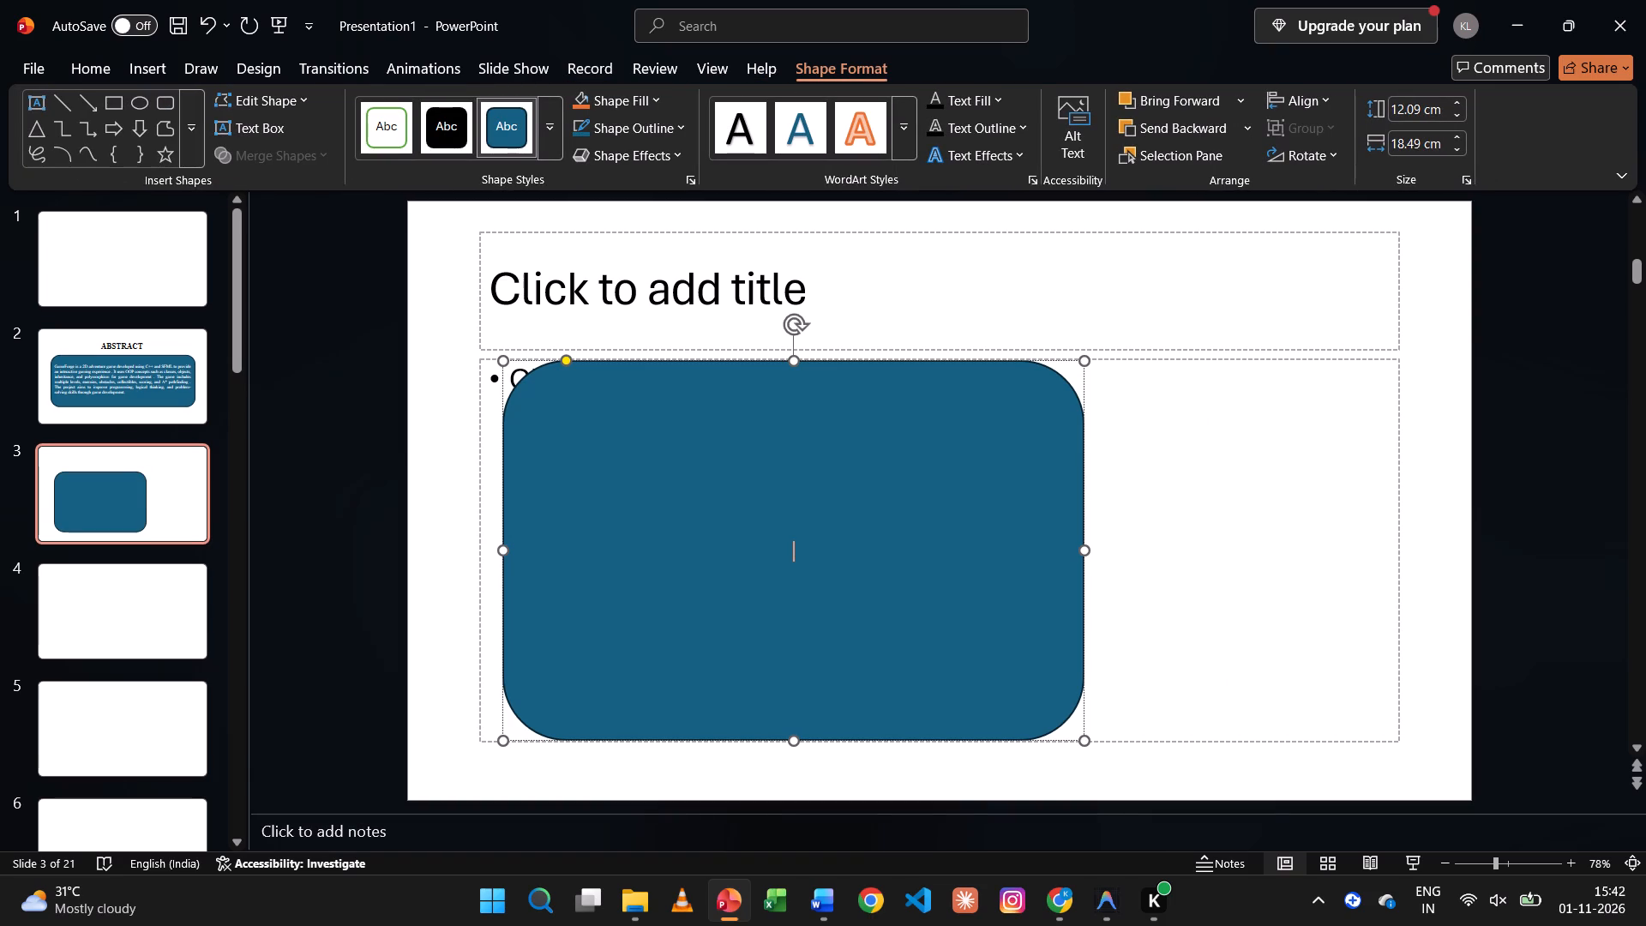
{"action": "key", "text": "ctrl+v"}
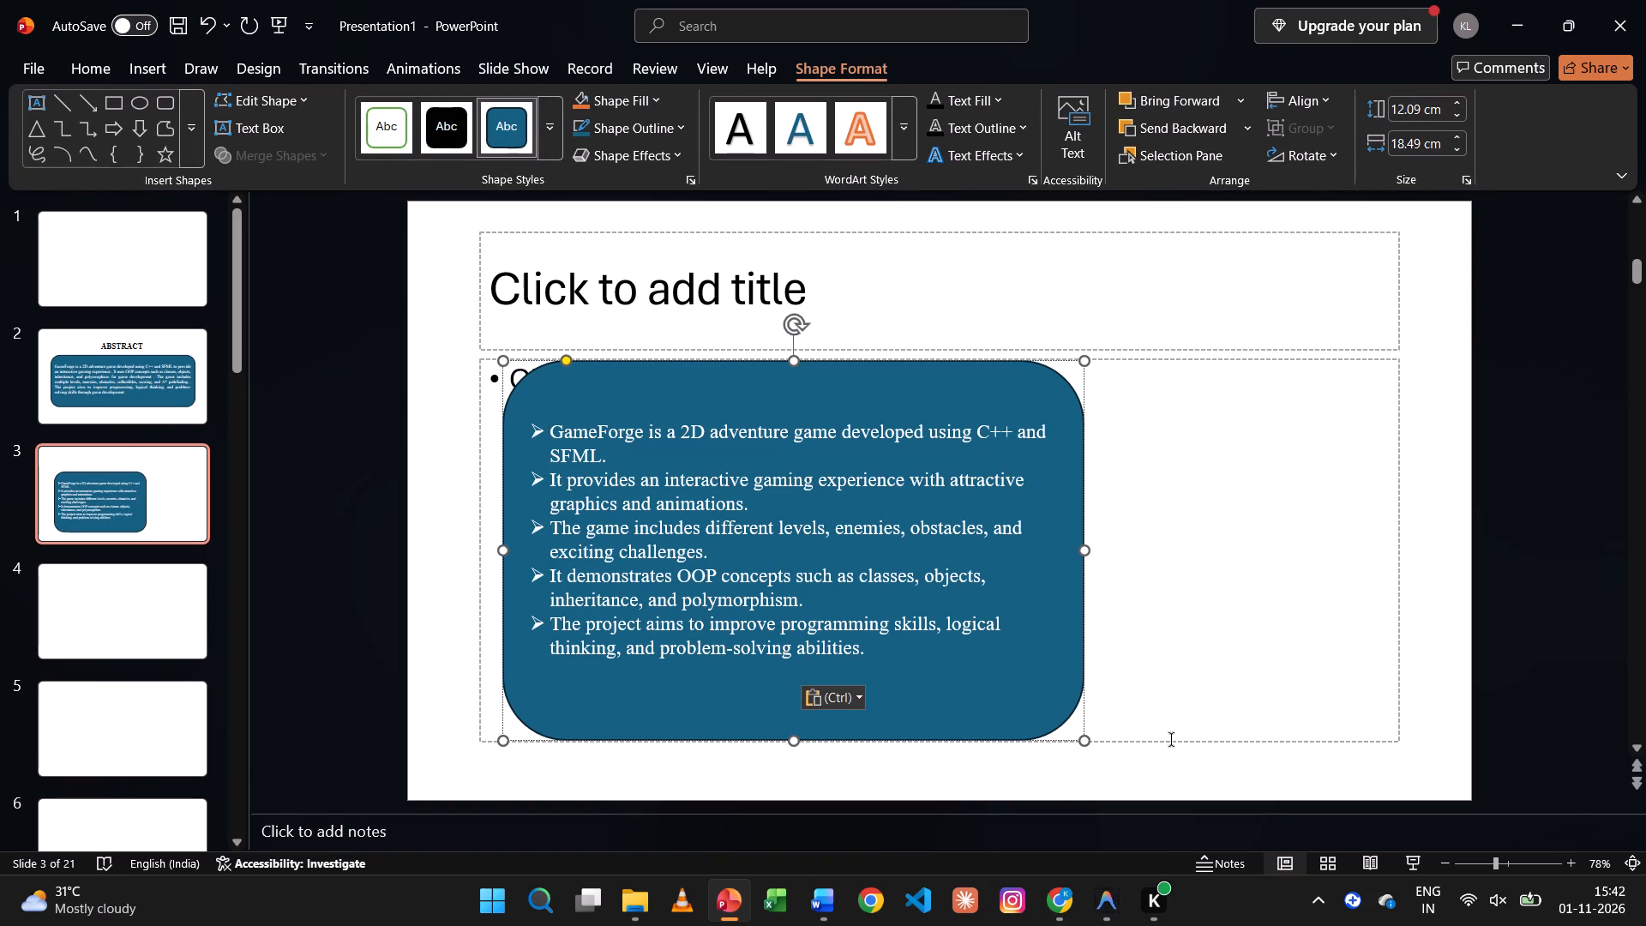
Delete the empty content placeholder behind the rounded rectangle.
{"action": "left_click", "coordinate": [1168, 742]}
{"action": "key", "text": "BackSpace"}
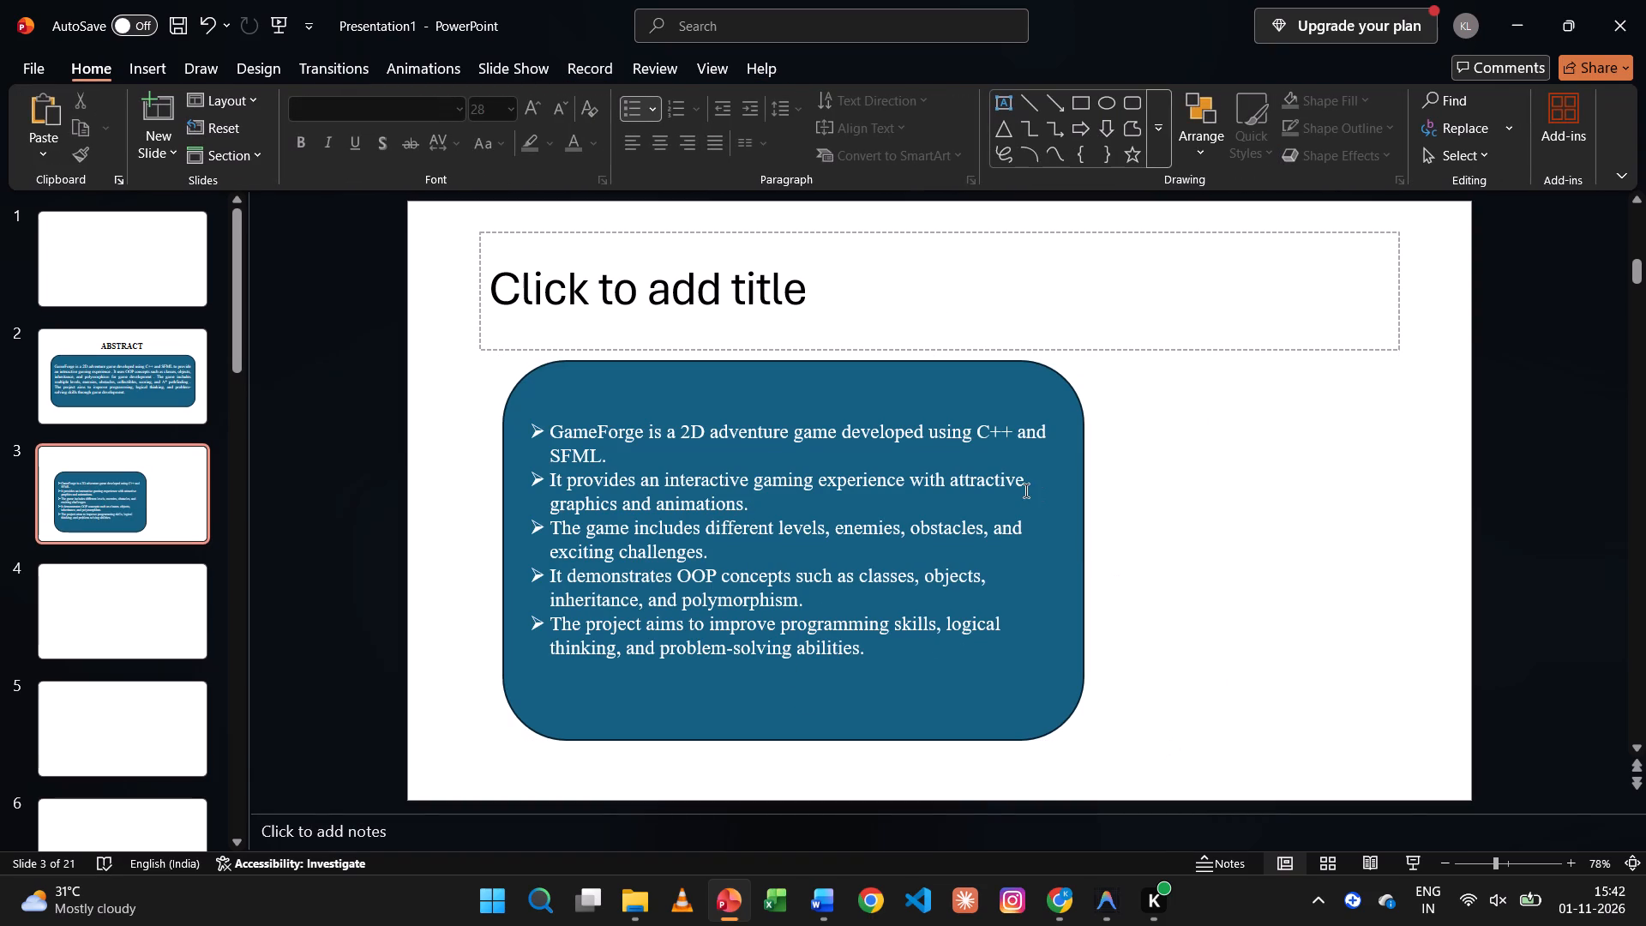
Set the font size of all five points inside the rounded rectangle to 24.
{"action": "left_click_drag", "start_coordinate": [879, 648], "coordinate": [494, 436]}
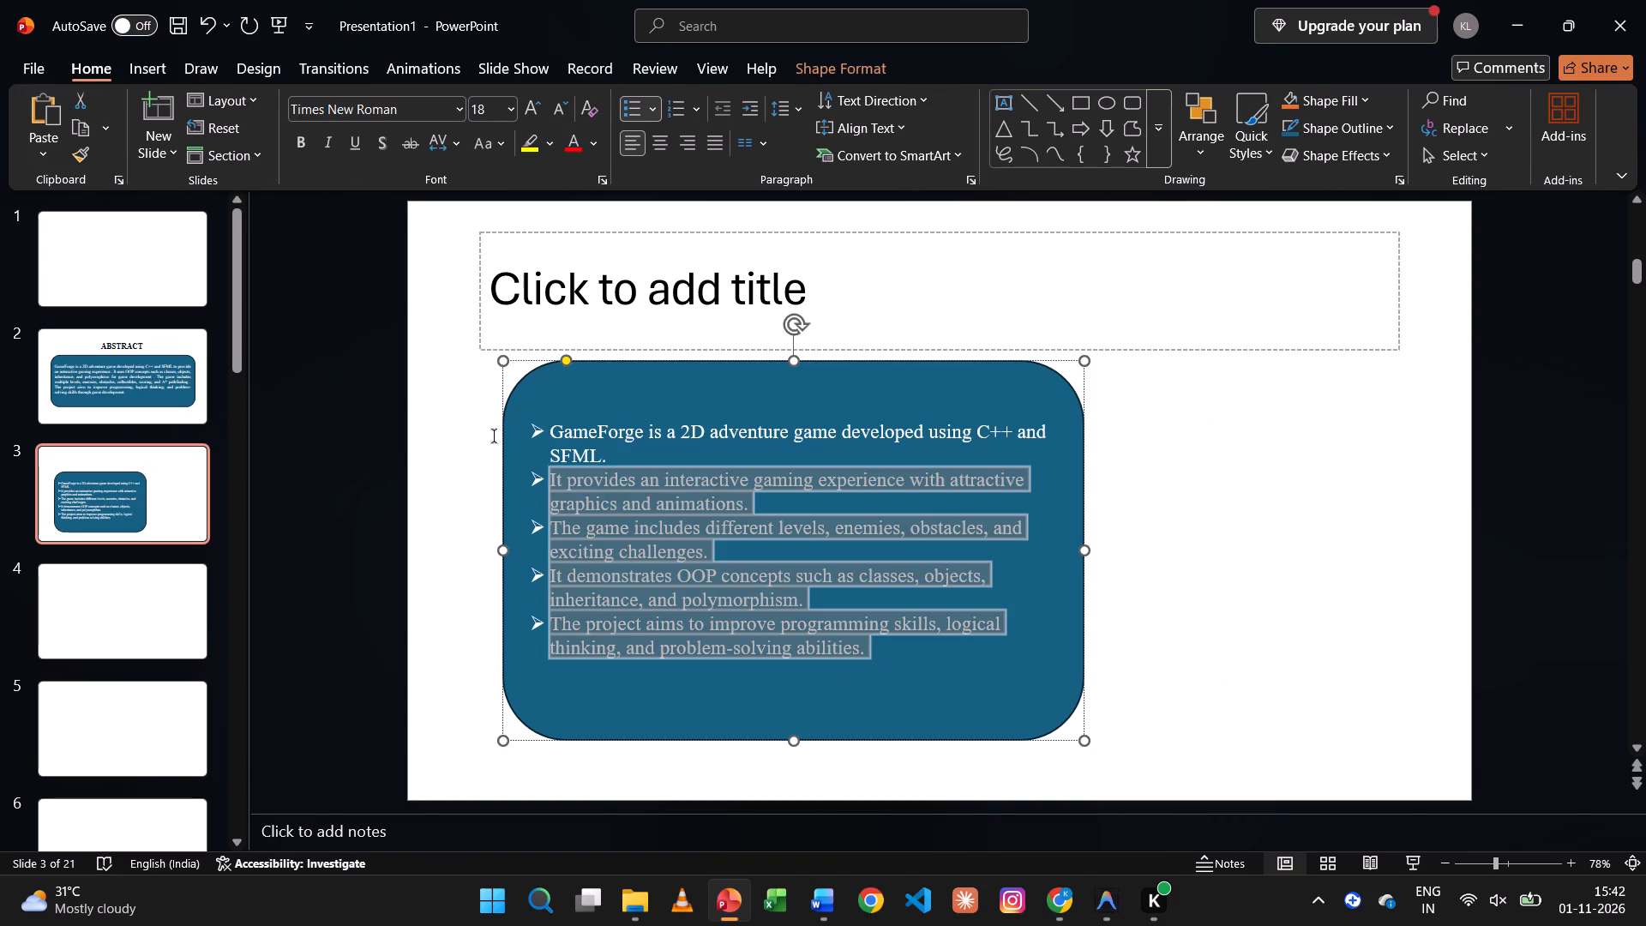
{"action": "left_click_drag", "start_coordinate": [494, 436], "coordinate": [491, 428]}
{"action": "left_click", "coordinate": [488, 111]}
{"action": "key", "text": "BackSpace"}
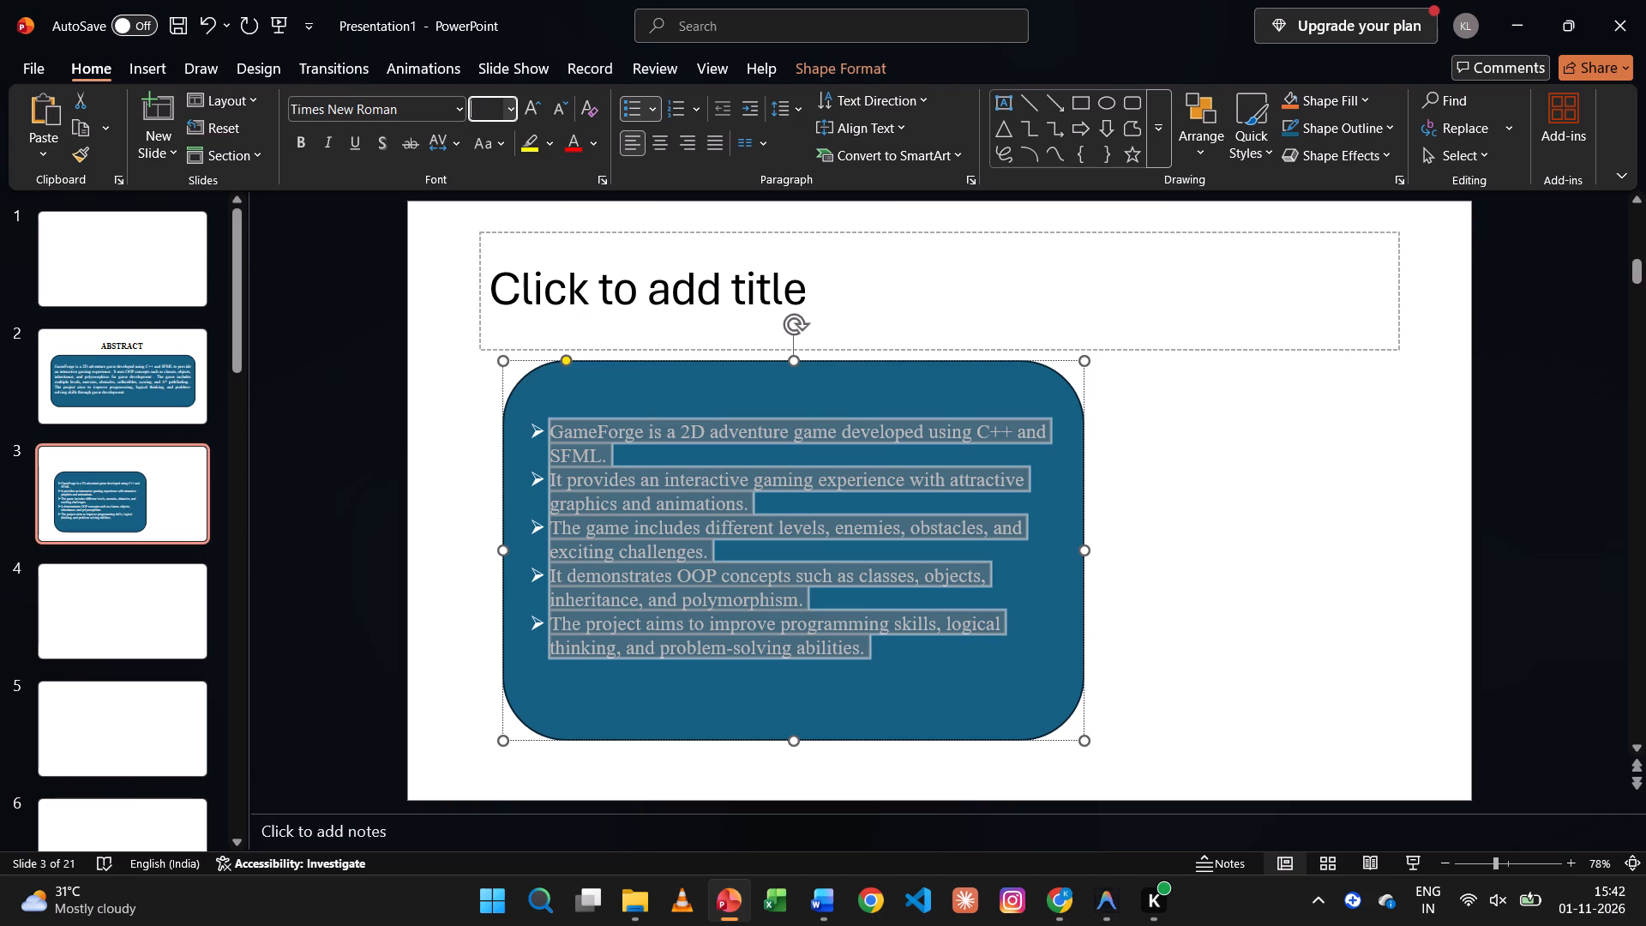
{"action": "type", "text": "24"}
{"action": "key", "text": "Return"}
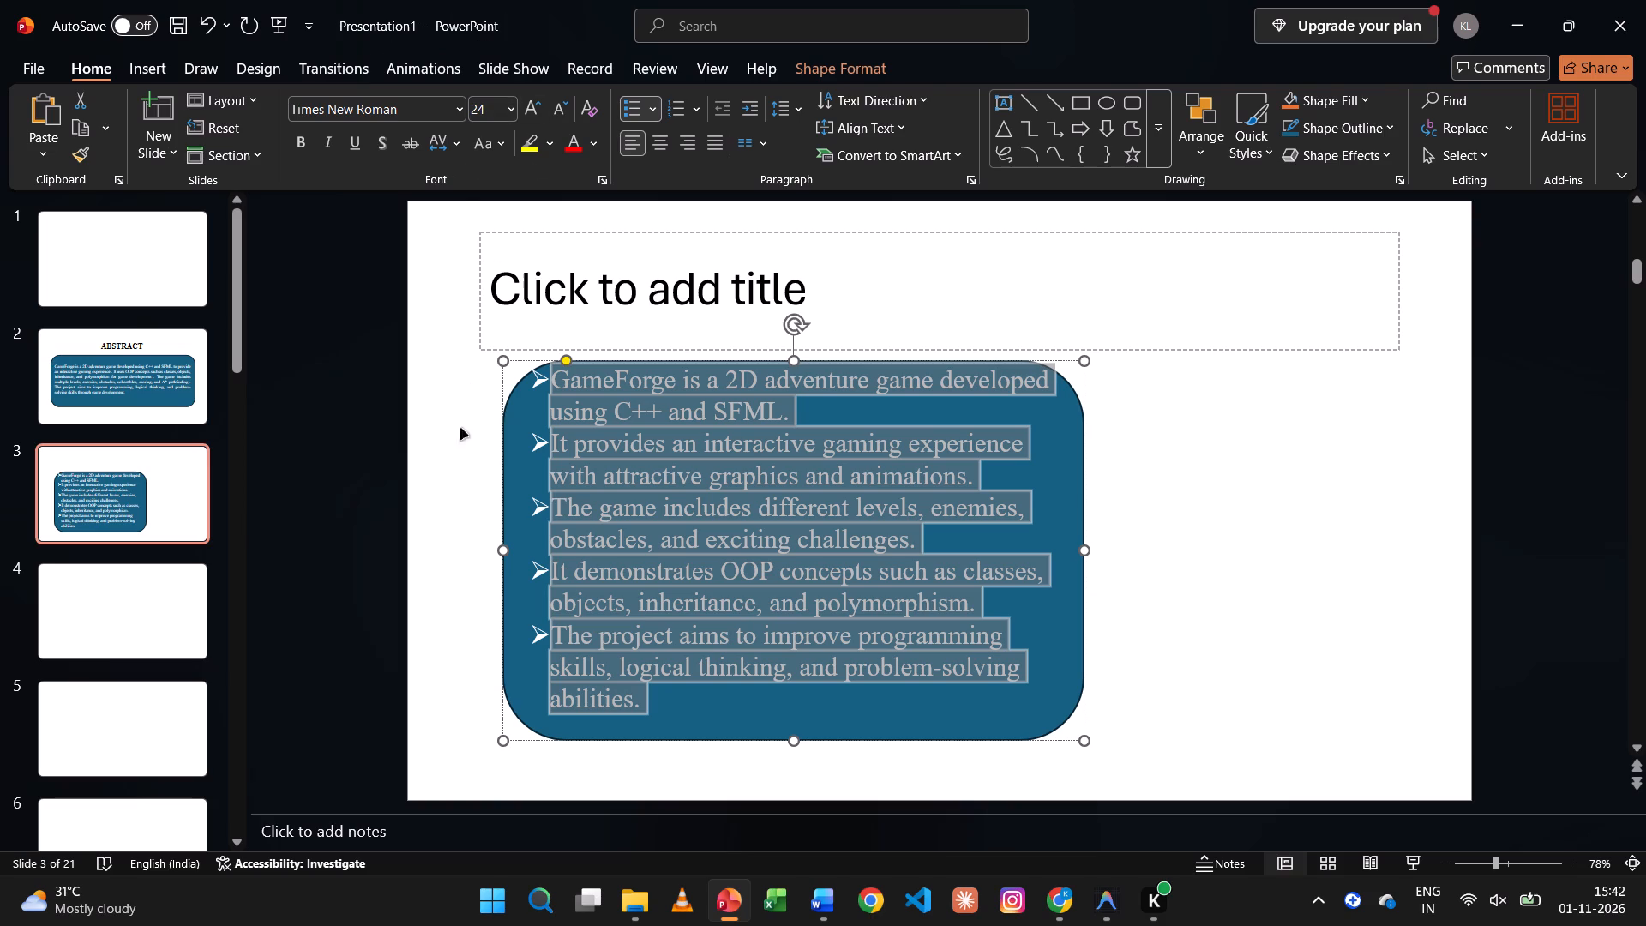
Enlarge the rounded rectangle outward from its upper-left corner, slightly past the title placeholder's edge, to give the text more room.
{"action": "left_click", "coordinate": [456, 451]}
{"action": "left_click", "coordinate": [1060, 459]}
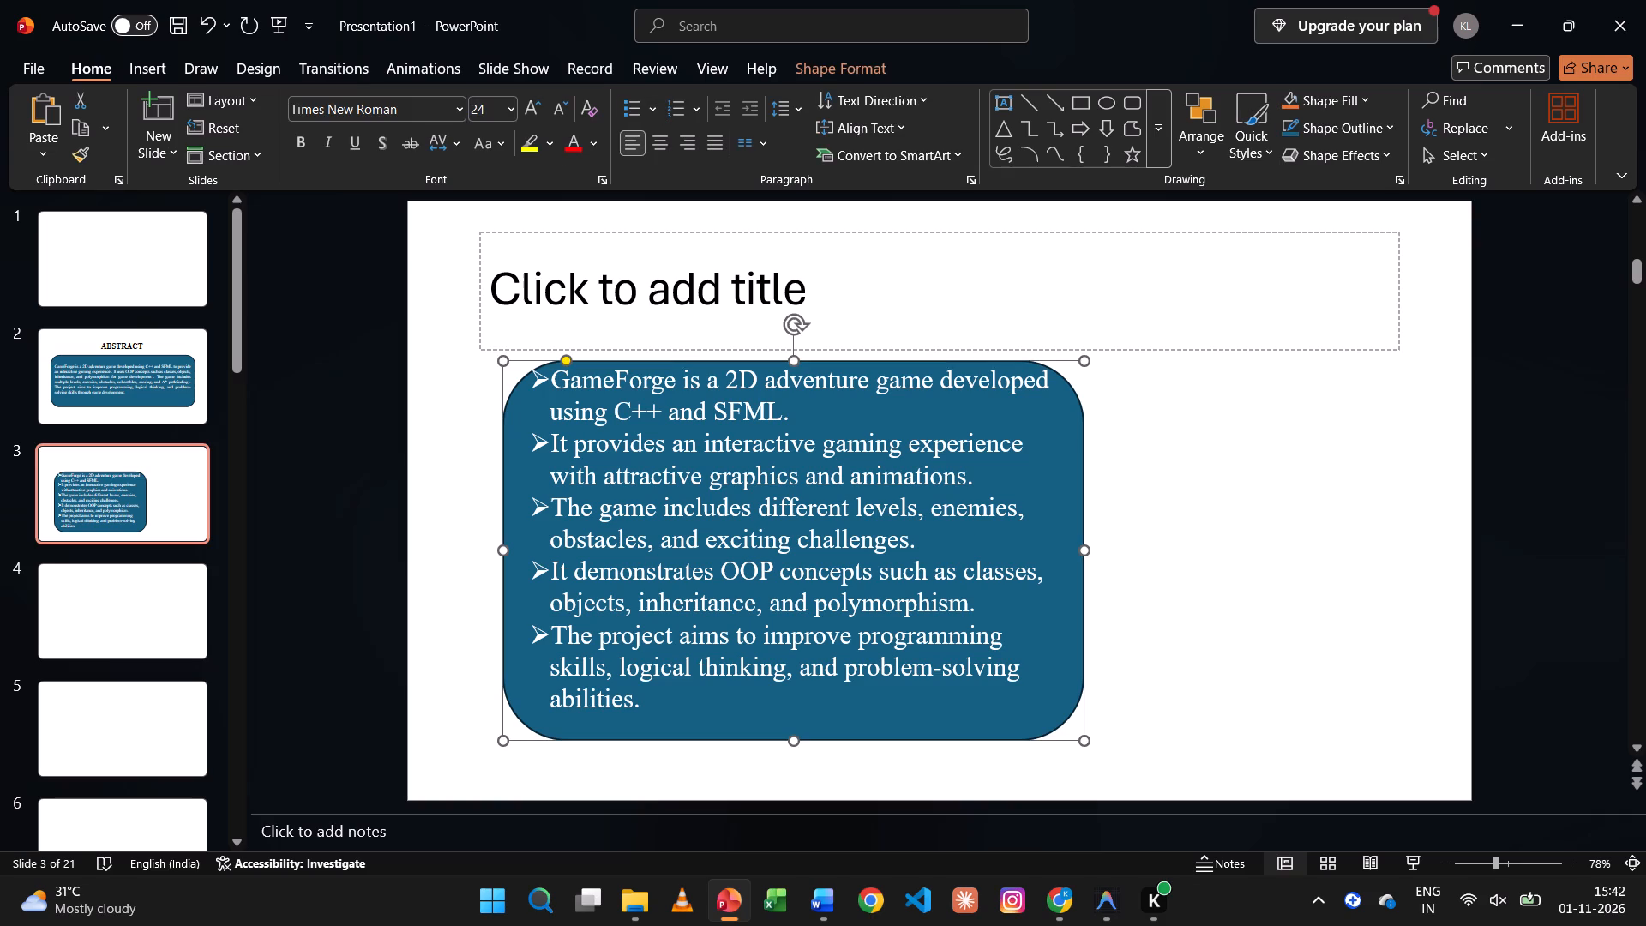
{"action": "left_click_drag", "start_coordinate": [502, 362], "coordinate": [484, 345]}
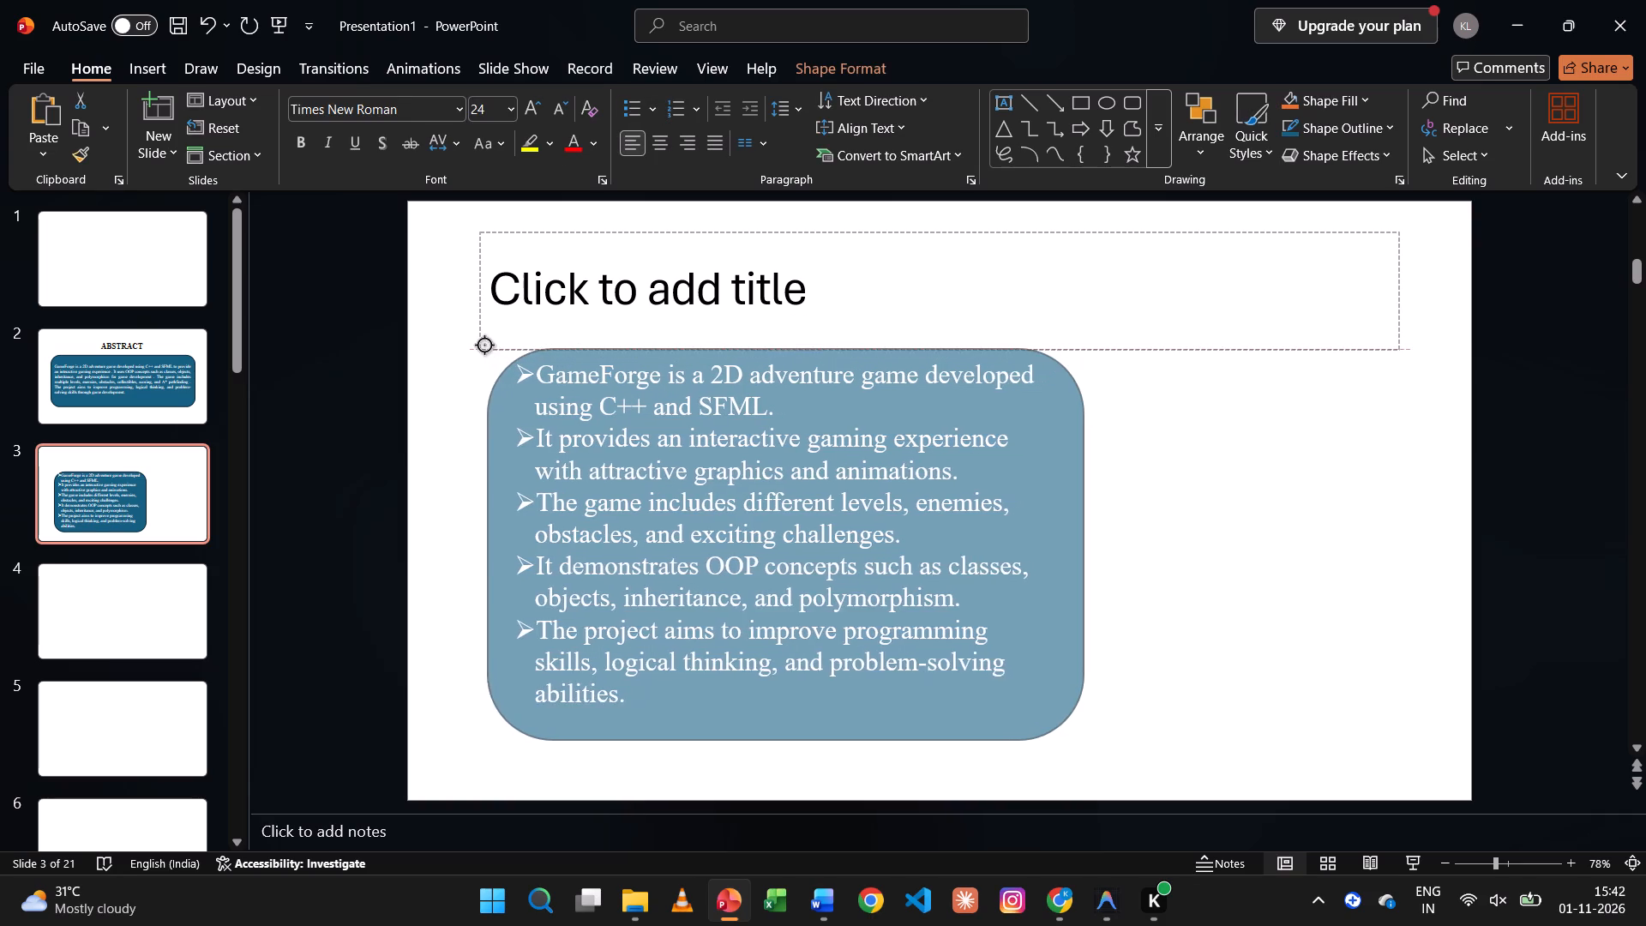
{"action": "left_click_drag", "start_coordinate": [484, 345], "coordinate": [453, 342]}
{"action": "left_click", "coordinate": [1141, 454]}
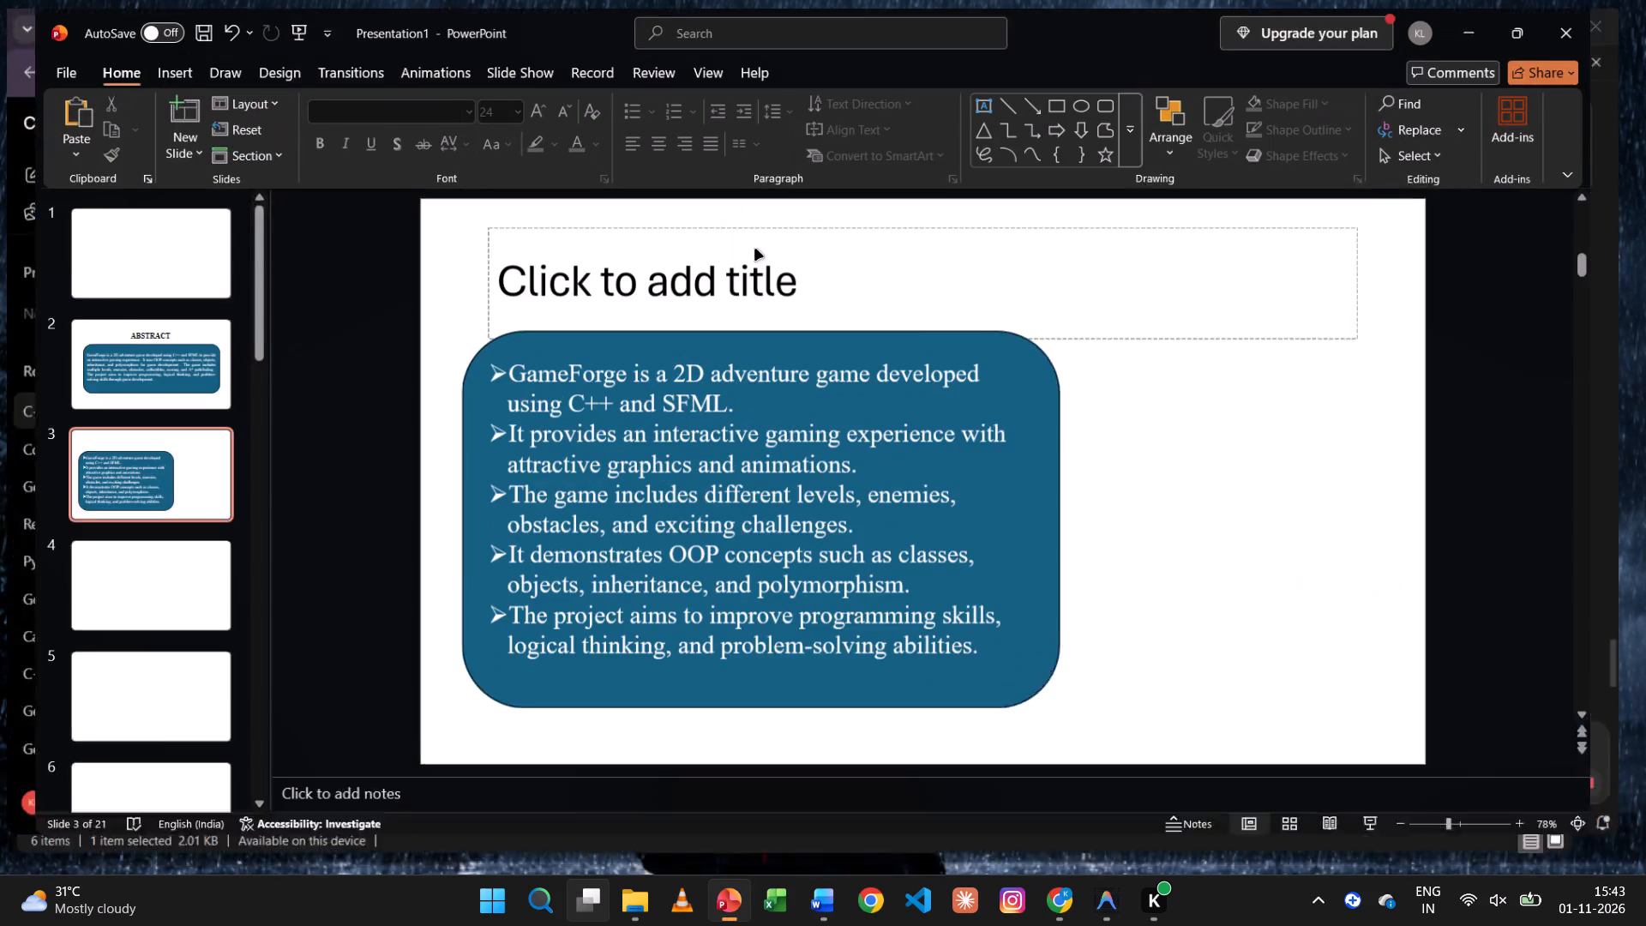
{"action": "left_click", "coordinate": [755, 283]}
{"action": "type", "text": "INTRODUCTION"}
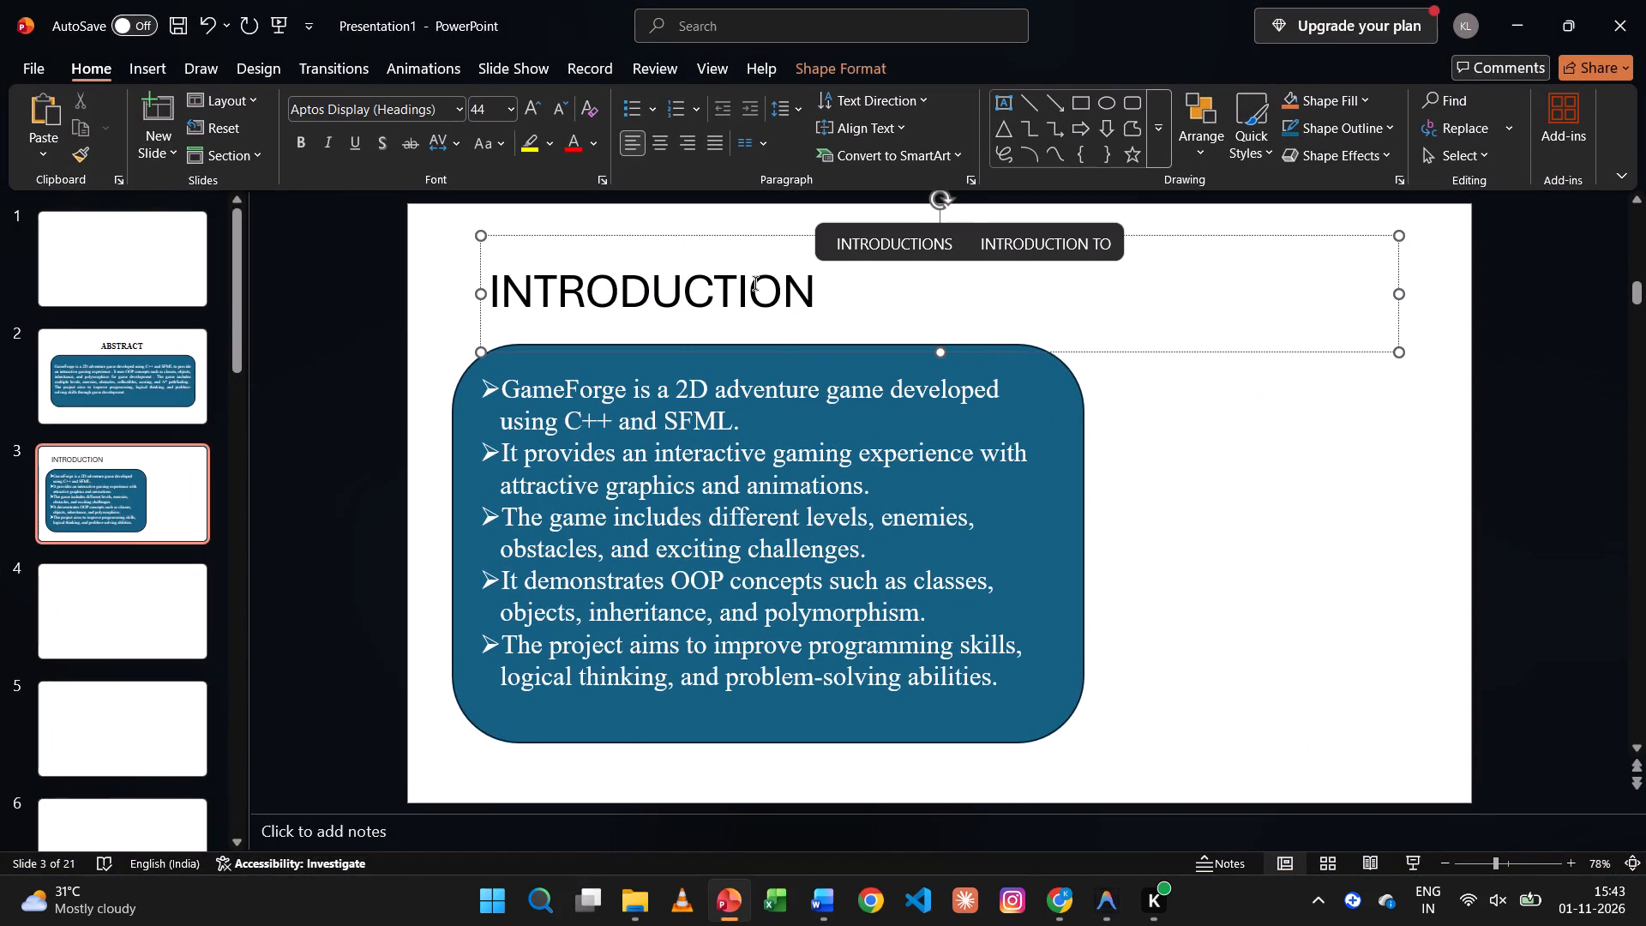
Format the INTRODUCTION title as bold, centred Times New Roman text.
{"action": "key", "text": "ctrl+shift+Left"}
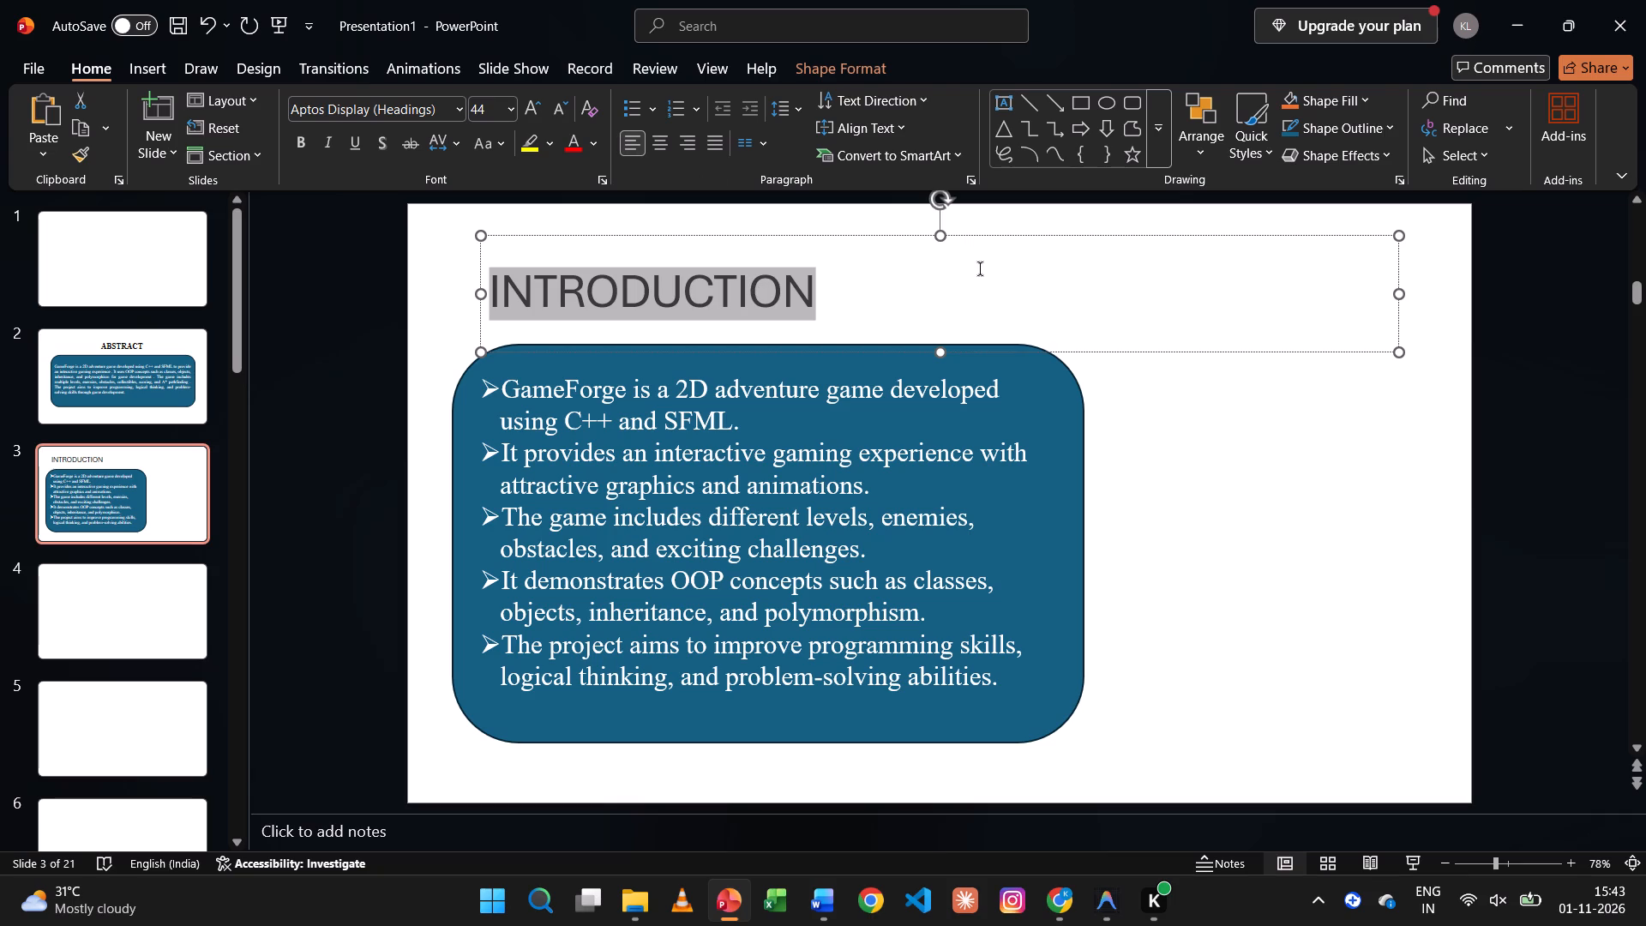
{"action": "key", "text": "ctrl+b"}
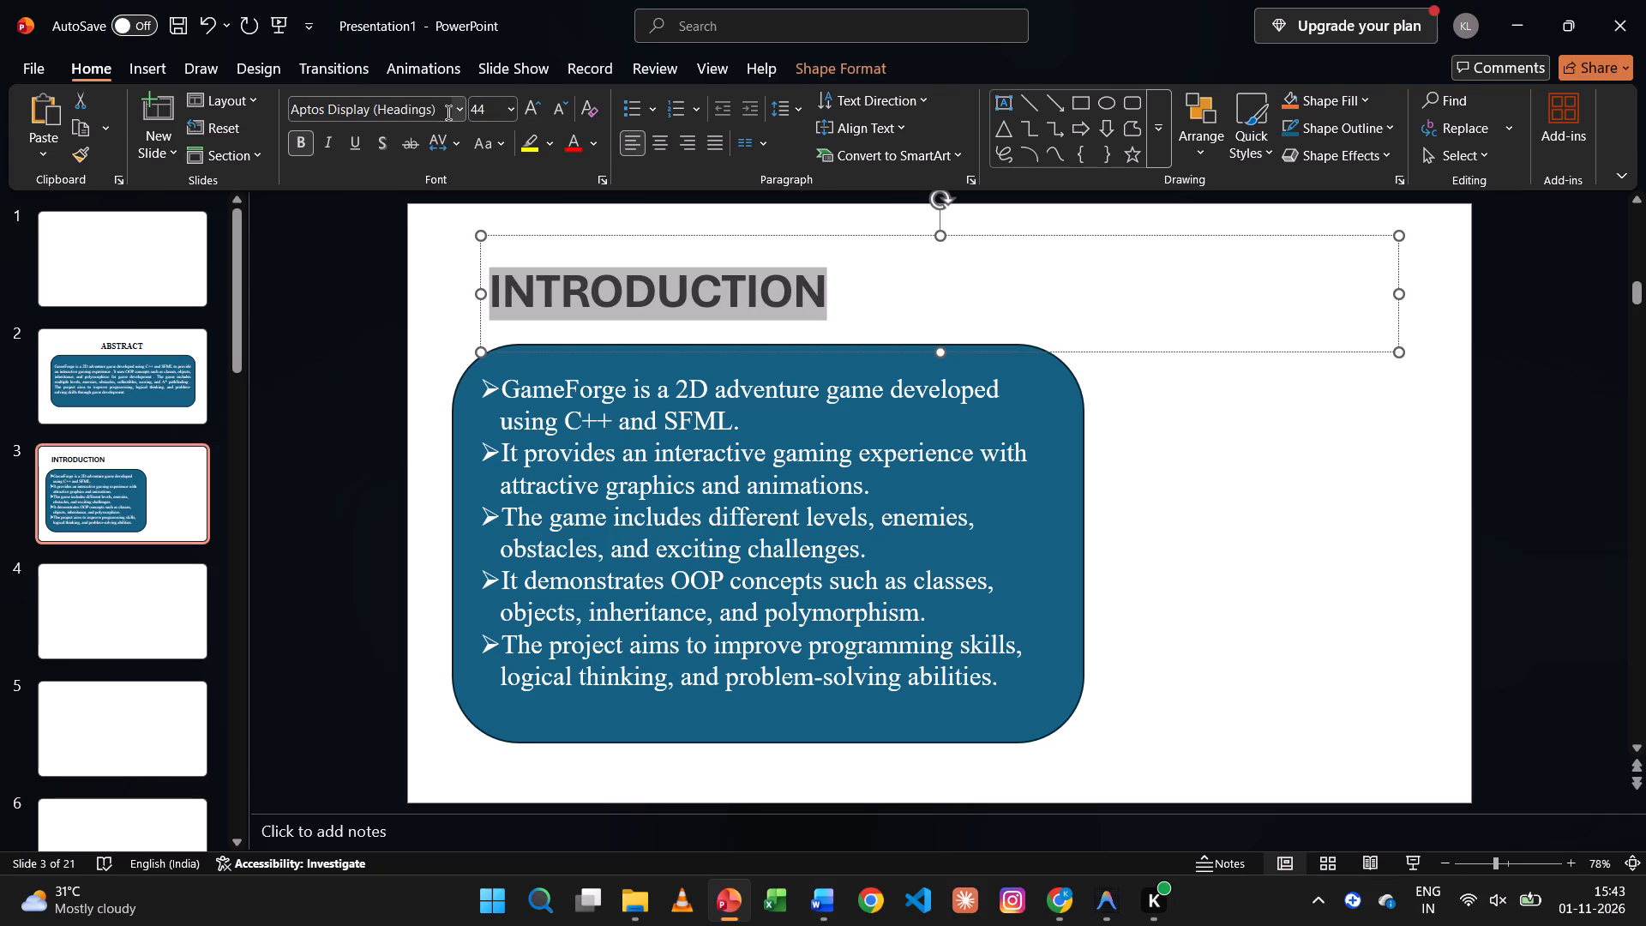
{"action": "left_click", "coordinate": [448, 112]}
{"action": "key", "text": "BackSpace"}
{"action": "type", "text": "TIME"}
{"action": "key", "text": "Return"}
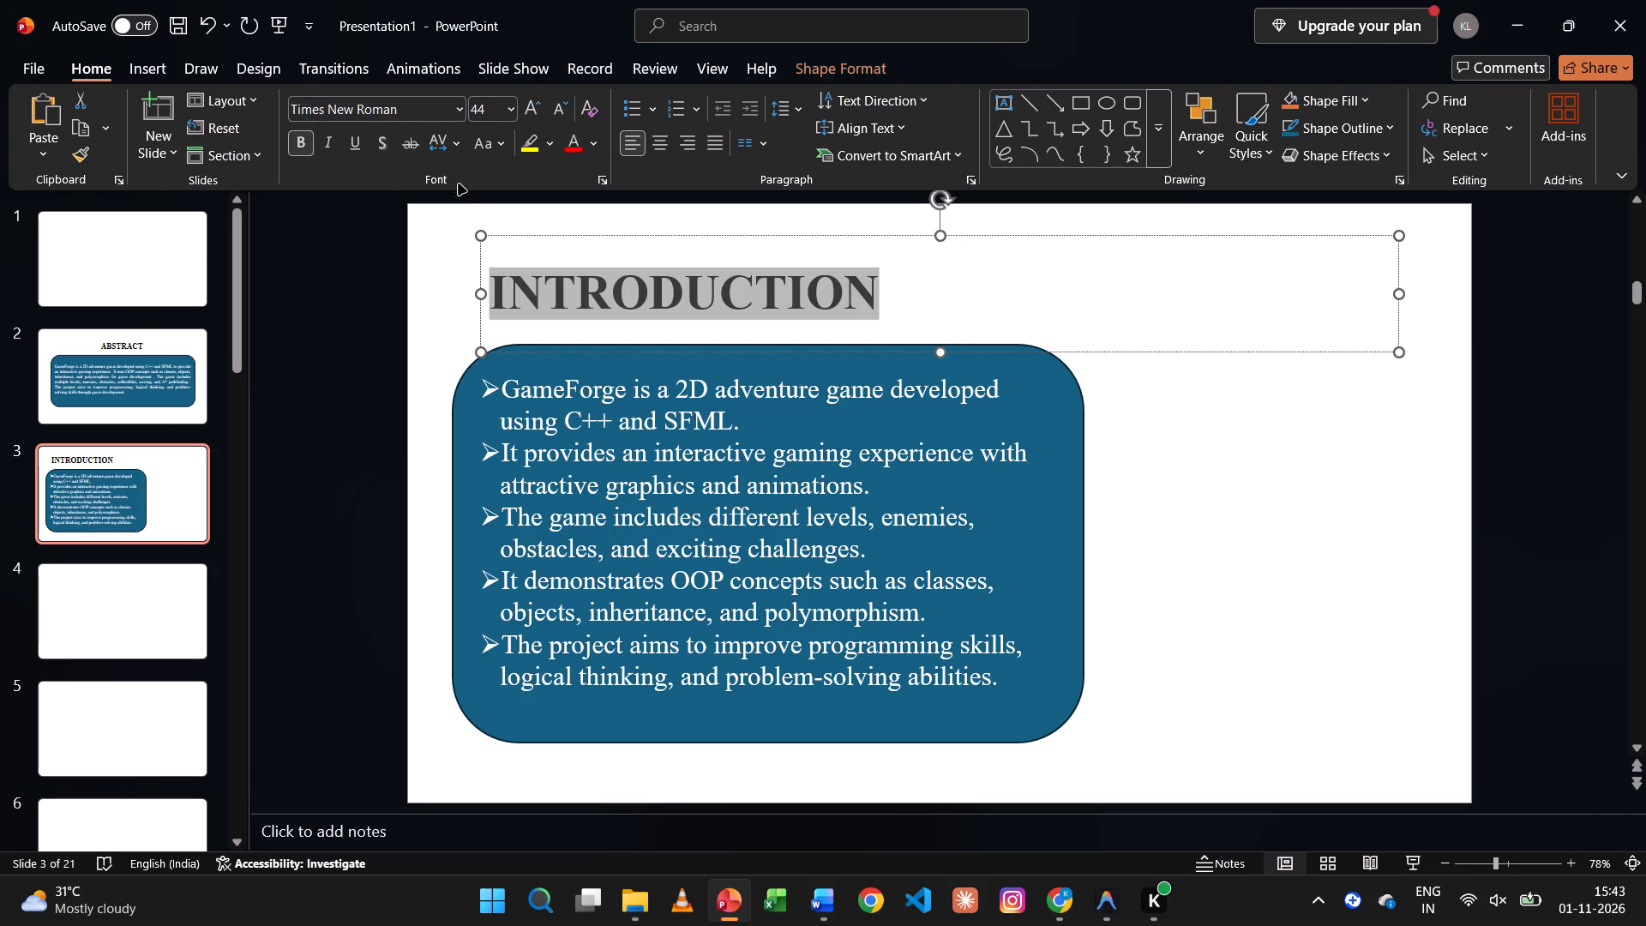
{"action": "left_click", "coordinate": [670, 138]}
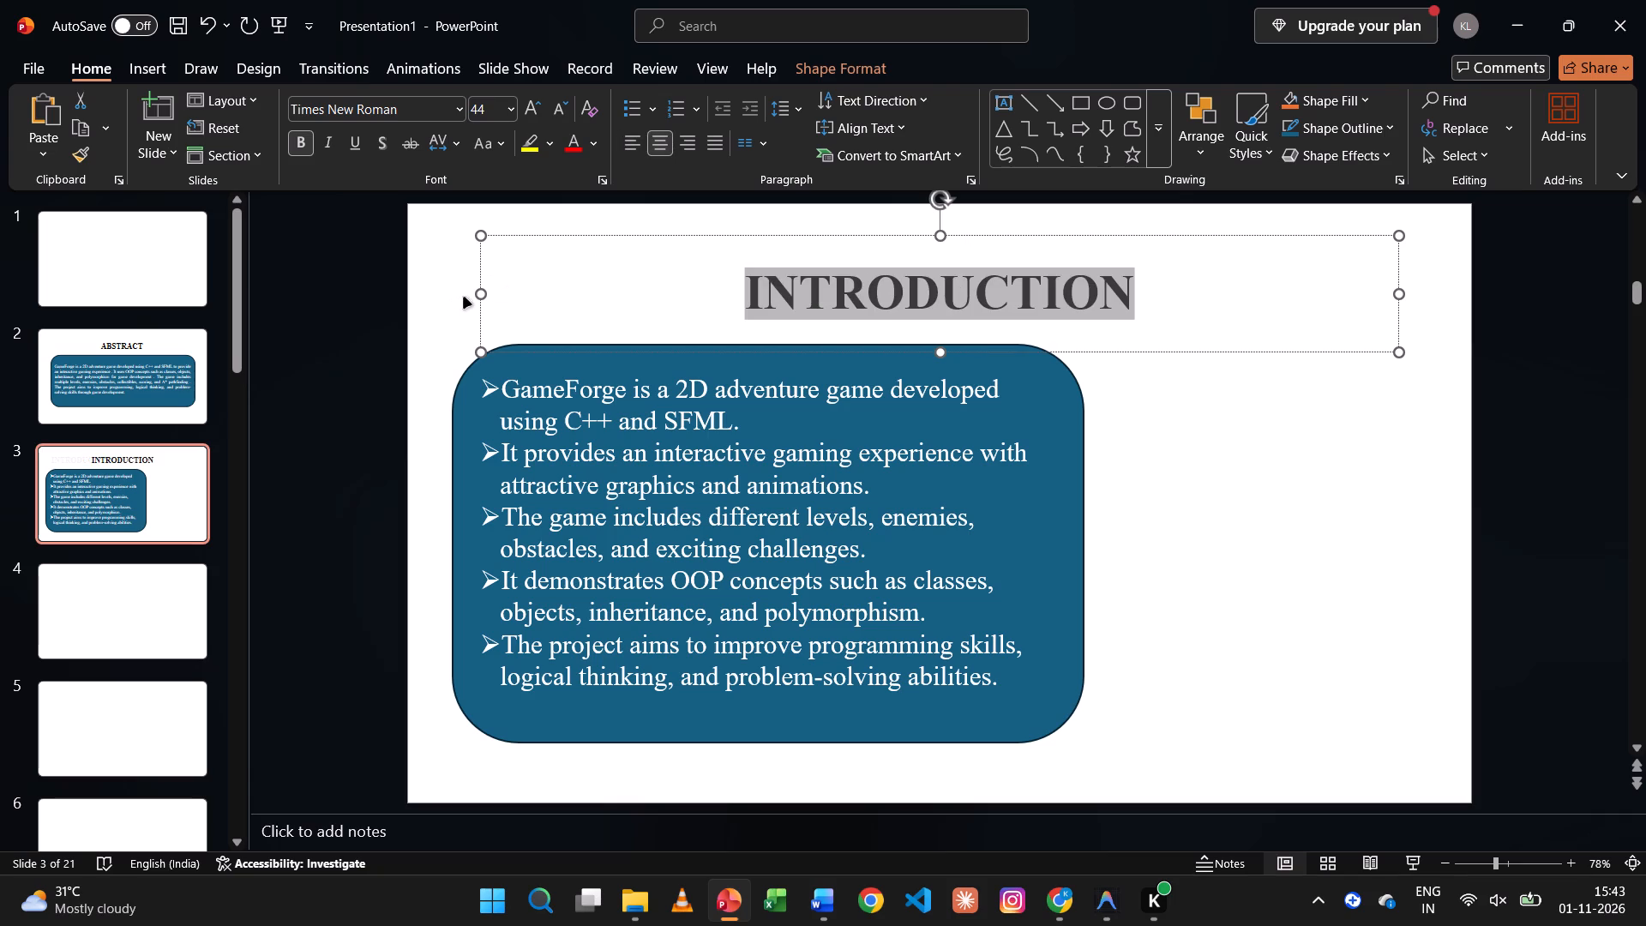
Narrow the title box to fit the word INTRODUCTION and move it to about the slide's horizontal centre.
{"action": "left_click_drag", "start_coordinate": [475, 297], "coordinate": [923, 270]}
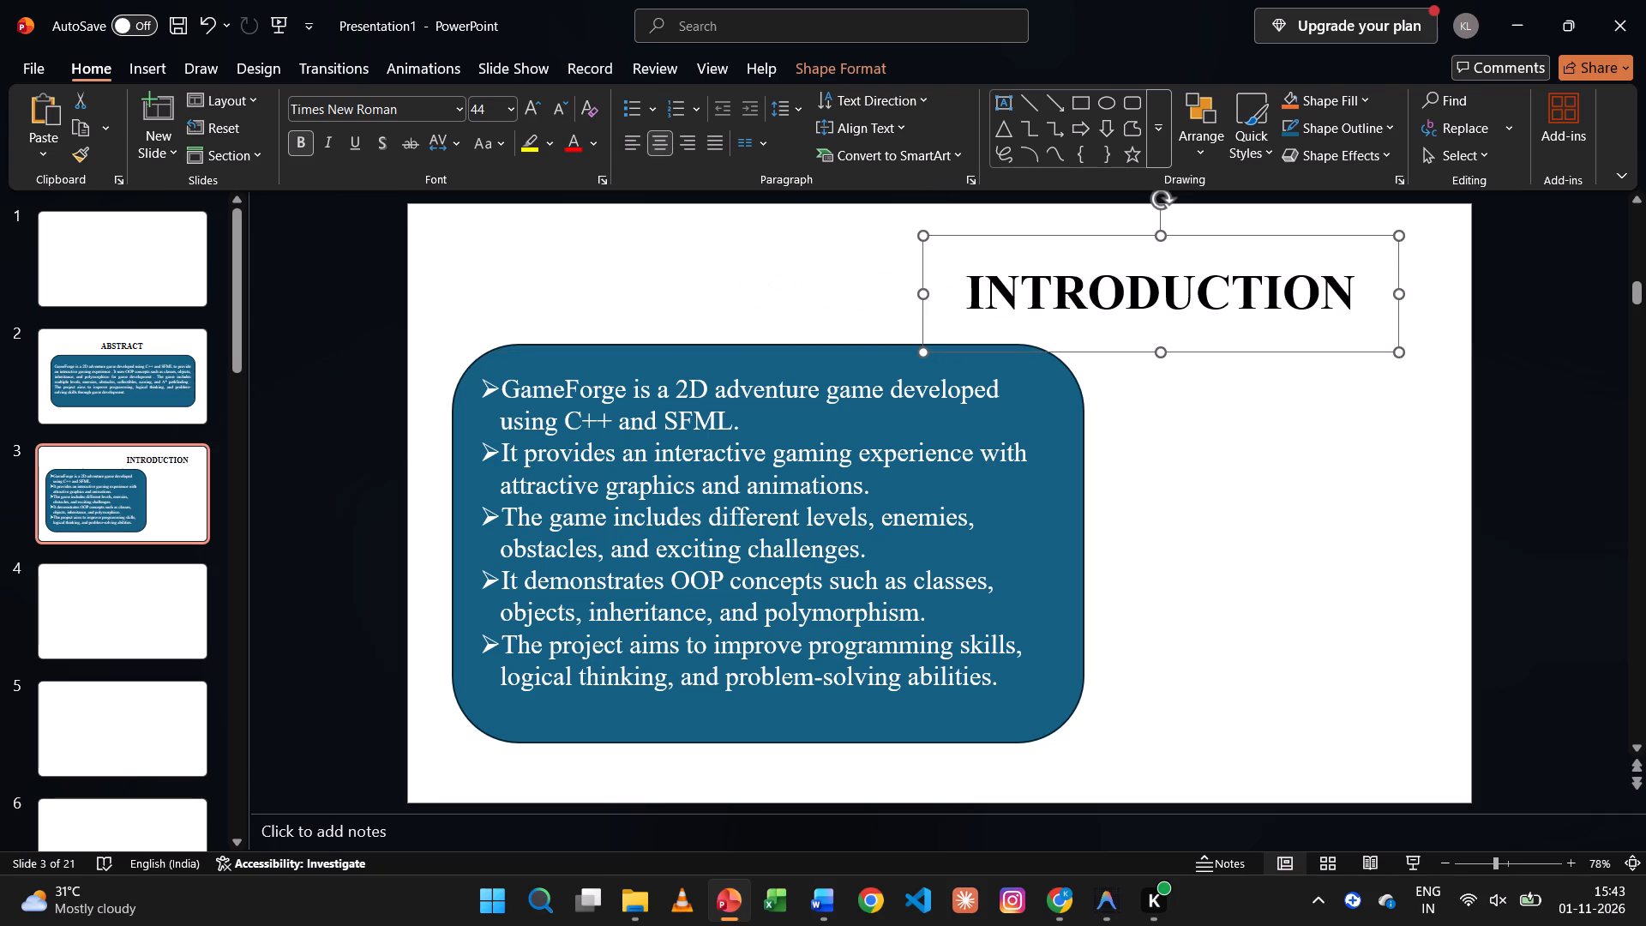
{"action": "left_click_drag", "start_coordinate": [919, 271], "coordinate": [713, 269]}
{"action": "left_click", "coordinate": [1242, 526]}
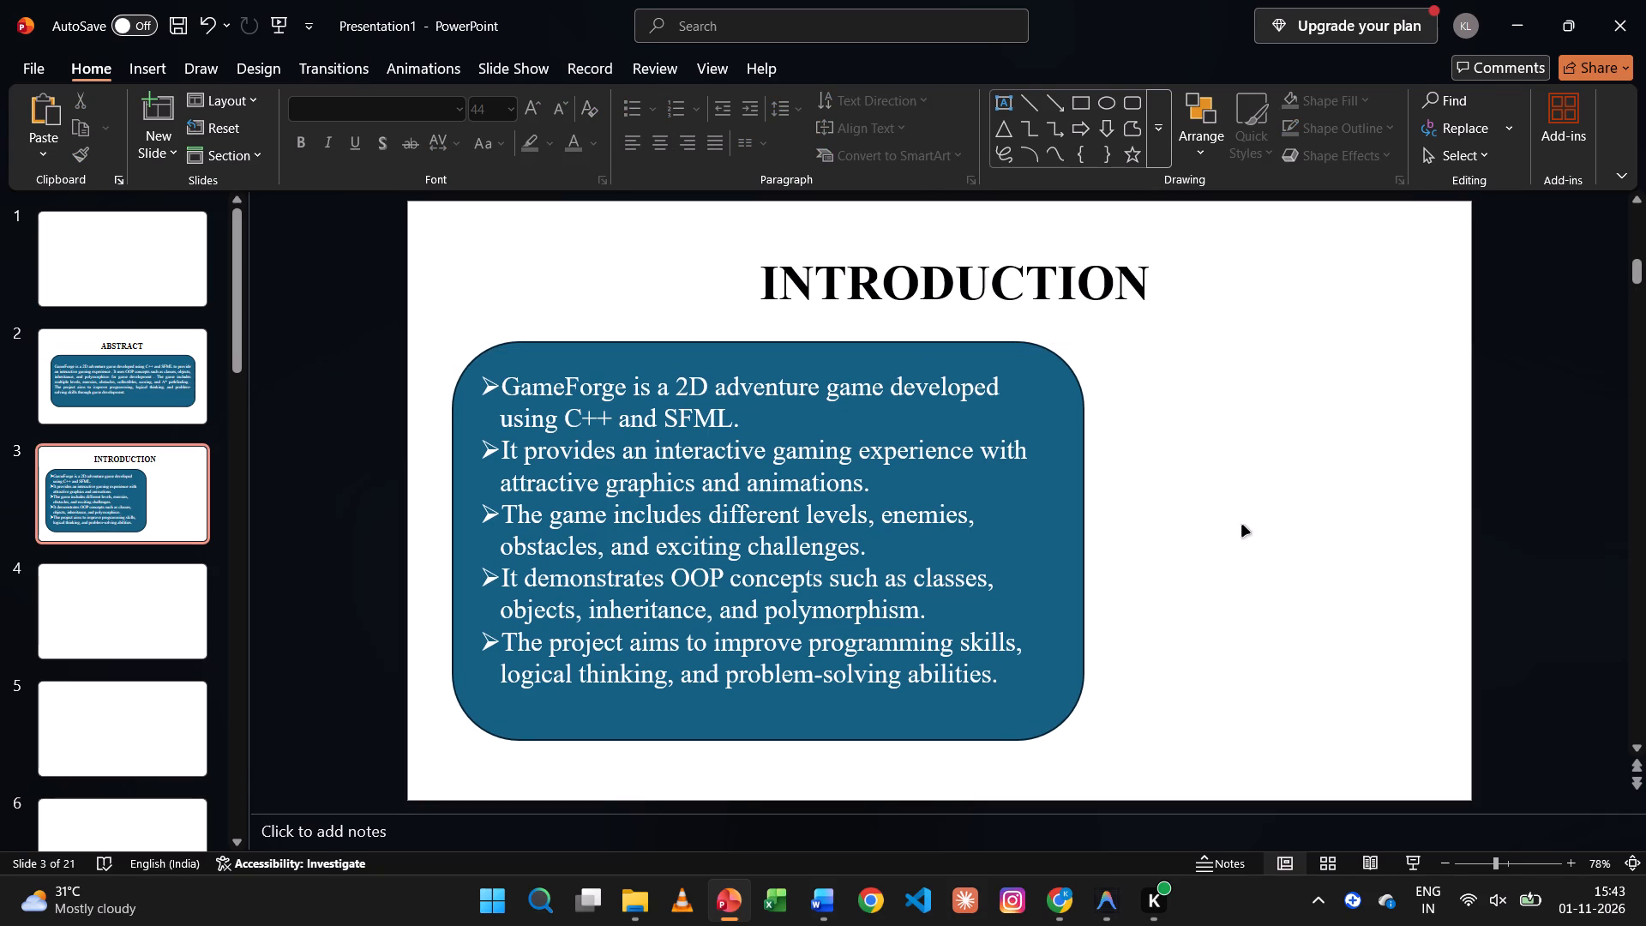
On the ABSTRACT slide, change the rounded rectangle's fill to the darkest green theme colour.
{"action": "left_click", "coordinate": [139, 604]}
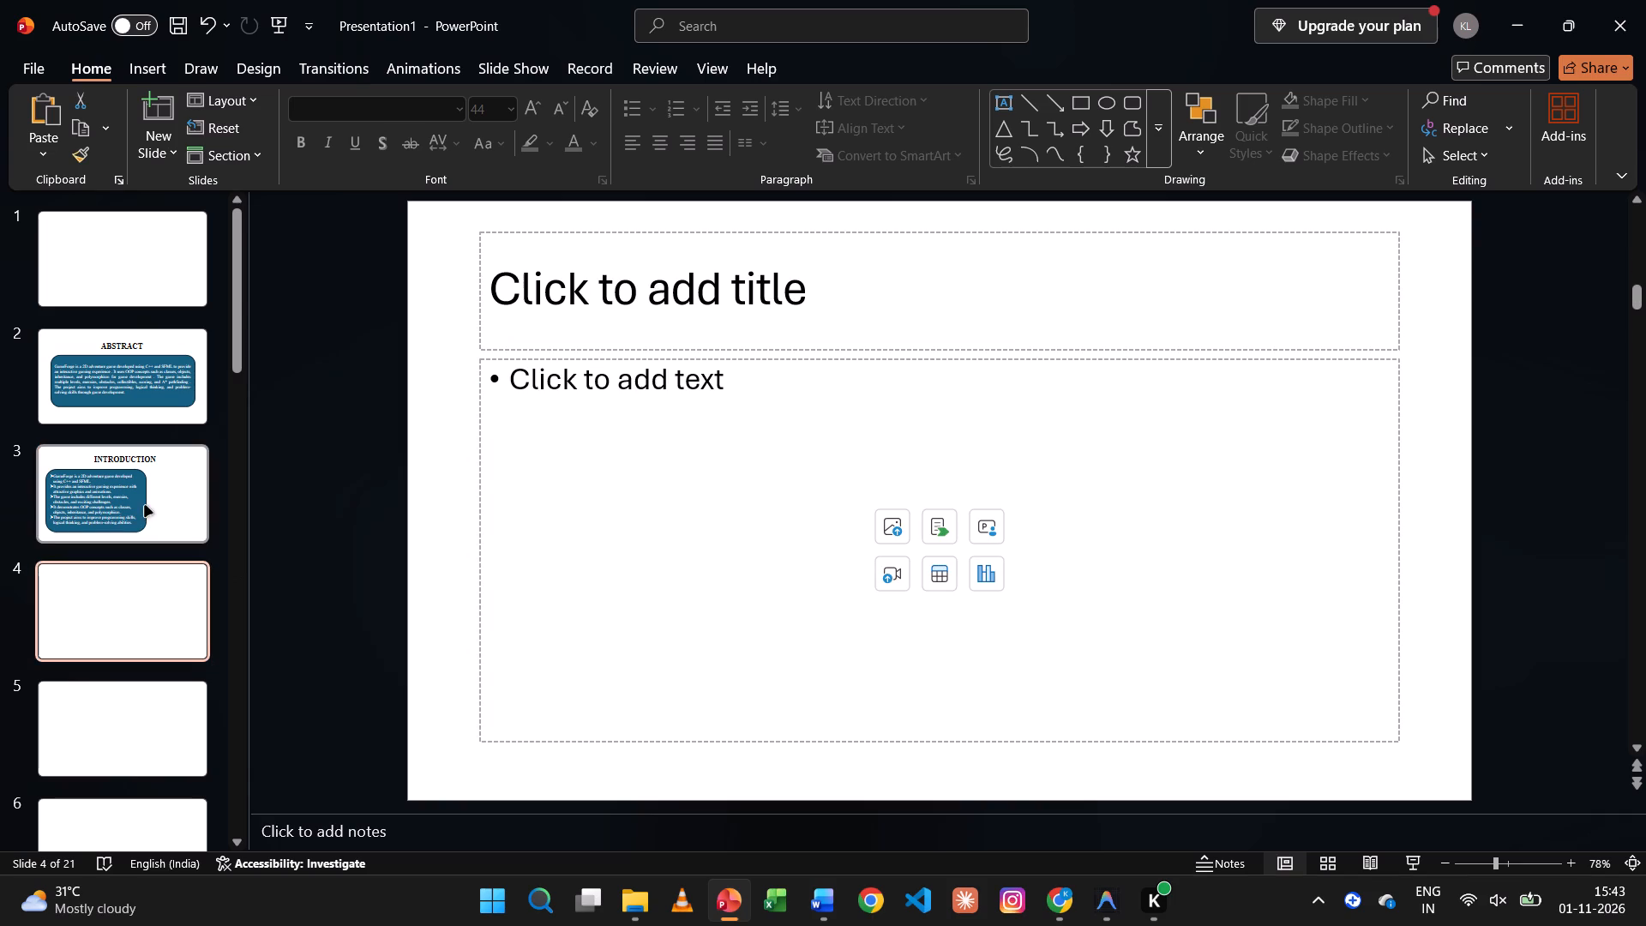
{"action": "left_click", "coordinate": [148, 399]}
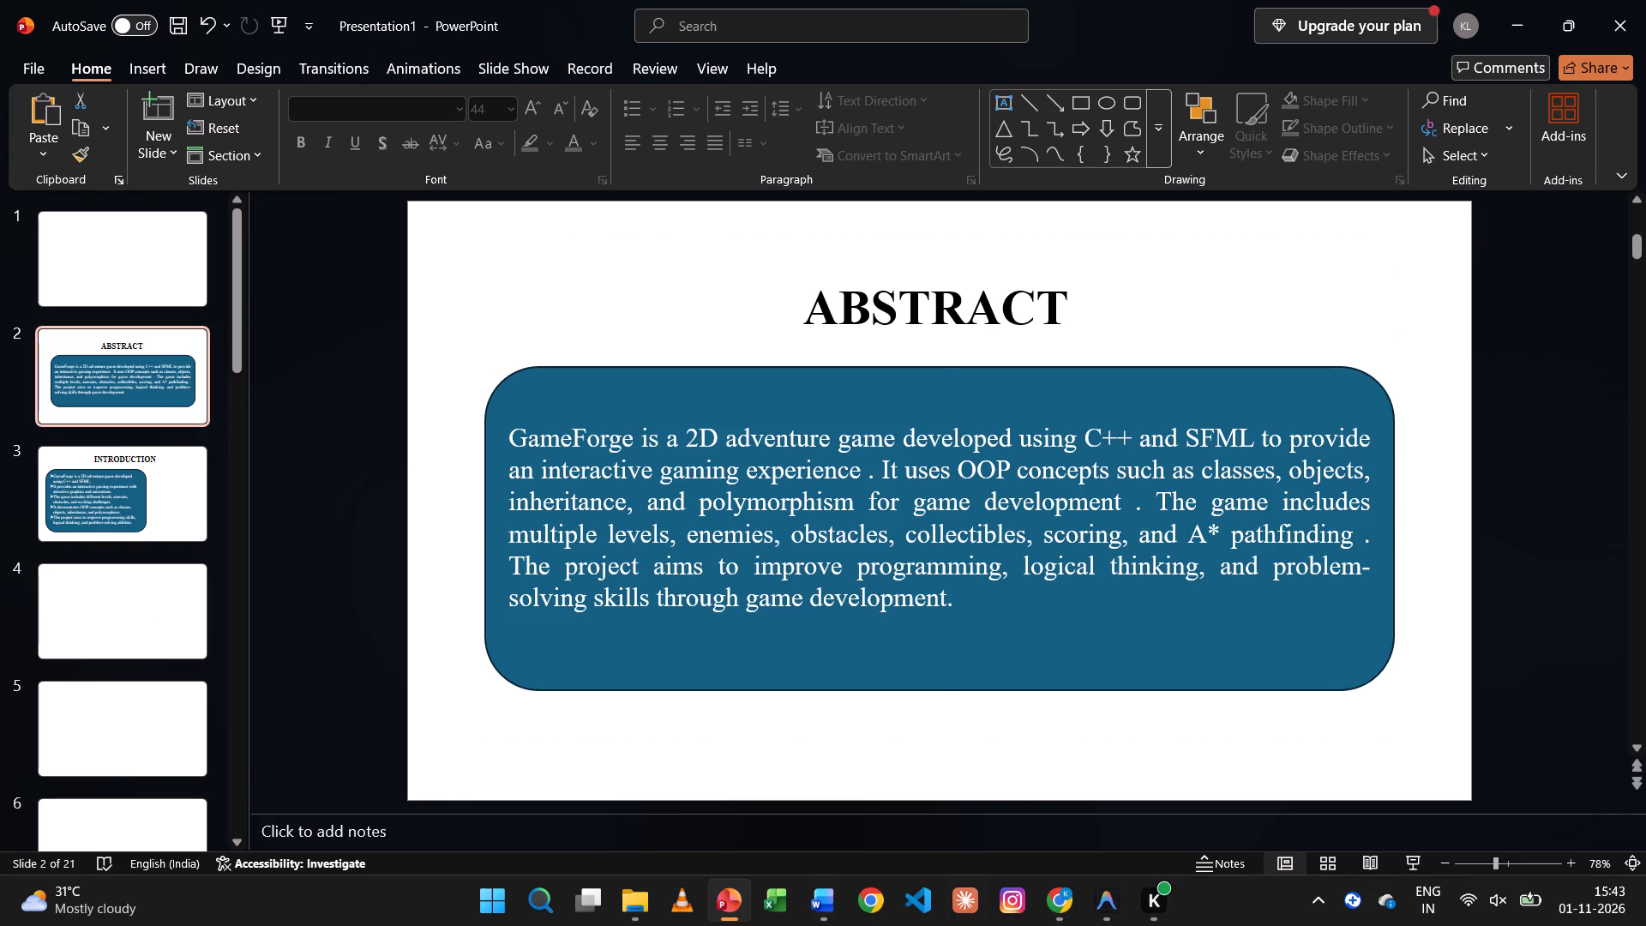
{"action": "double_click", "coordinate": [590, 664]}
{"action": "left_click", "coordinate": [528, 667]}
{"action": "right_click", "coordinate": [528, 667]}
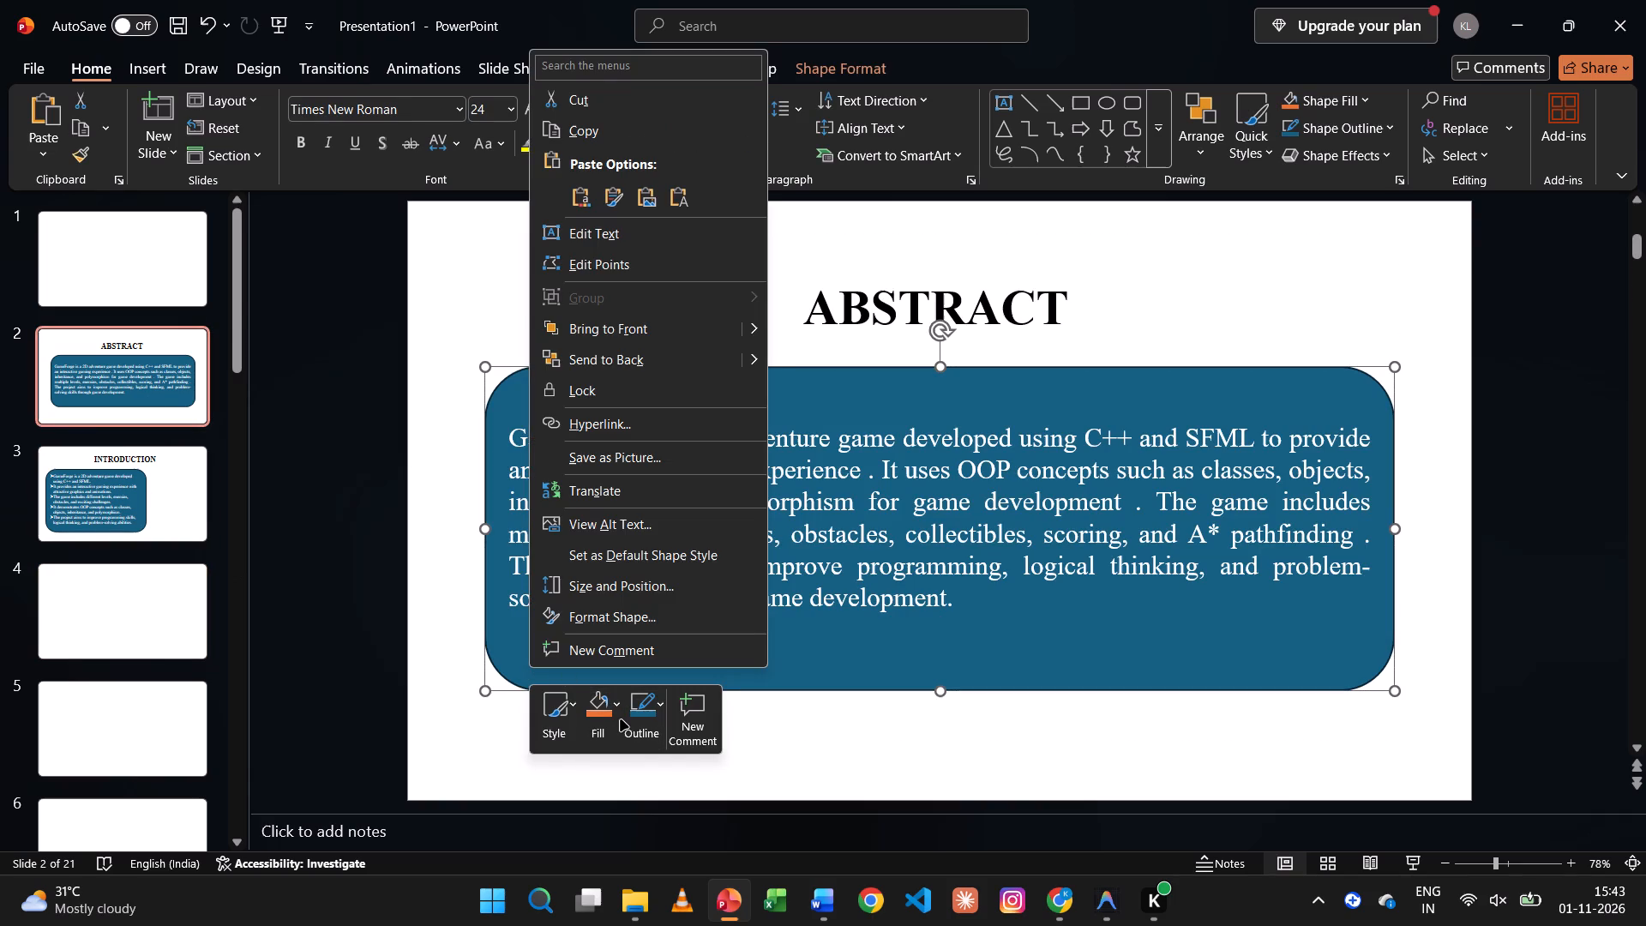
{"action": "left_click", "coordinate": [613, 711]}
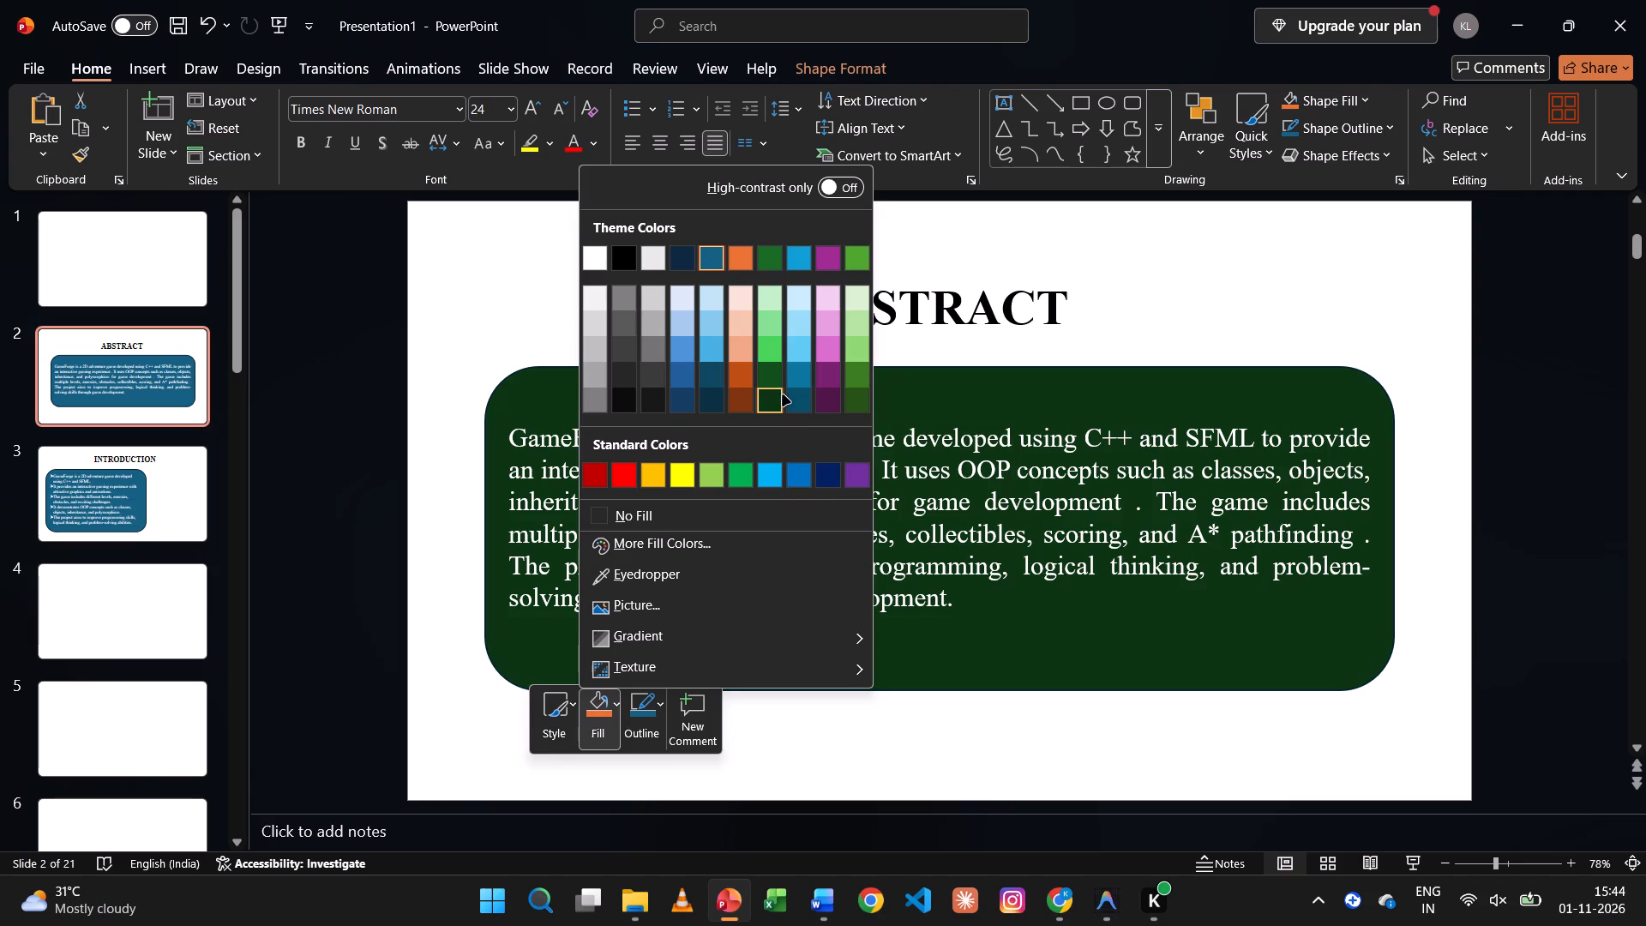
{"action": "left_click", "coordinate": [776, 400]}
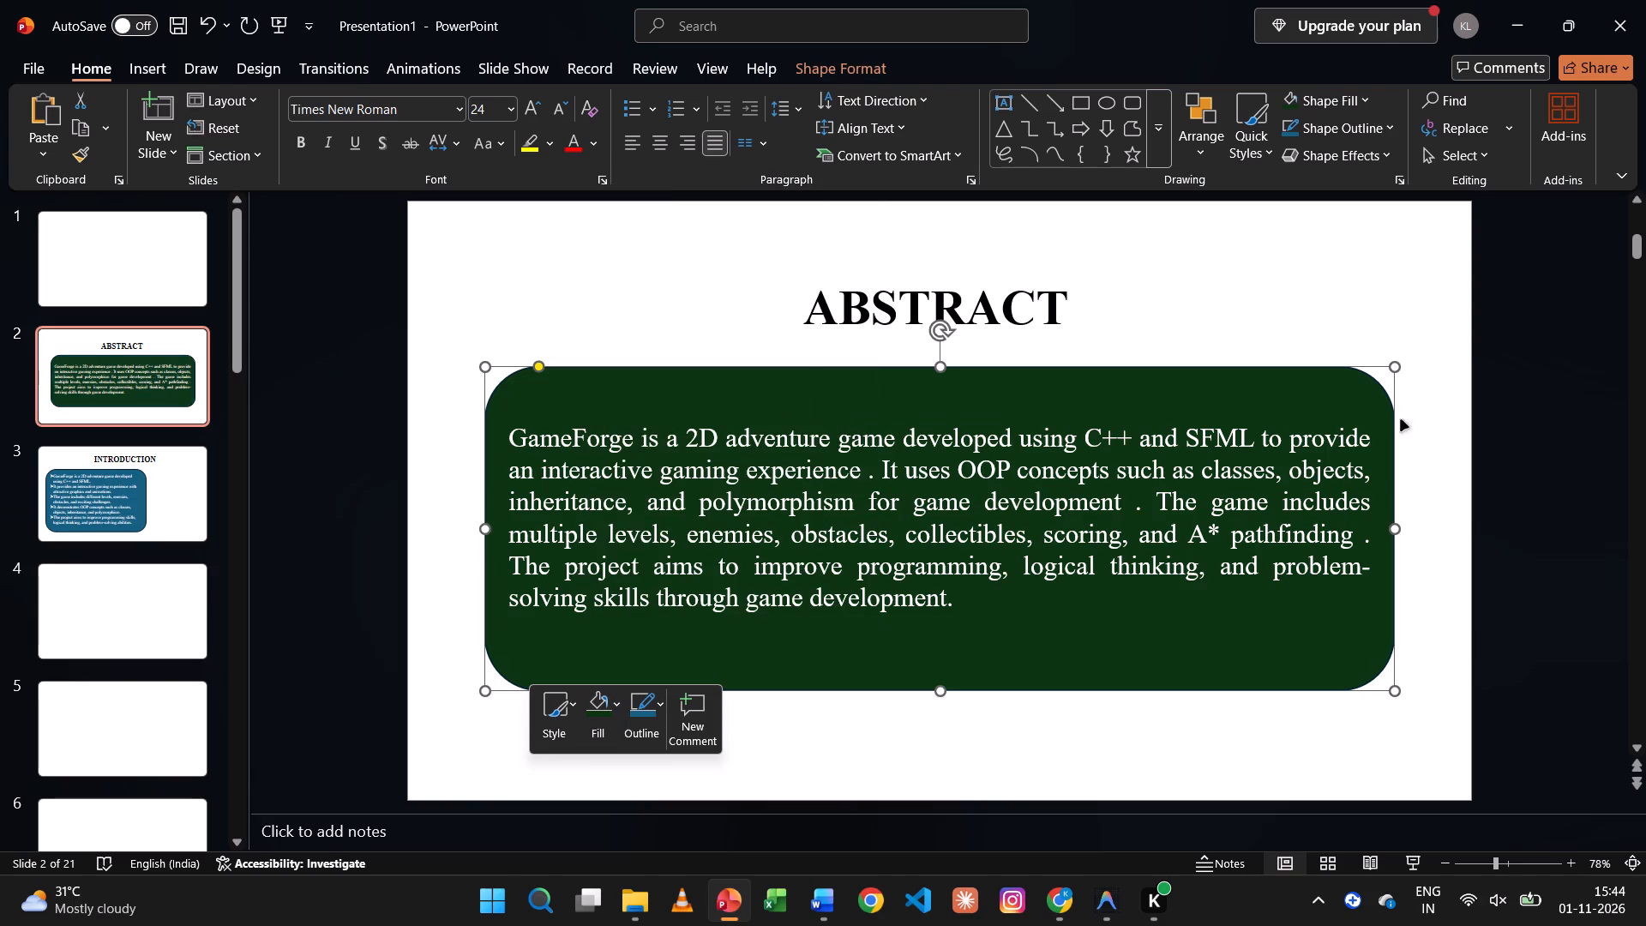
Make the abstract rectangle taller by extending its bottom edge downward, keeping its full width.
{"action": "left_click_drag", "start_coordinate": [1396, 527], "coordinate": [1219, 544]}
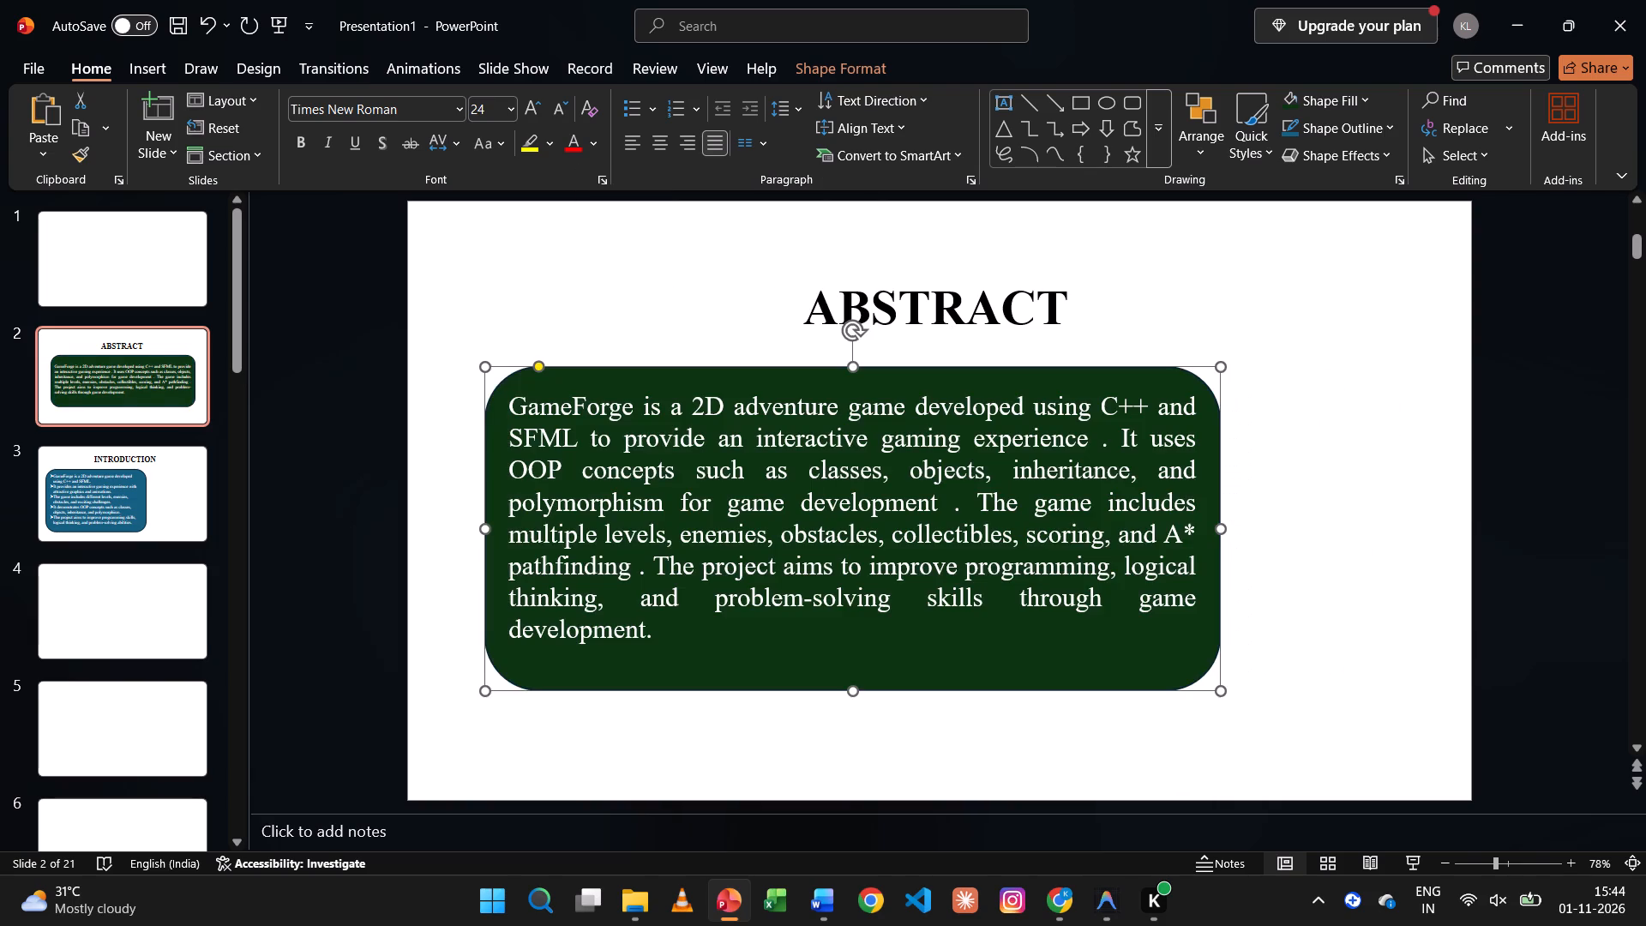
{"action": "left_click_drag", "start_coordinate": [852, 693], "coordinate": [850, 741]}
{"action": "left_click_drag", "start_coordinate": [1222, 555], "coordinate": [1326, 541]}
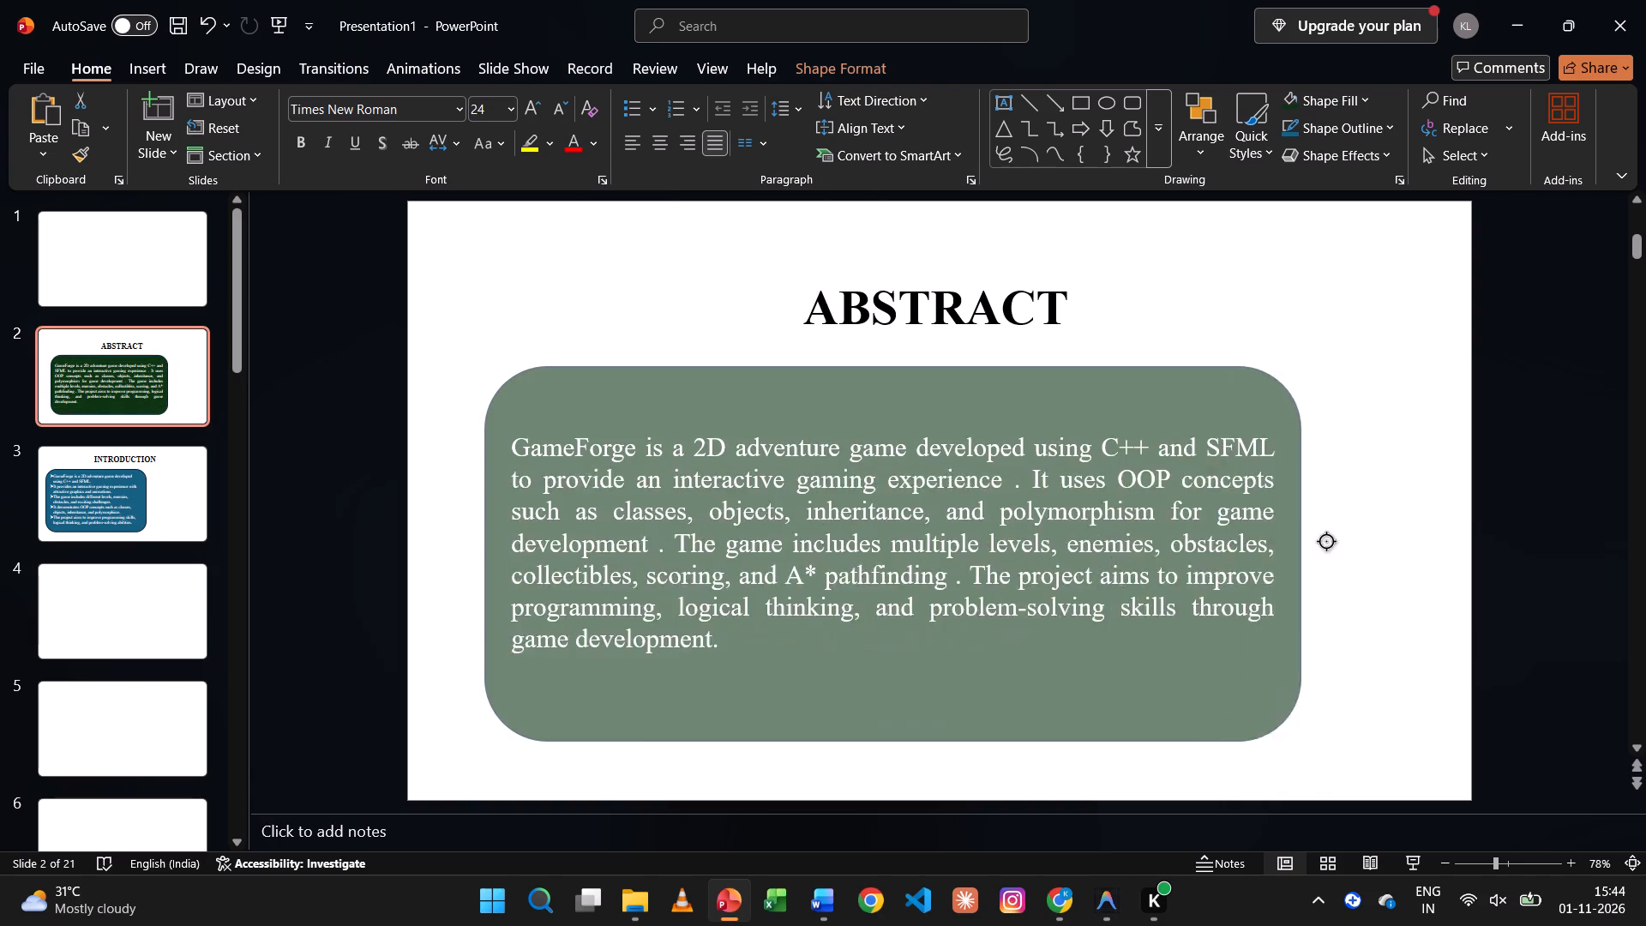
{"action": "left_click_drag", "start_coordinate": [1326, 541], "coordinate": [1395, 534]}
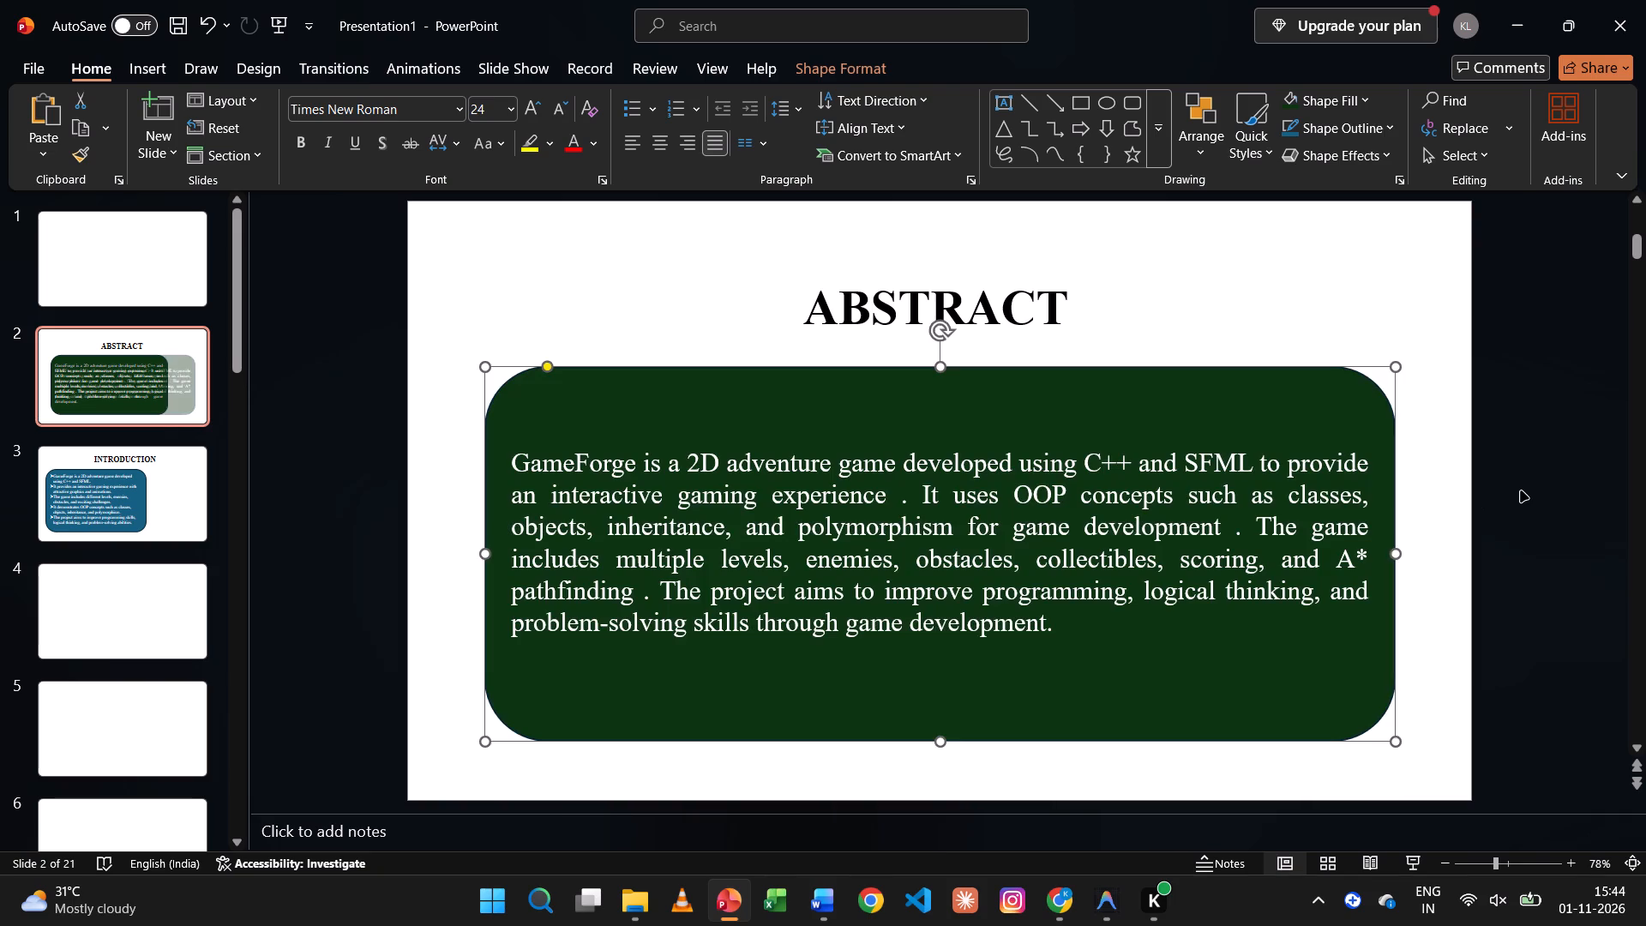
{"action": "left_click", "coordinate": [1521, 491]}
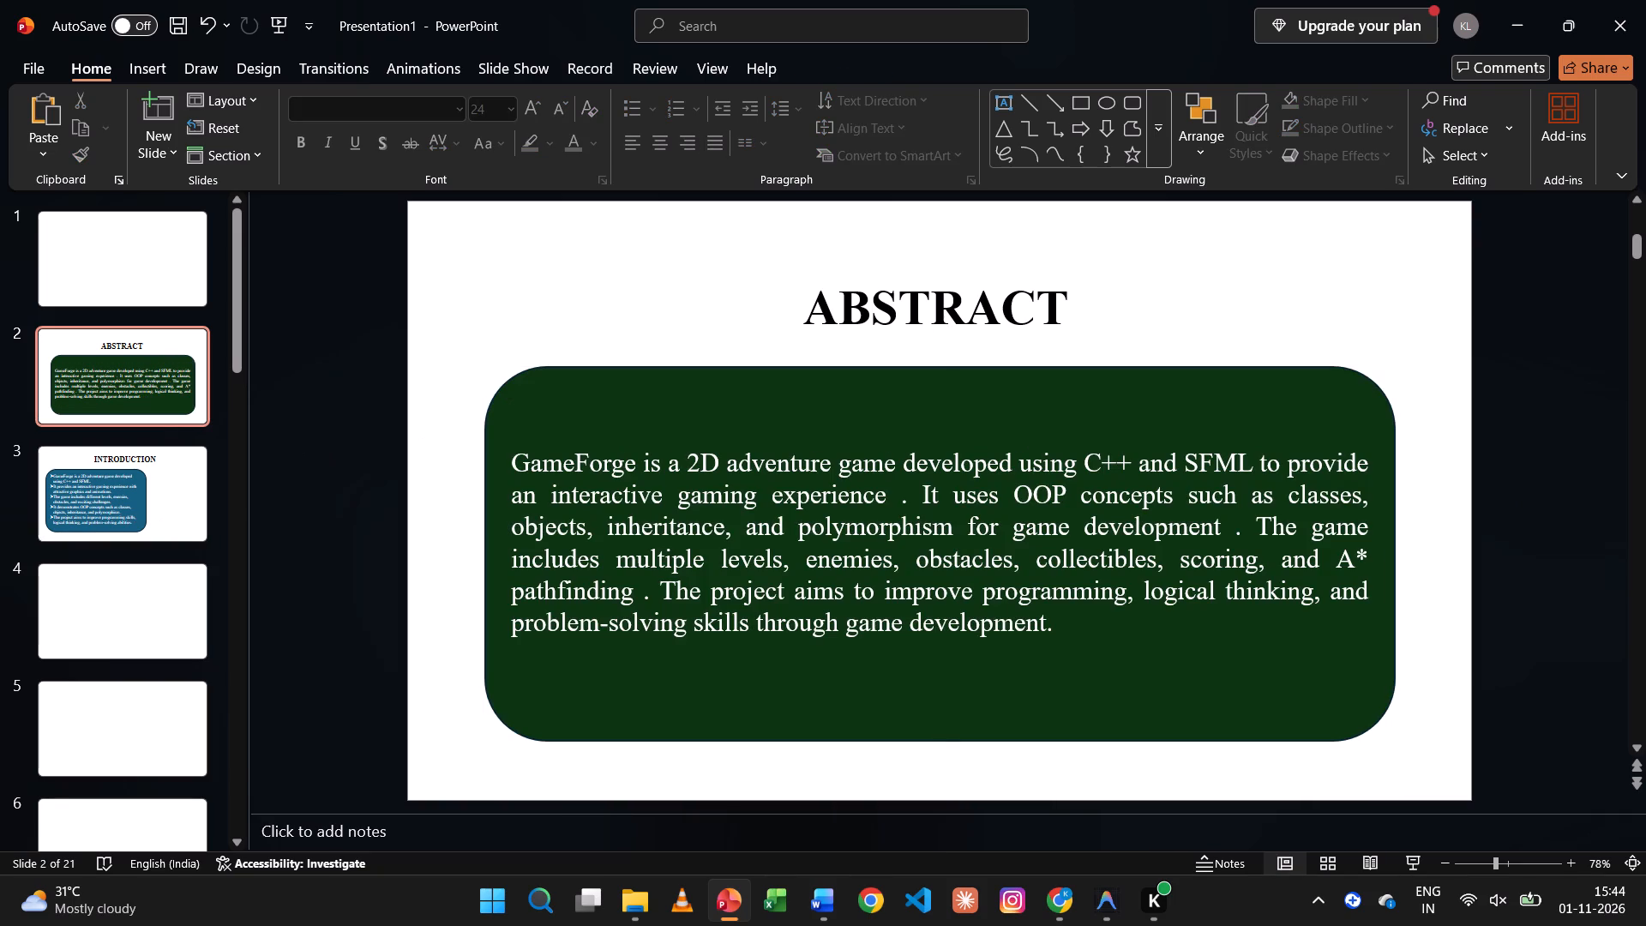
Move the ABSTRACT title close to the slide's top edge and raise the green rectangle to sit just below it.
{"action": "left_click_drag", "start_coordinate": [840, 398], "coordinate": [840, 376]}
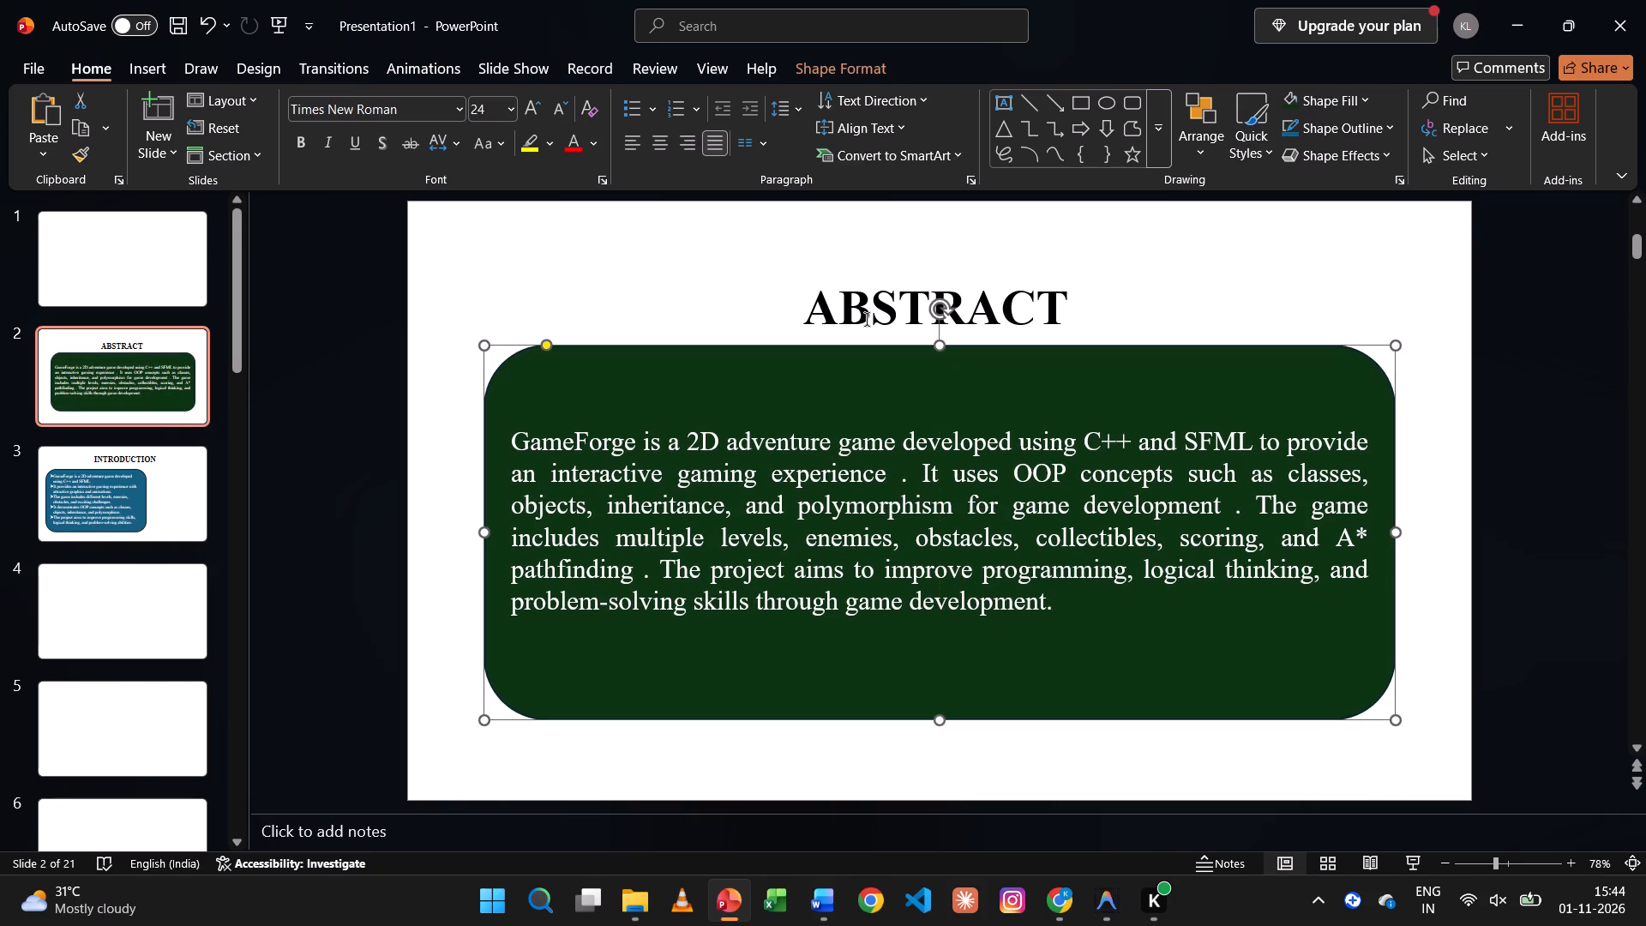
{"action": "left_click", "coordinate": [867, 319]}
{"action": "left_click_drag", "start_coordinate": [857, 250], "coordinate": [860, 214]}
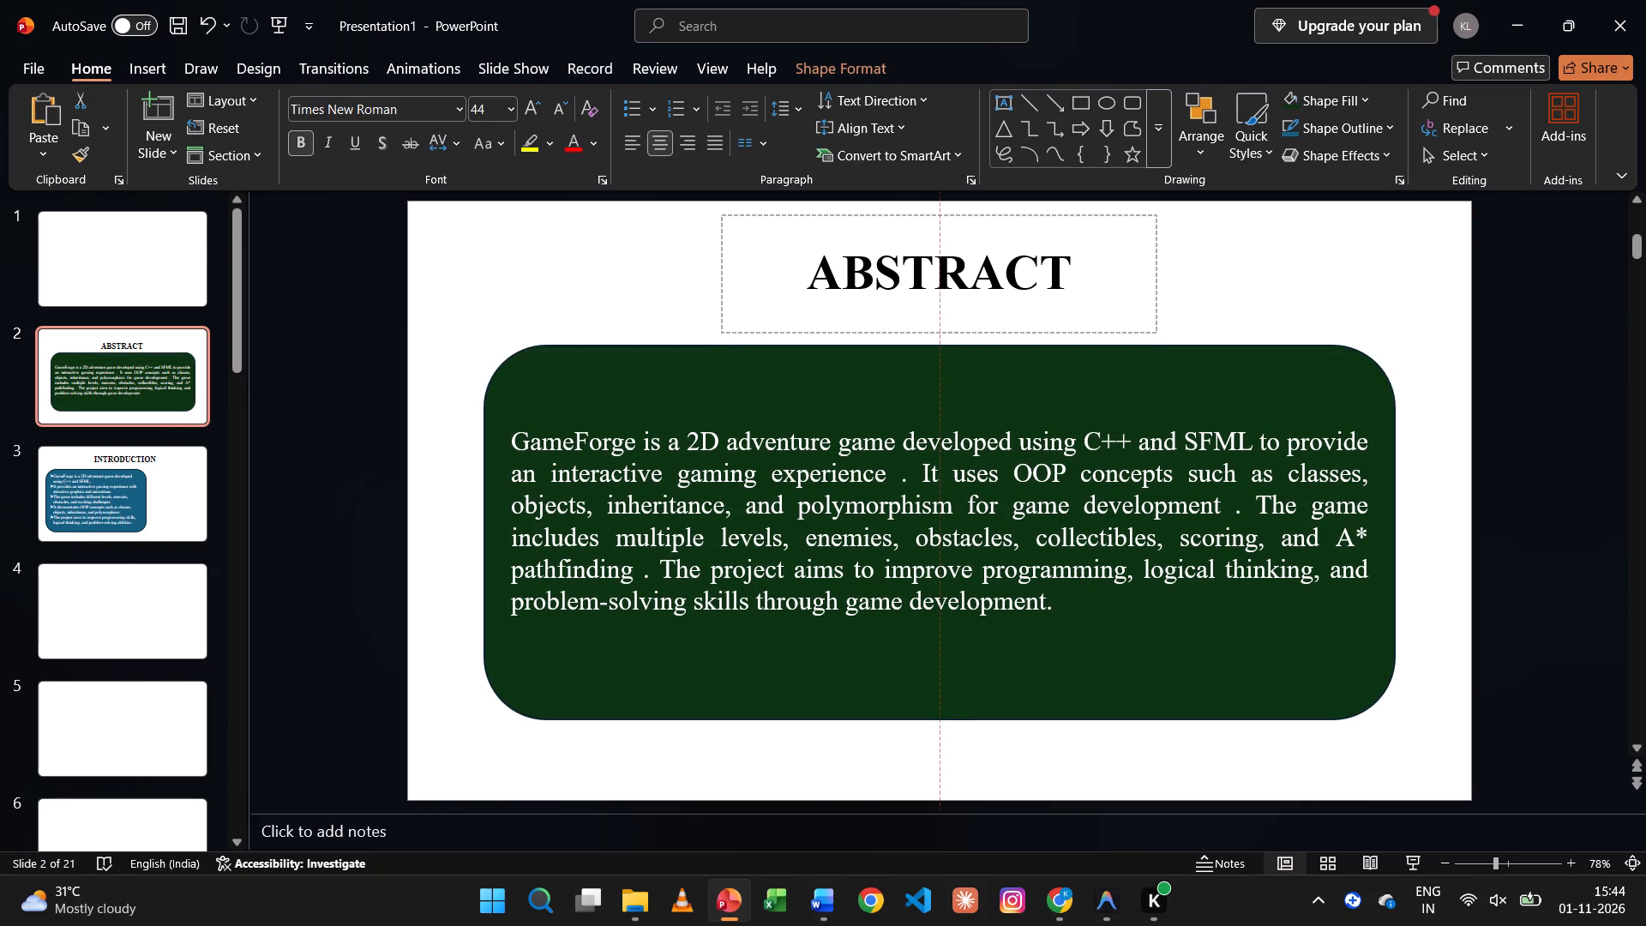
{"action": "left_click_drag", "start_coordinate": [860, 214], "coordinate": [858, 207]}
{"action": "left_click_drag", "start_coordinate": [812, 381], "coordinate": [810, 357]}
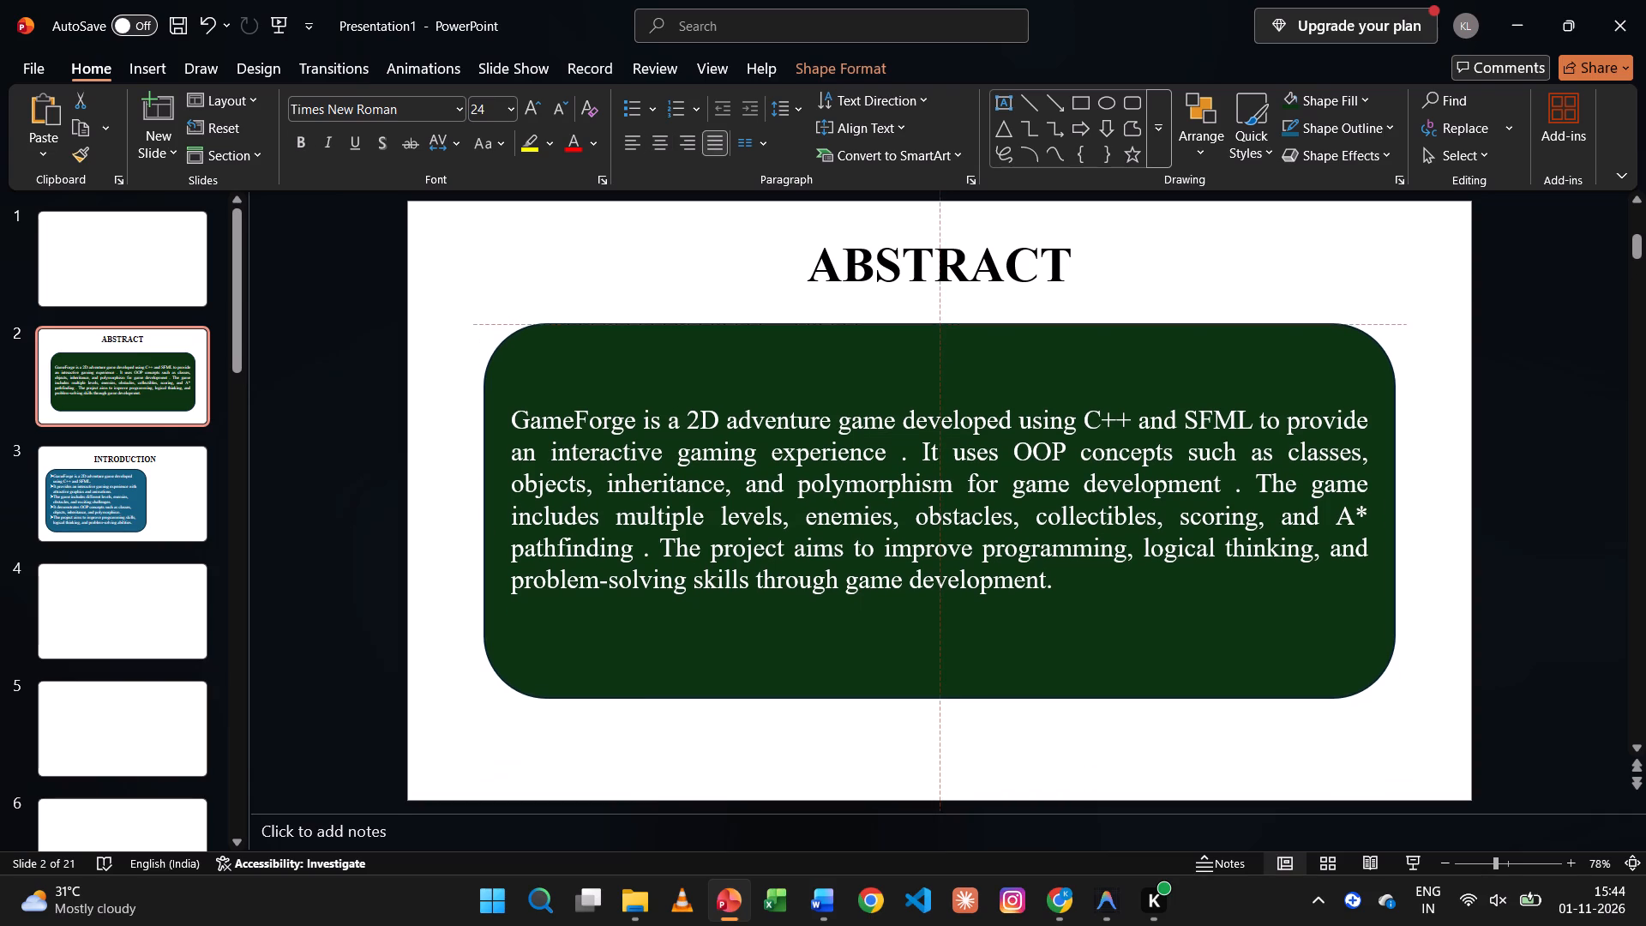
{"action": "left_click_drag", "start_coordinate": [810, 357], "coordinate": [810, 358]}
{"action": "left_click", "coordinate": [355, 514]}
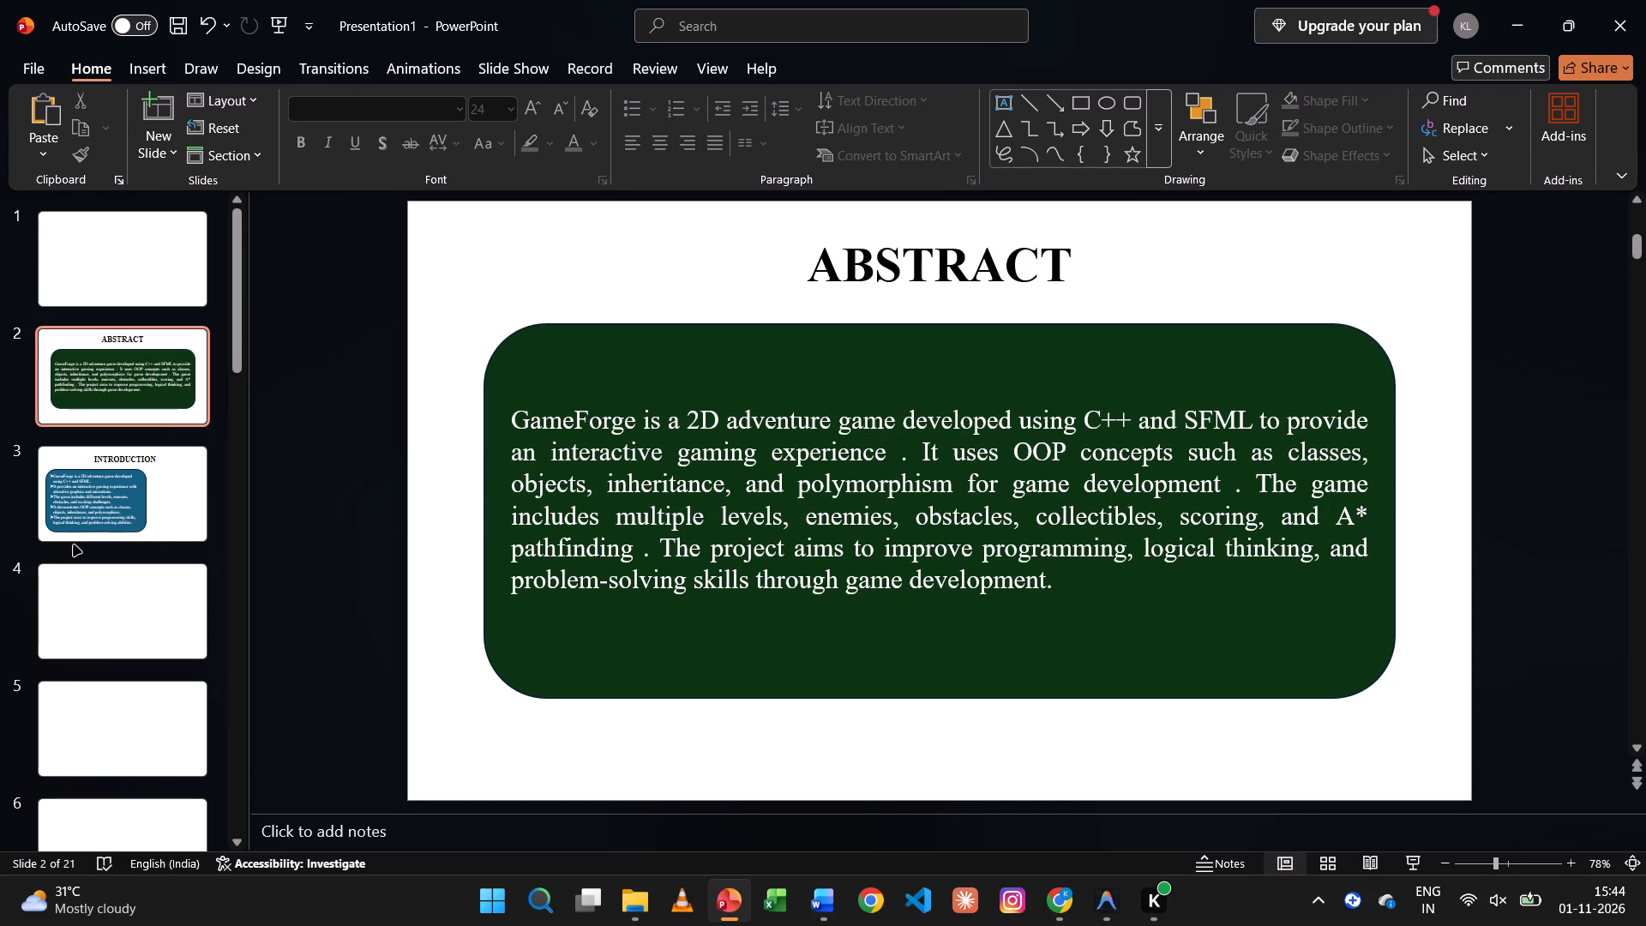
{"action": "left_click", "coordinate": [74, 545]}
{"action": "left_click", "coordinate": [739, 297]}
{"action": "left_click", "coordinate": [790, 298]}
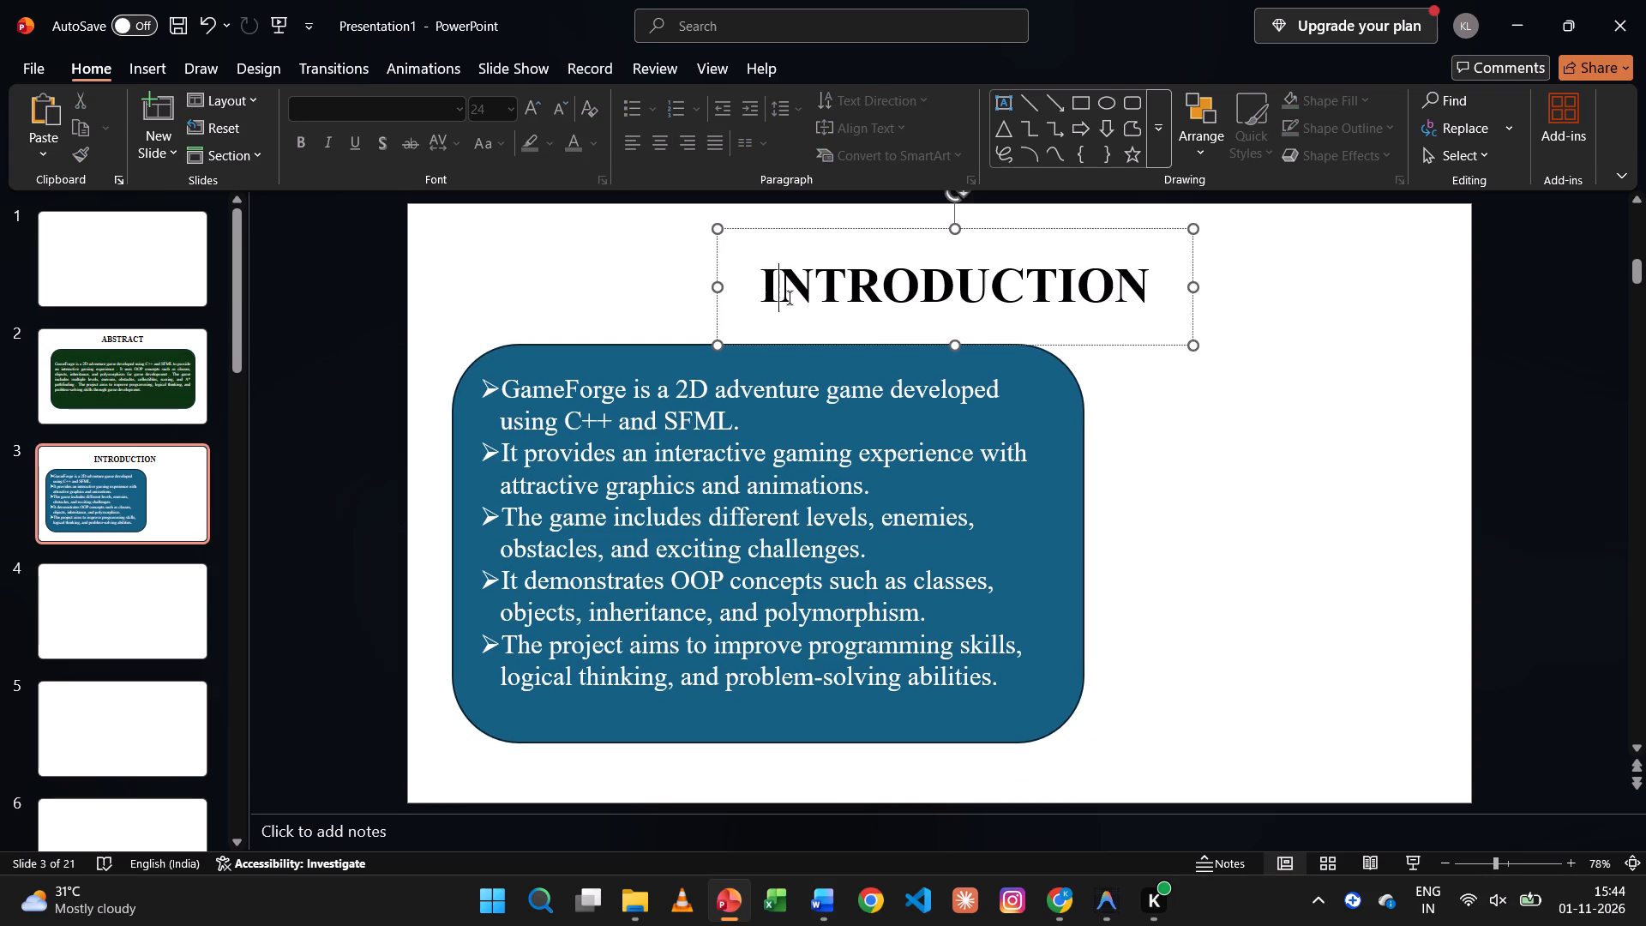
{"action": "left_click_drag", "start_coordinate": [714, 309], "coordinate": [714, 296]}
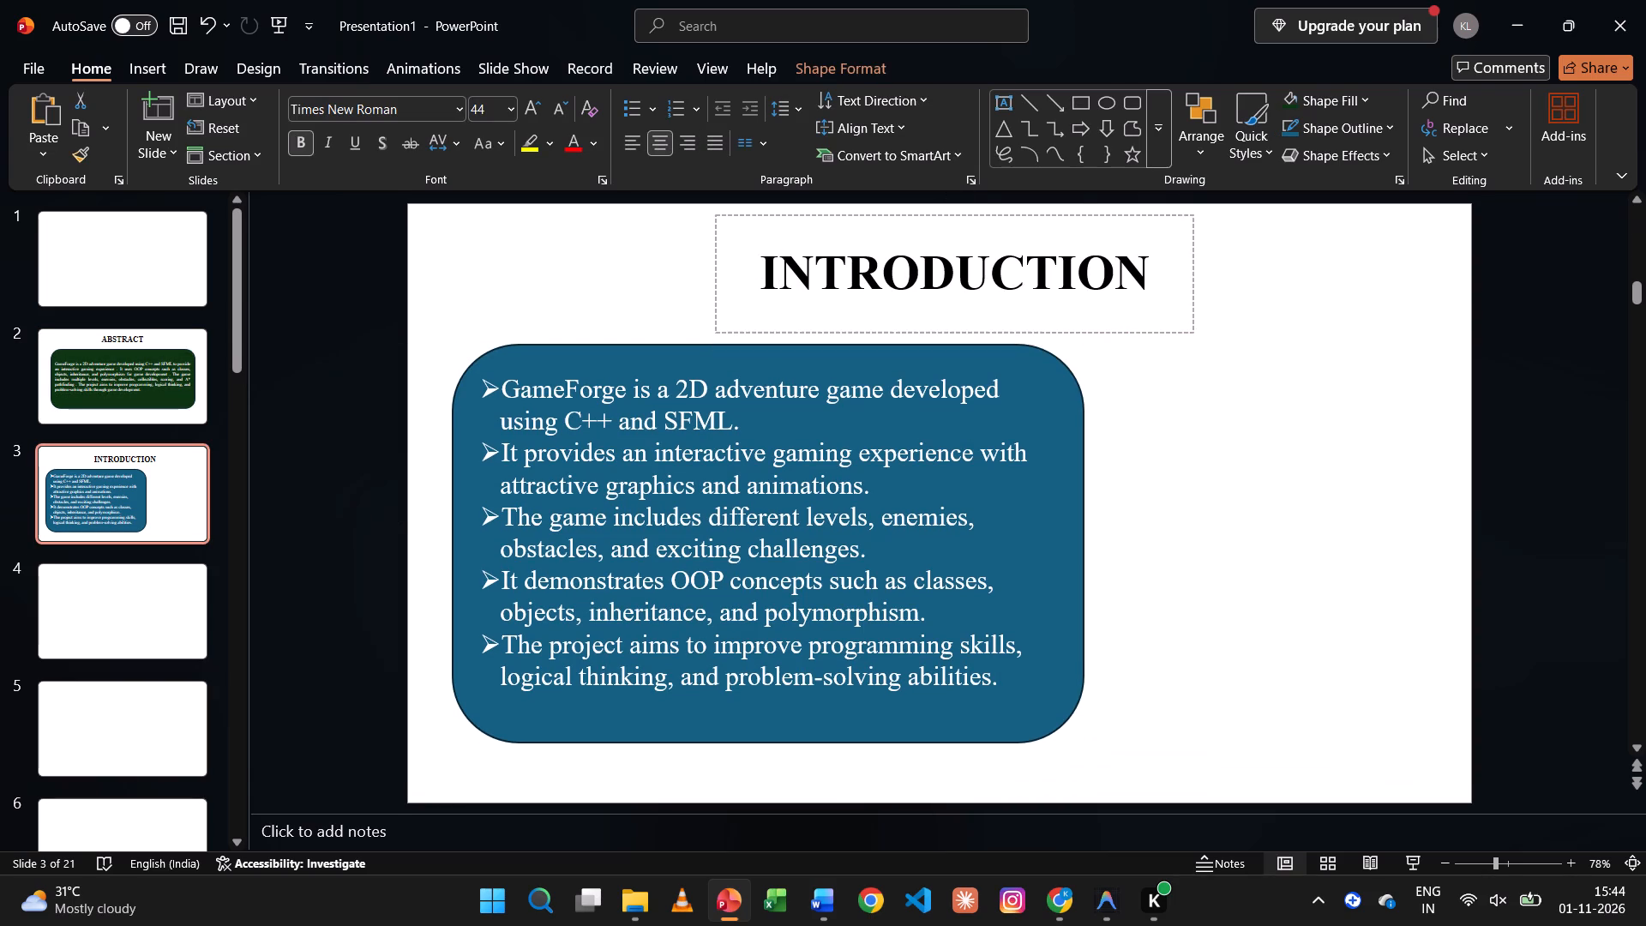
{"action": "left_click_drag", "start_coordinate": [714, 296], "coordinate": [716, 285]}
{"action": "left_click_drag", "start_coordinate": [628, 355], "coordinate": [628, 330]}
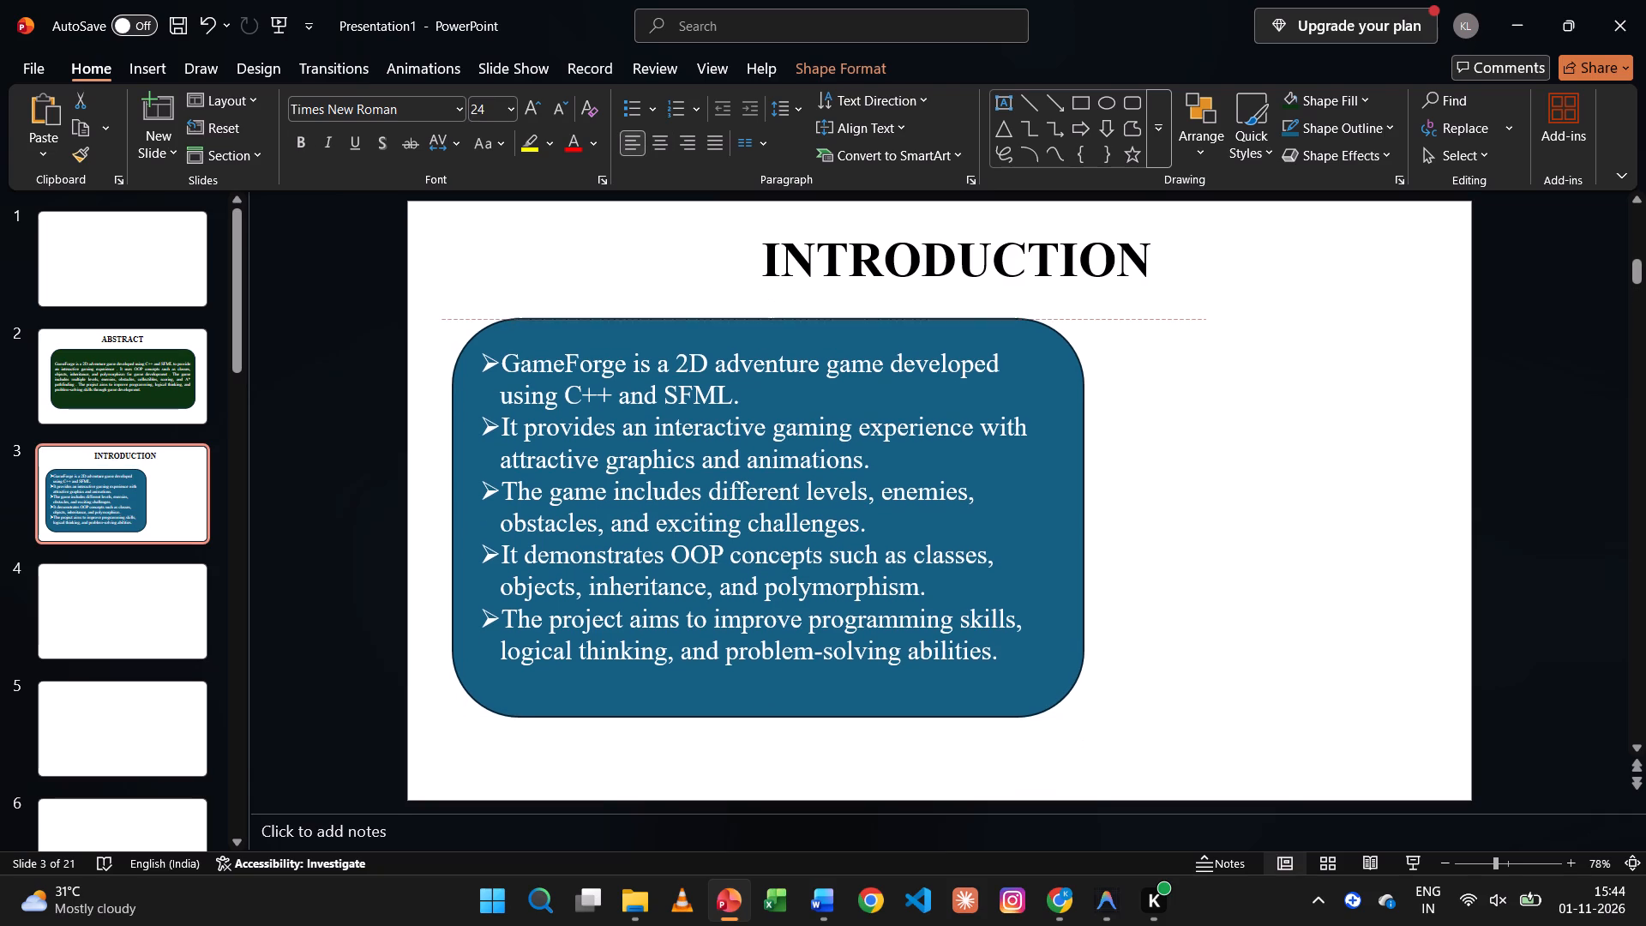
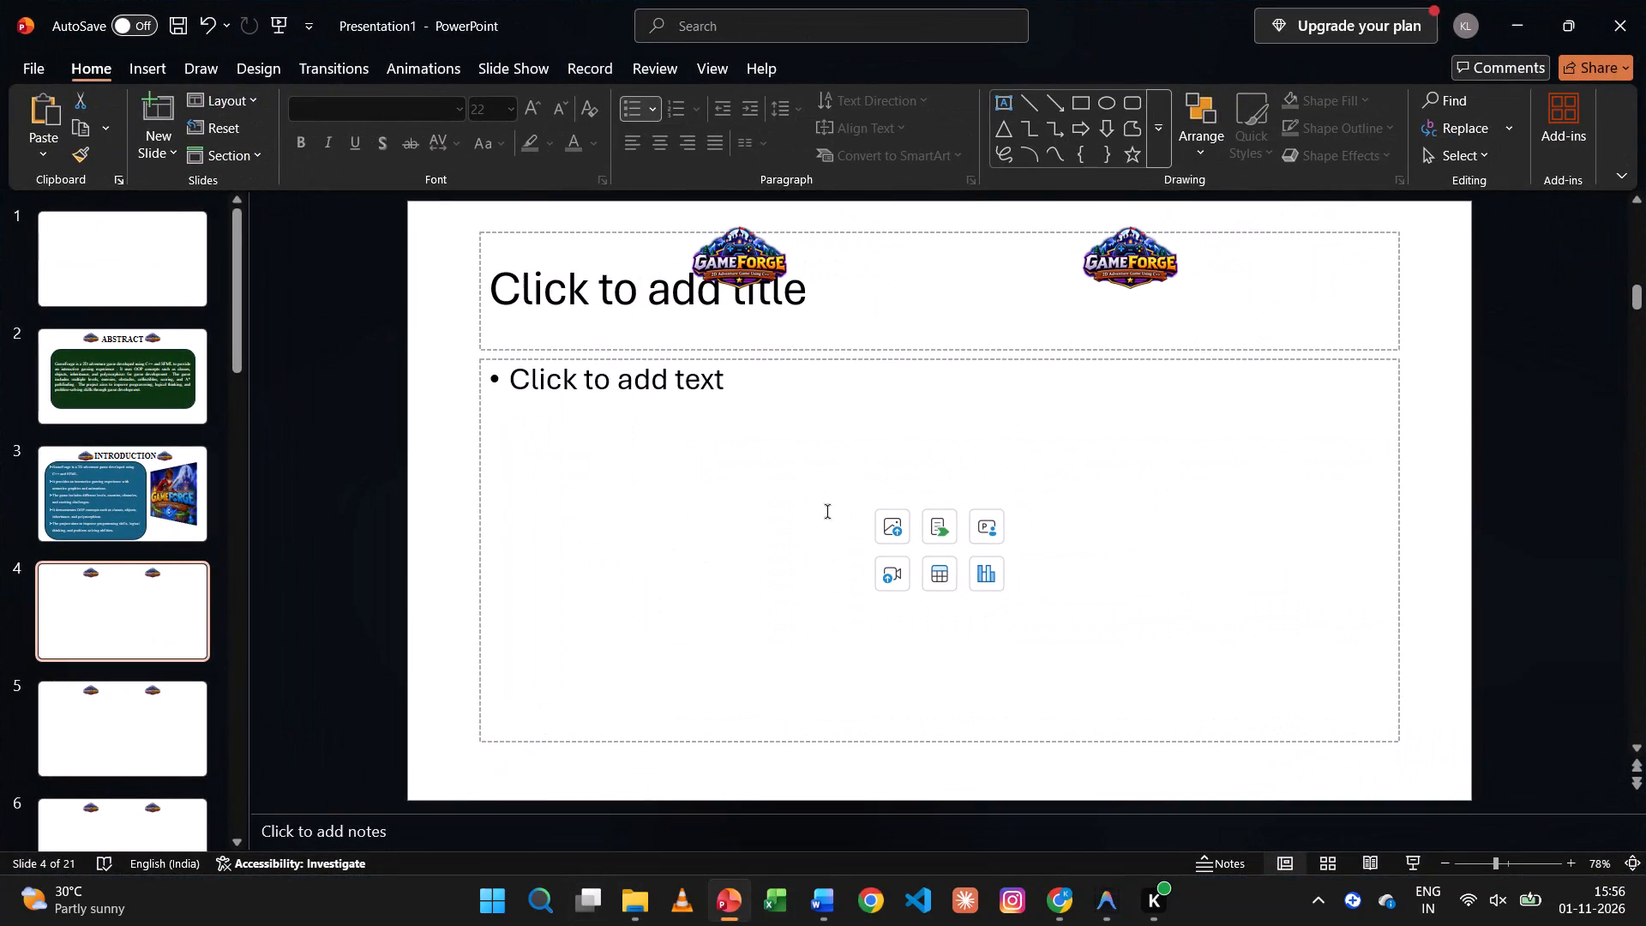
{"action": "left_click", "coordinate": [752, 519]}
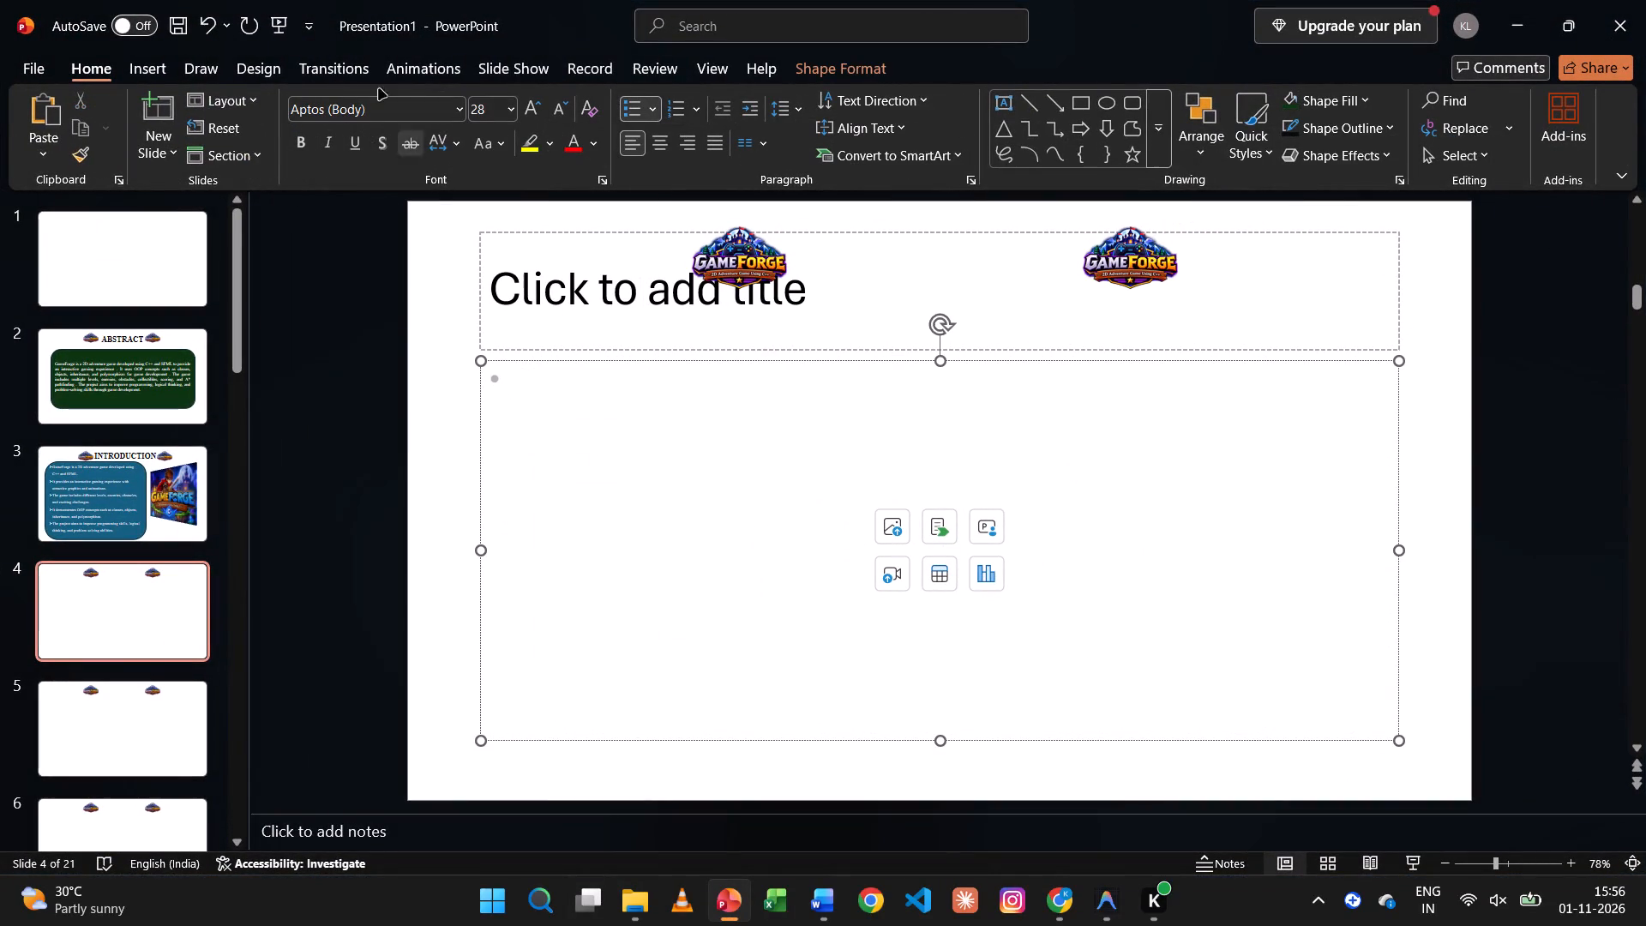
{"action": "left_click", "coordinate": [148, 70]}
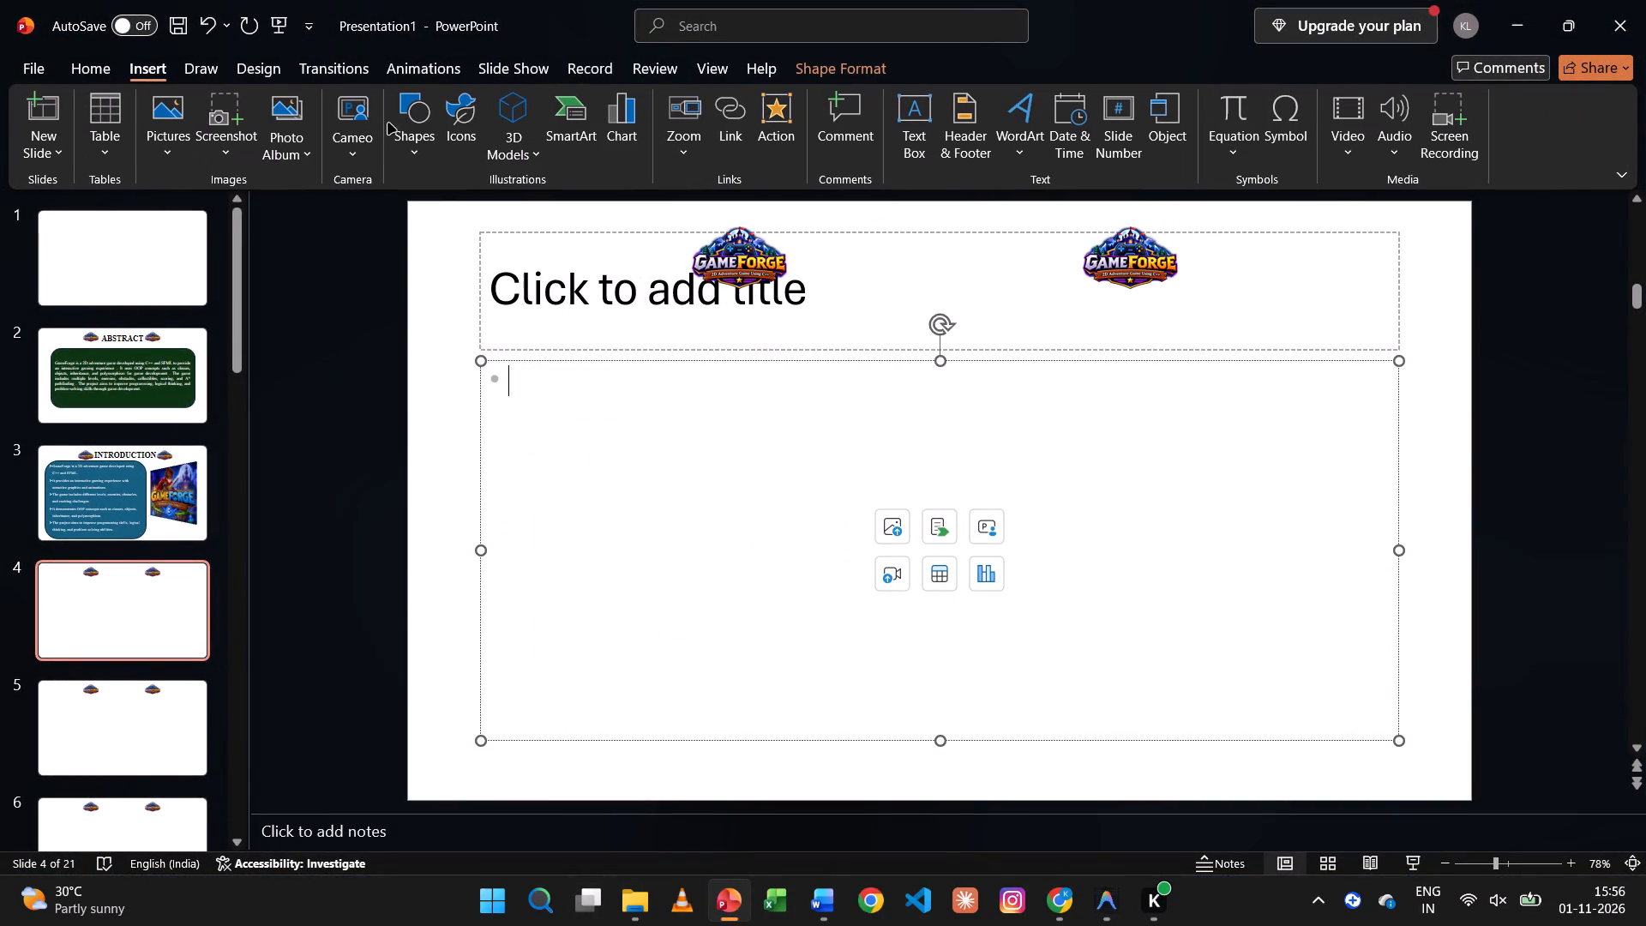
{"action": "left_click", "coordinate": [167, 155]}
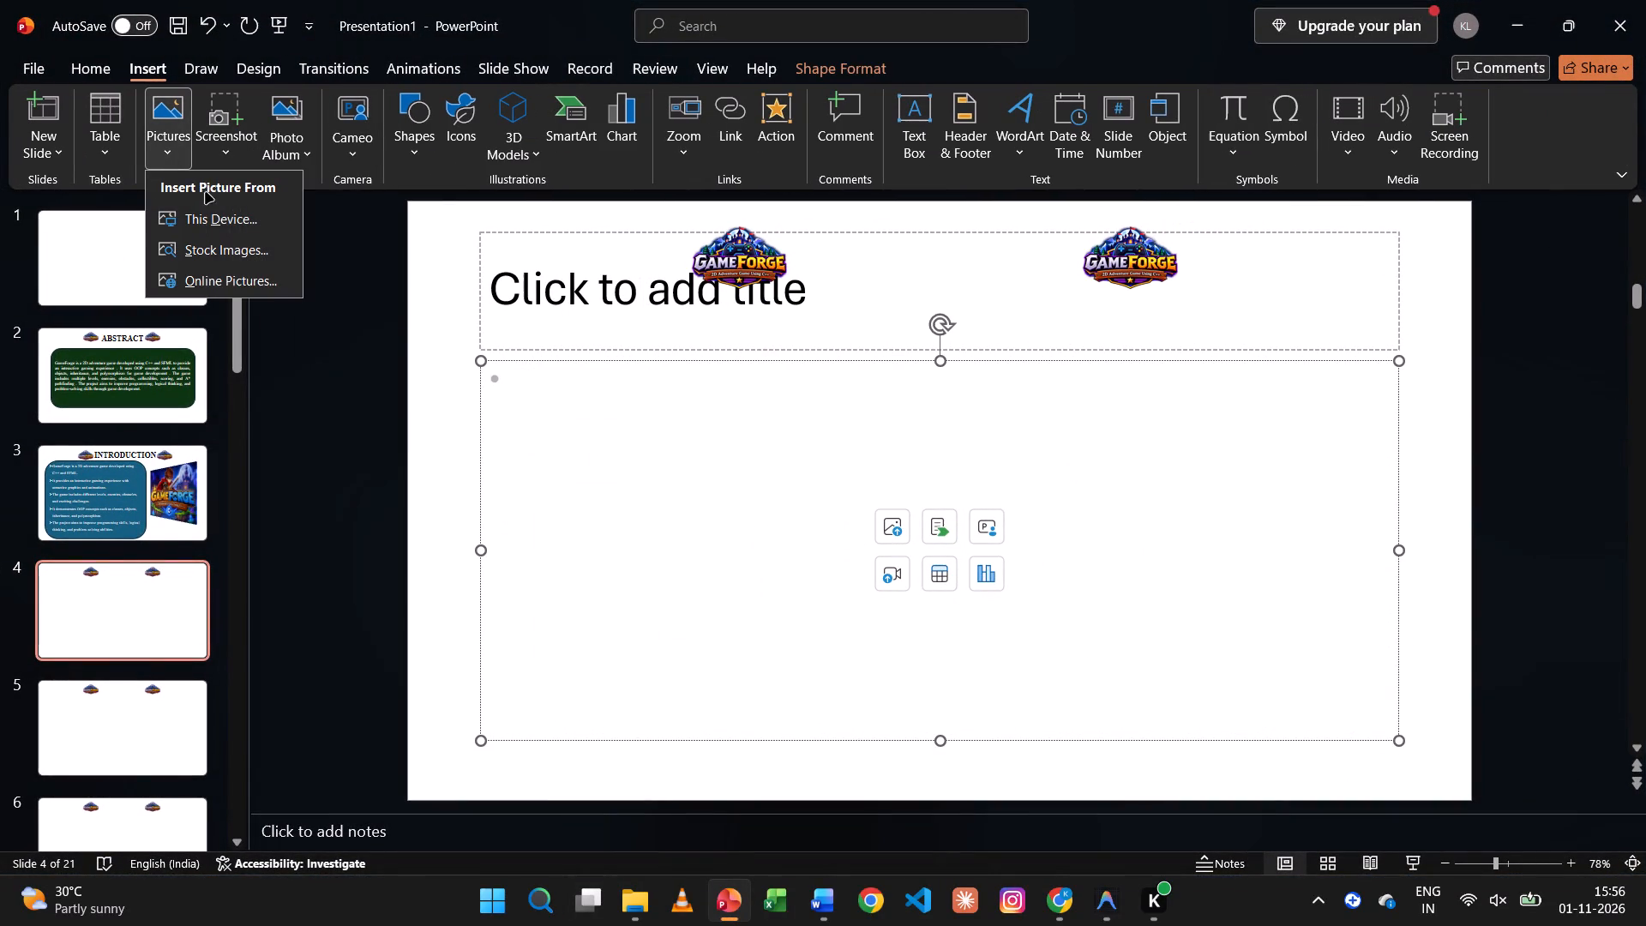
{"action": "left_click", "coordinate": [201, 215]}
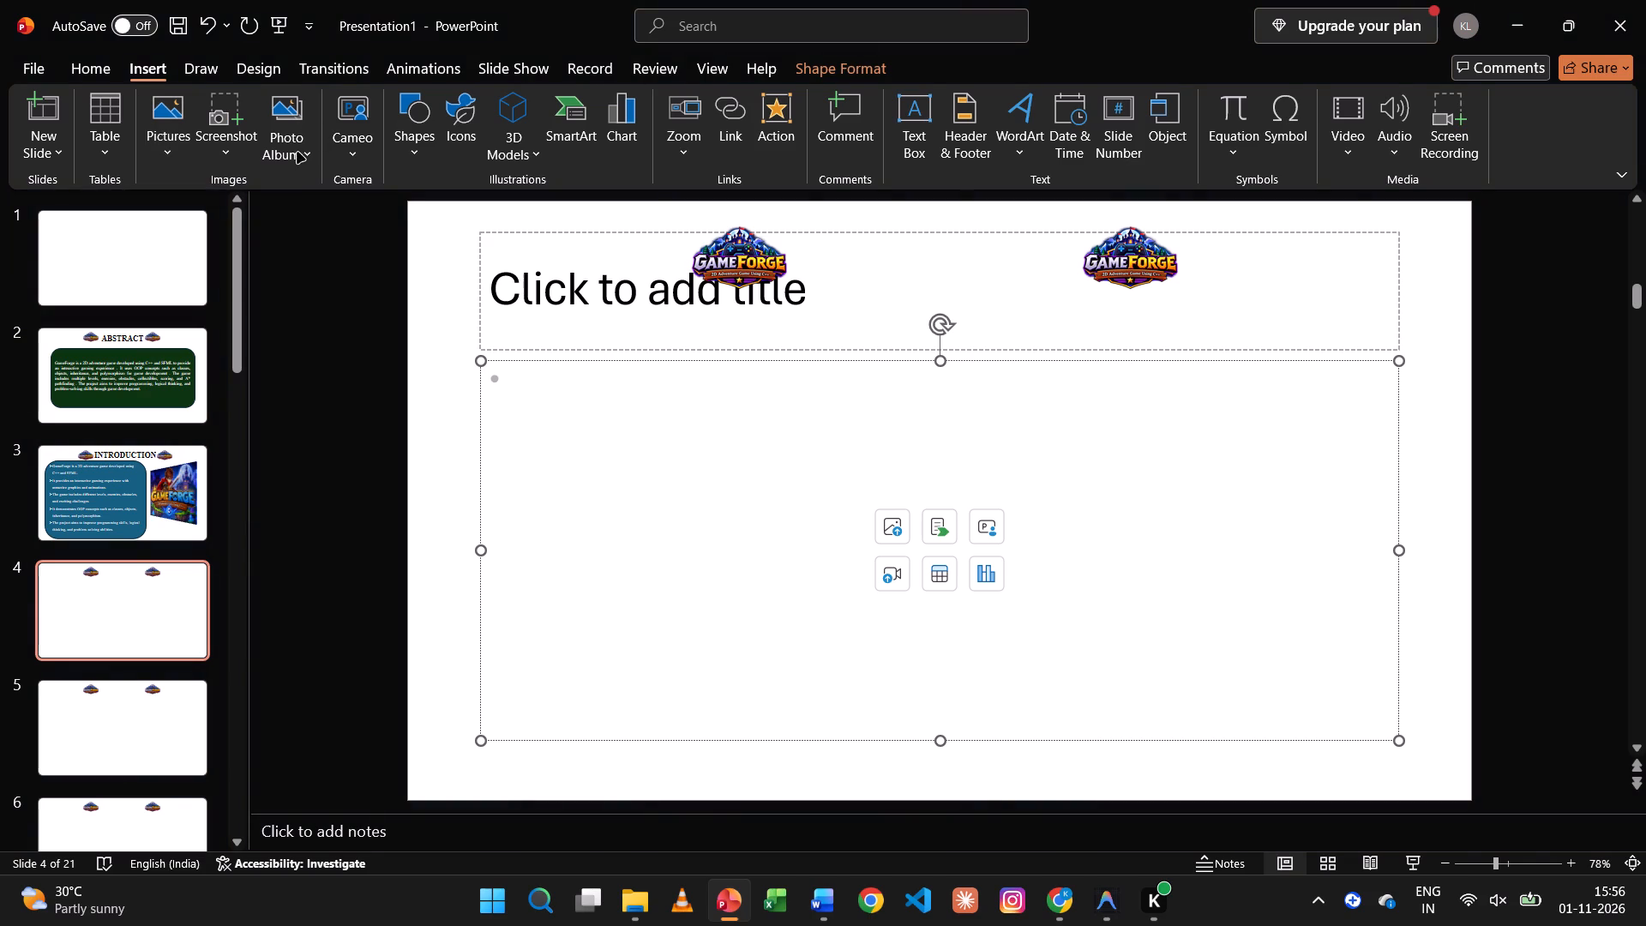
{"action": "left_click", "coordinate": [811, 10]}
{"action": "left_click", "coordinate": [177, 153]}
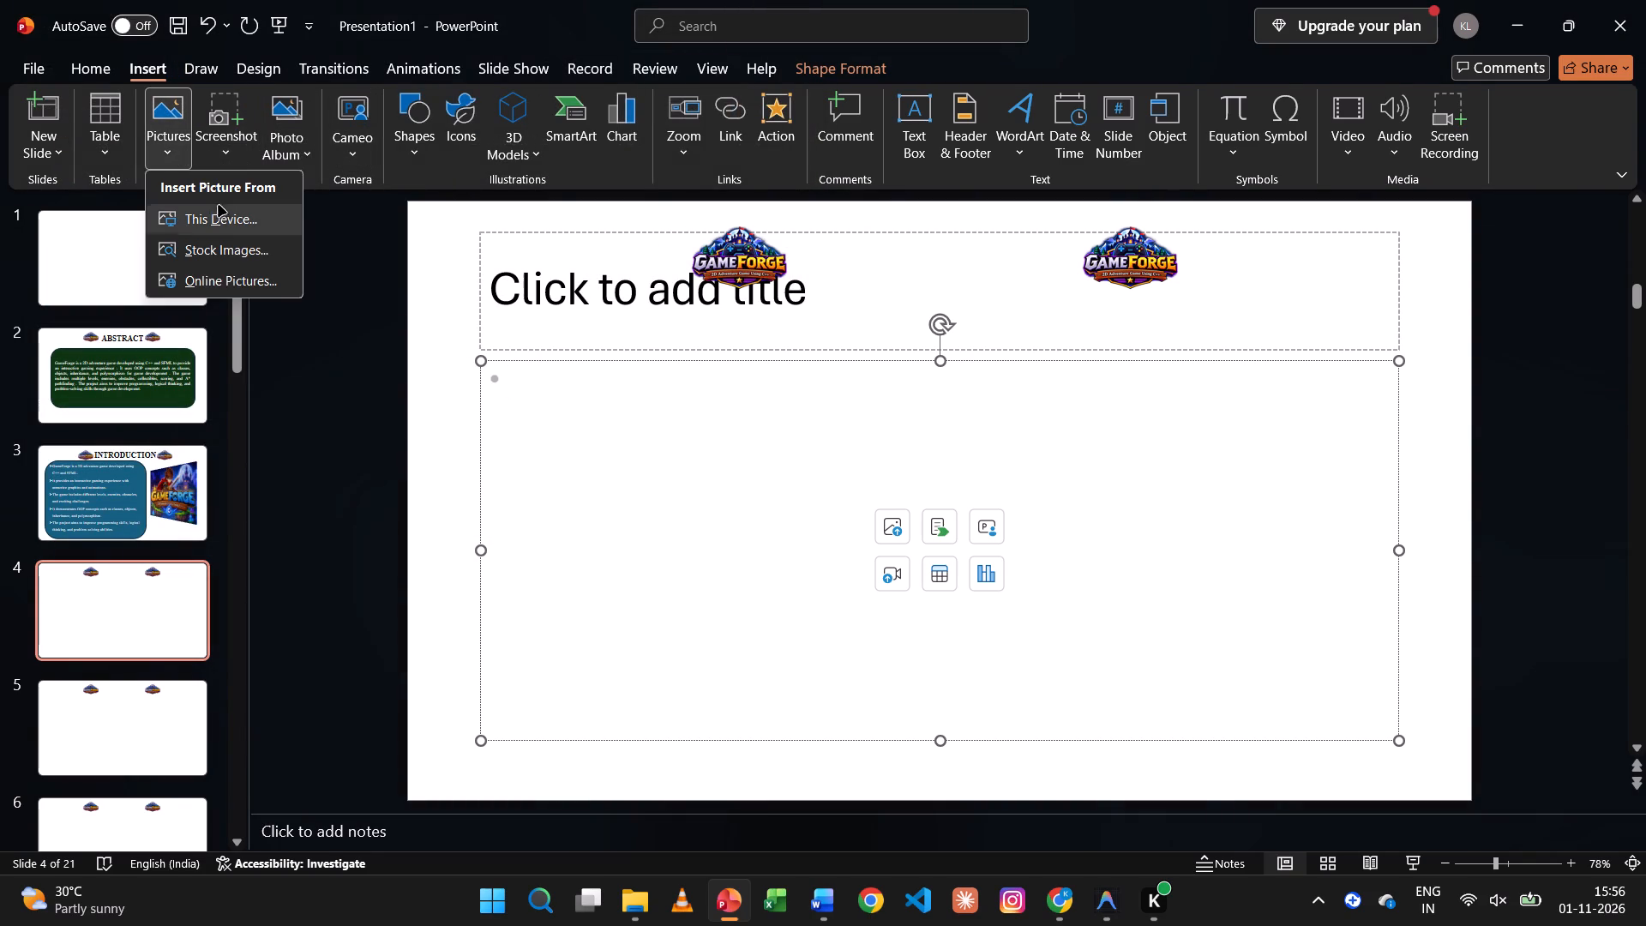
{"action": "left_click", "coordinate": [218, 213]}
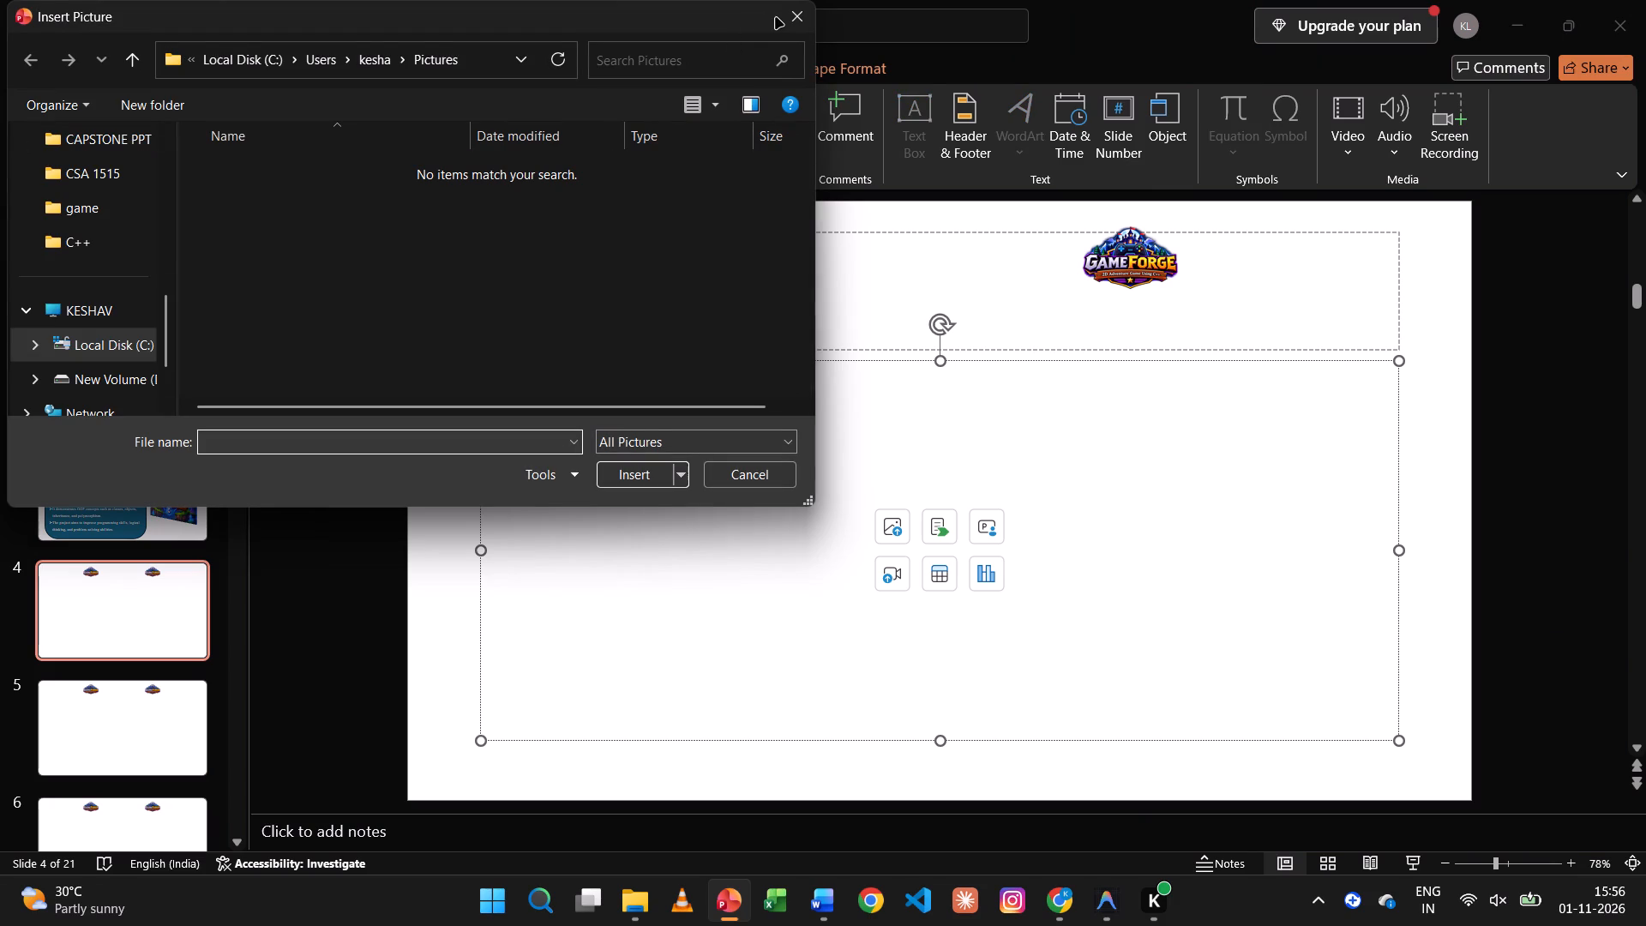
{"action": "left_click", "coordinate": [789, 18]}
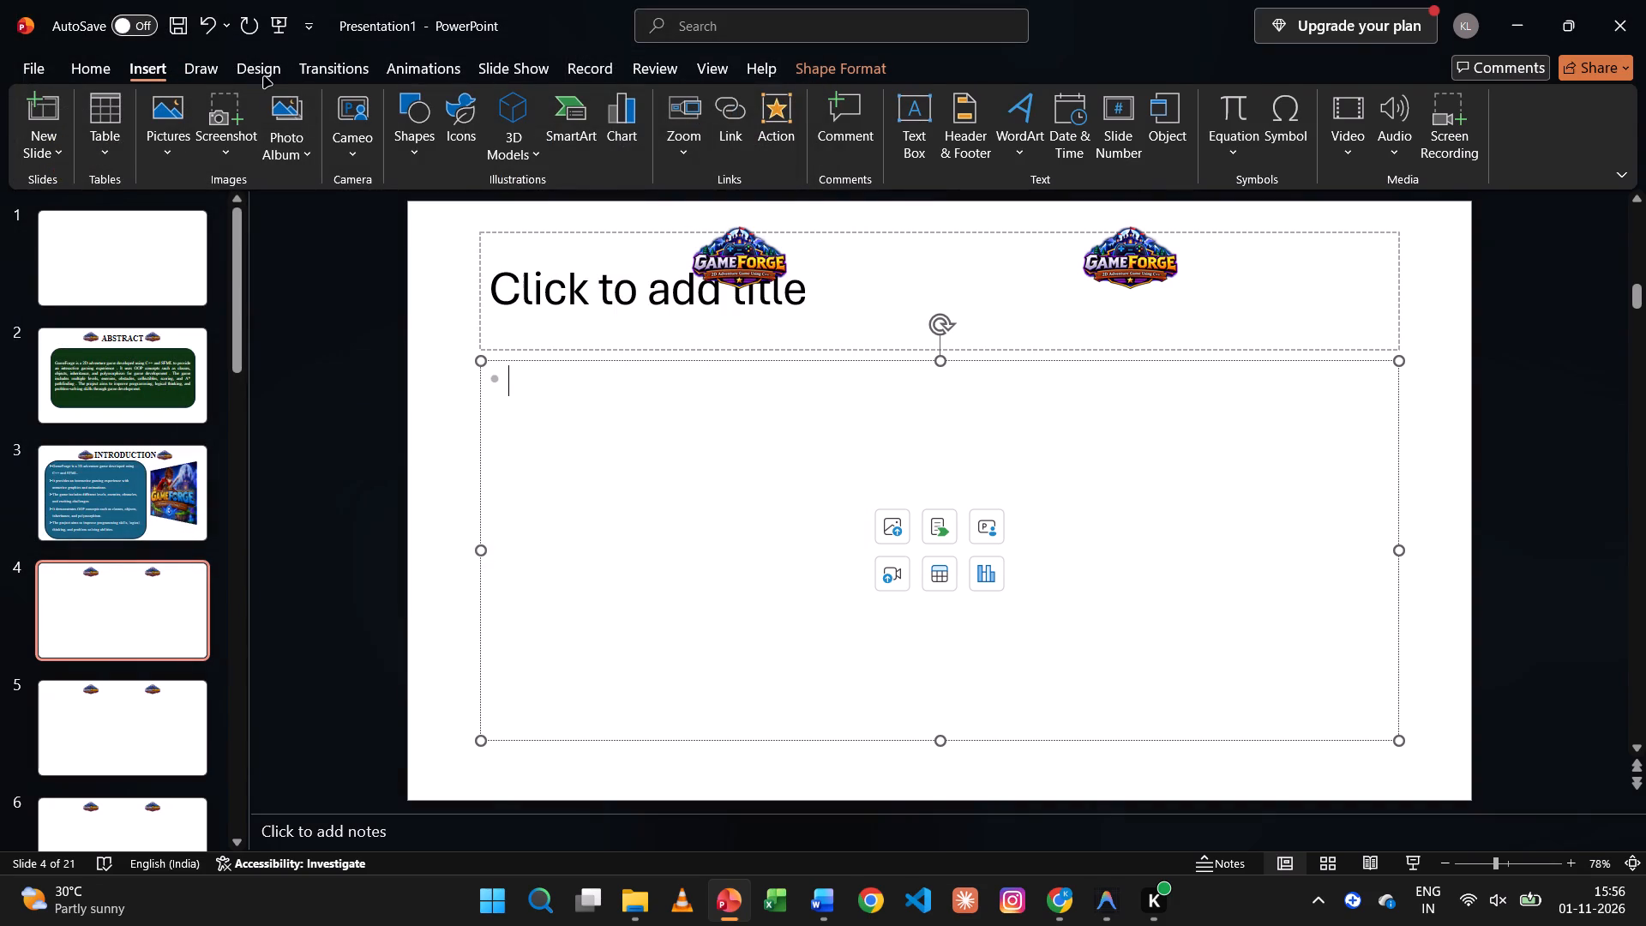
Draw a rounded rectangle about 5.22 cm high and 8.52 cm wide at the upper left of slide 4's content area.
{"action": "left_click", "coordinate": [264, 77]}
{"action": "left_click", "coordinate": [193, 70]}
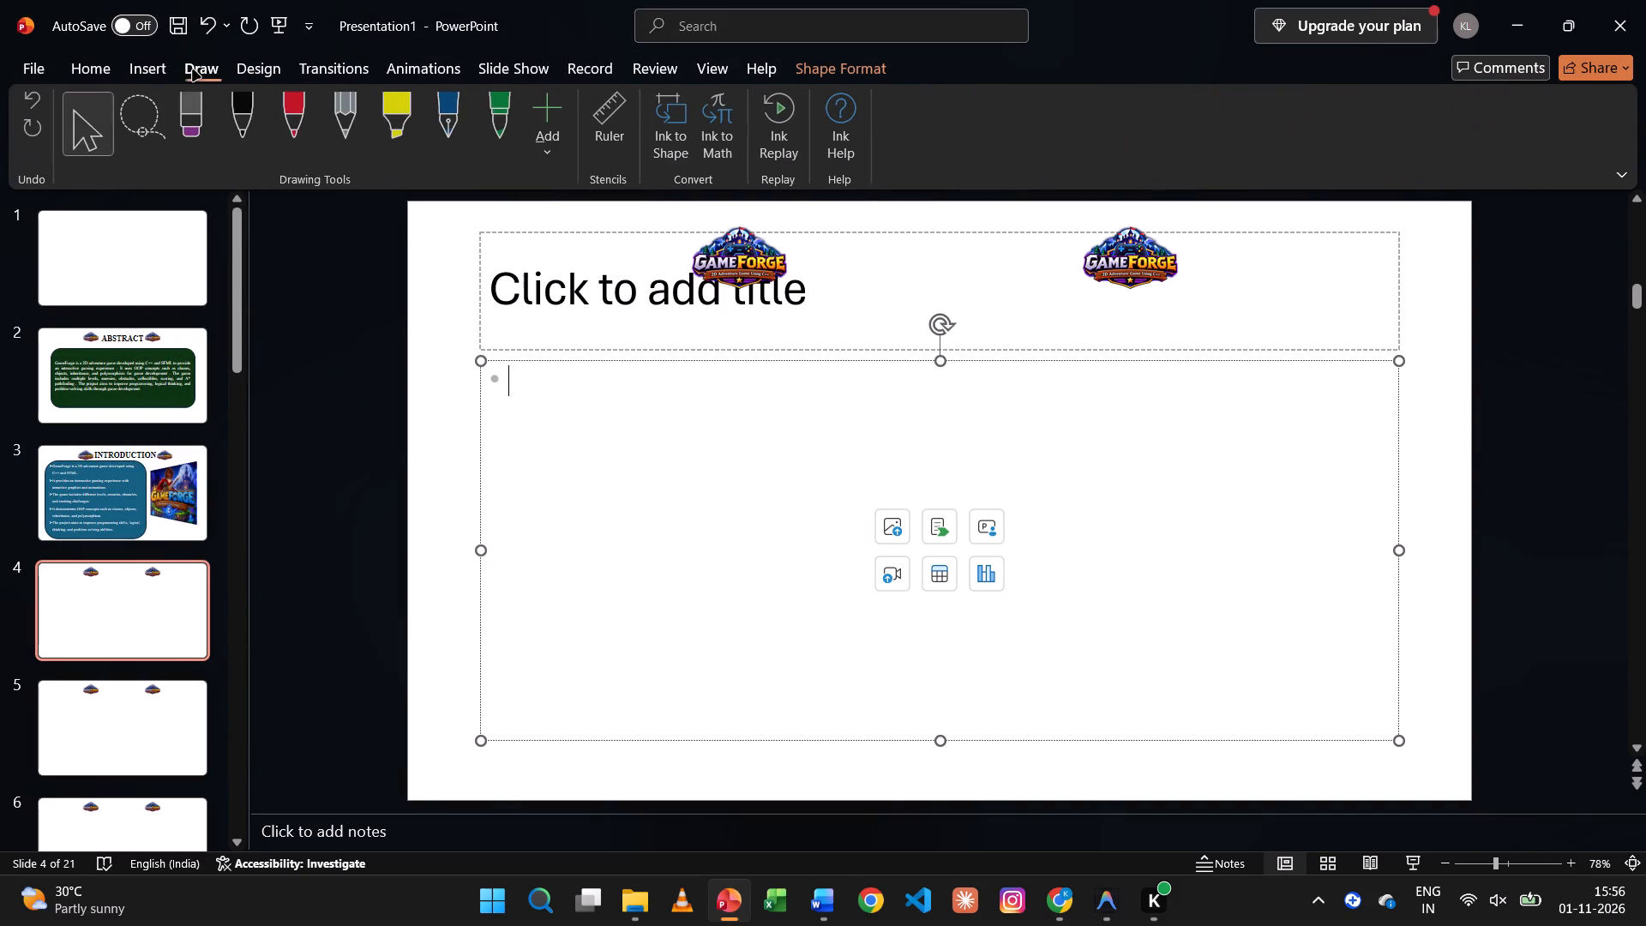
{"action": "left_click", "coordinate": [154, 72]}
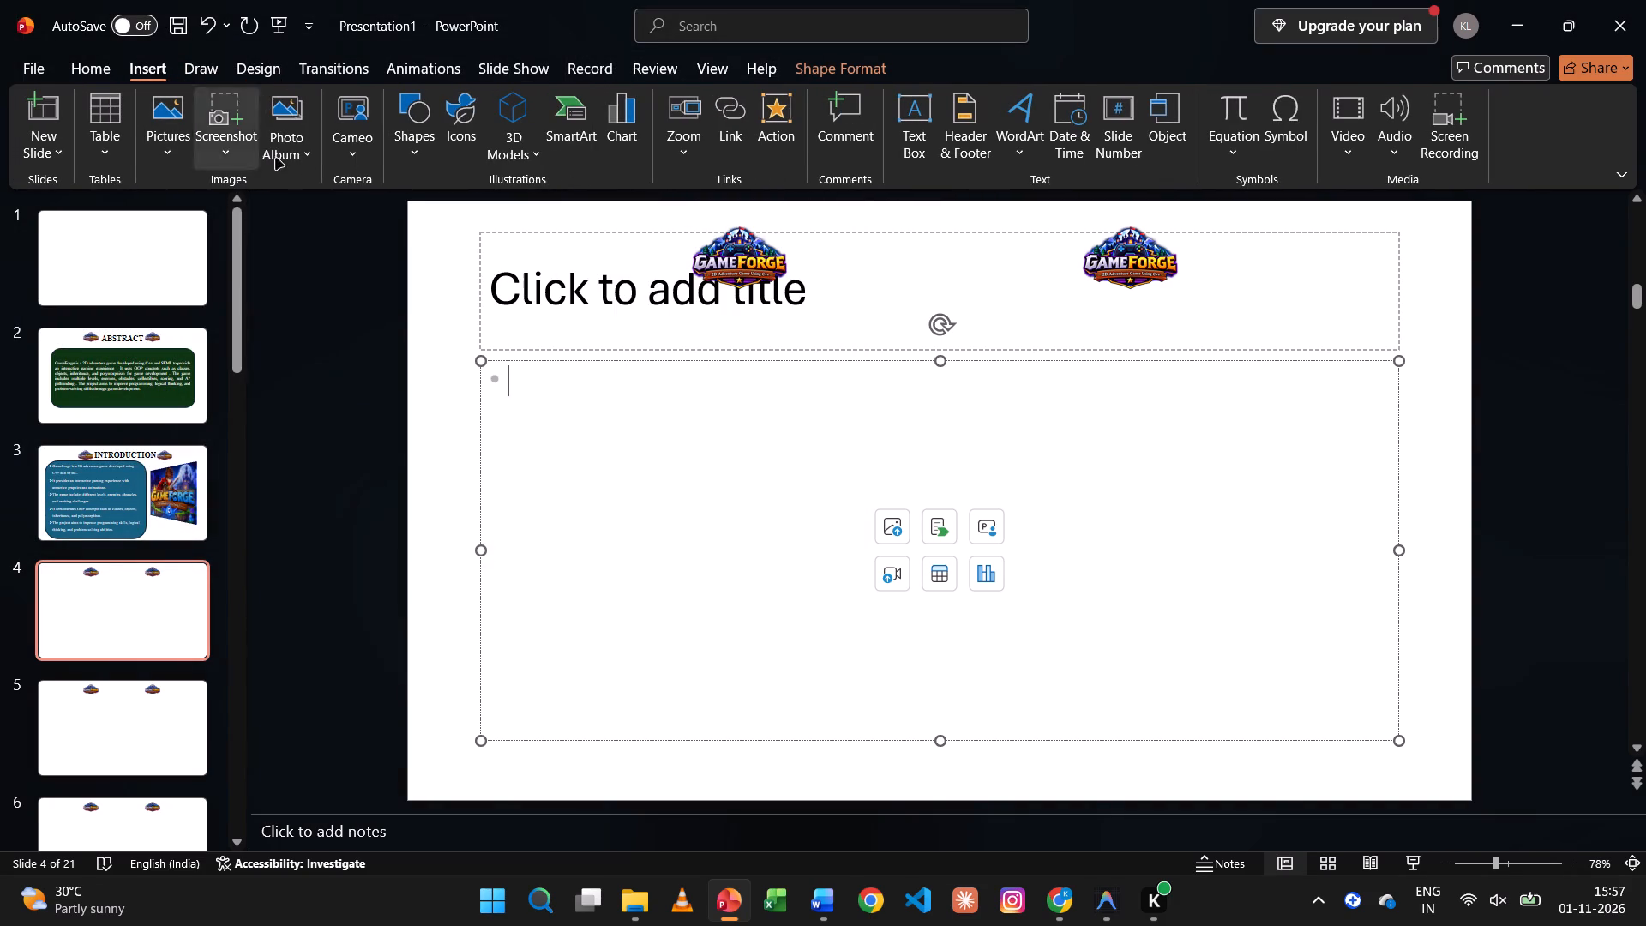
{"action": "left_click", "coordinate": [399, 160]}
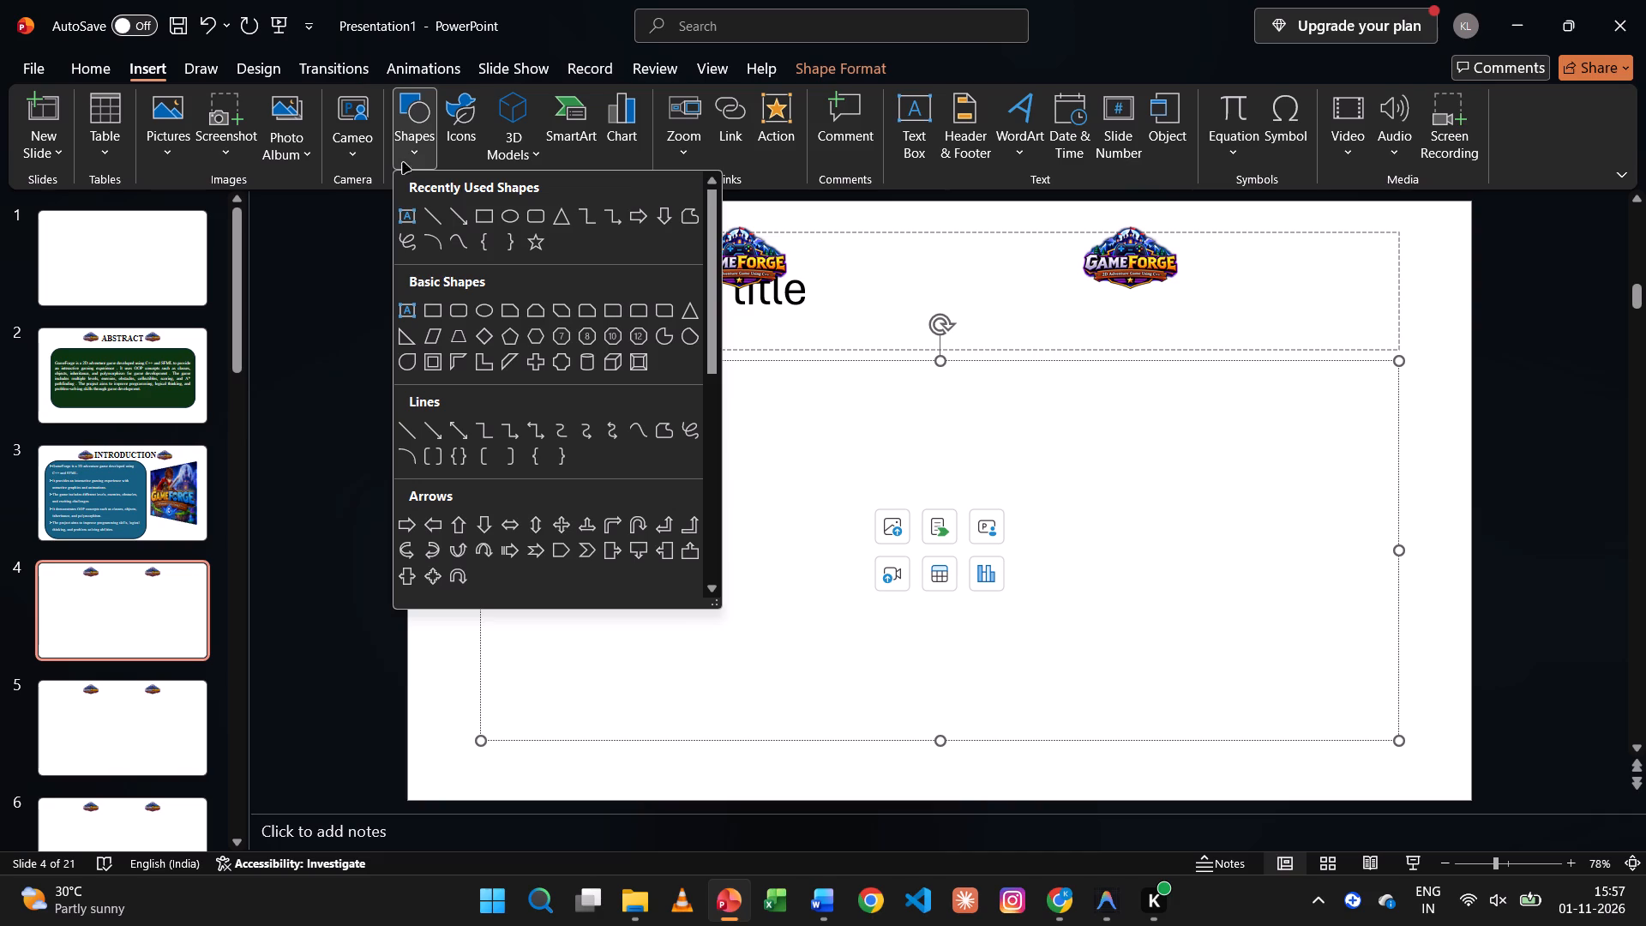
{"action": "left_click", "coordinate": [534, 221]}
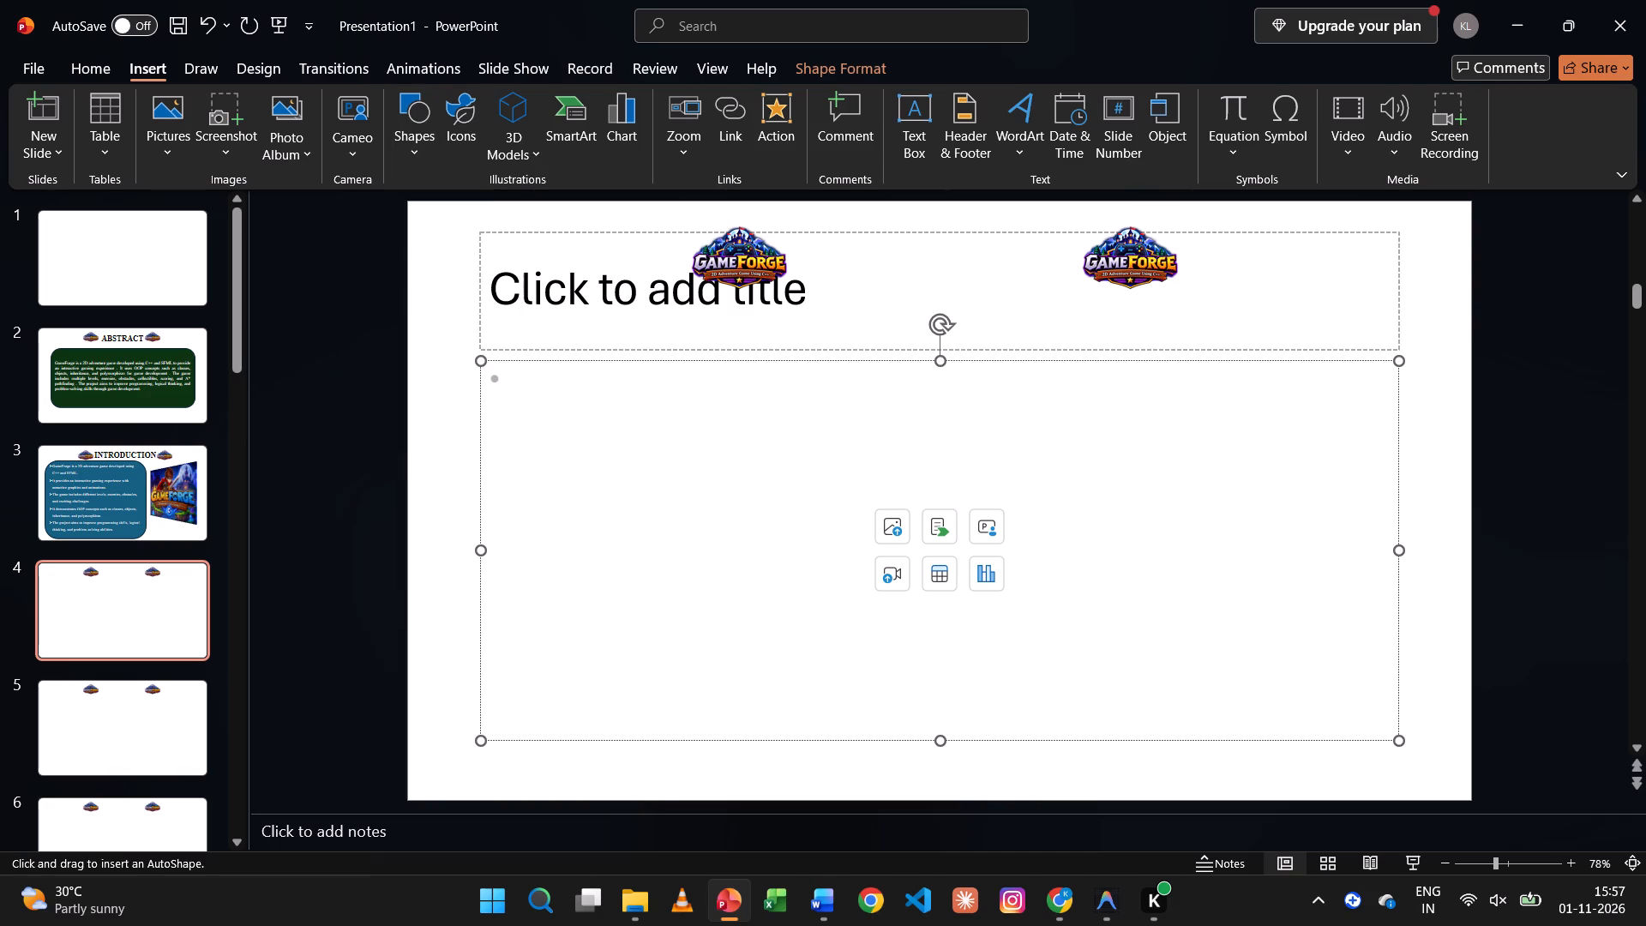
{"action": "left_click_drag", "start_coordinate": [504, 380], "coordinate": [652, 513]}
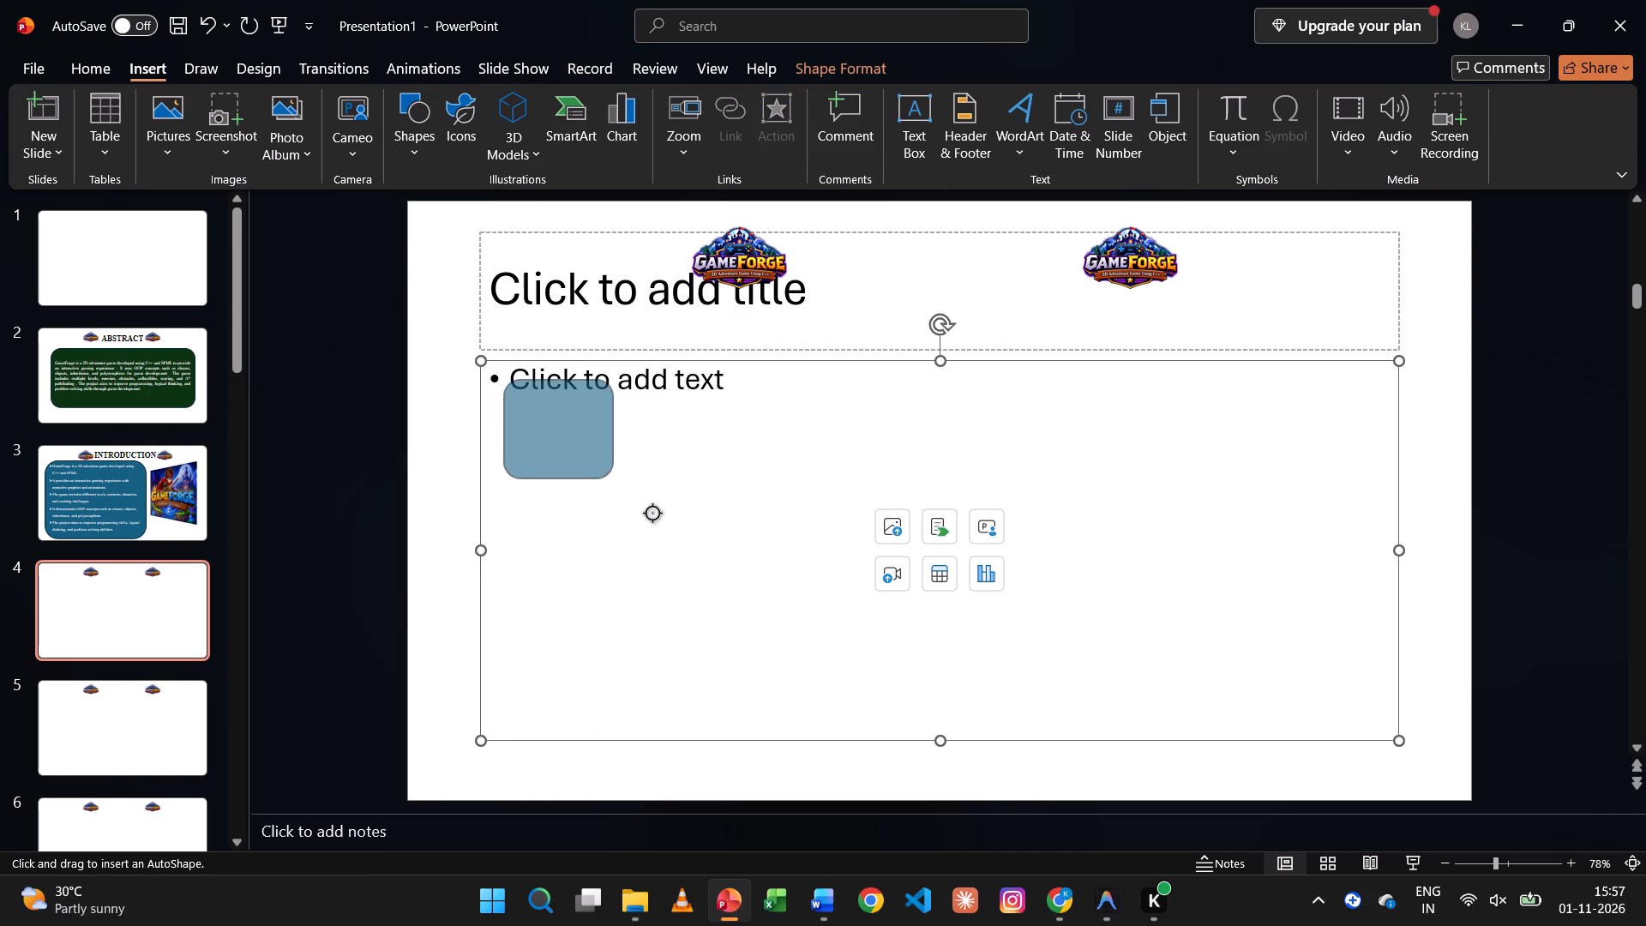
{"action": "left_click_drag", "start_coordinate": [652, 513], "coordinate": [960, 664]}
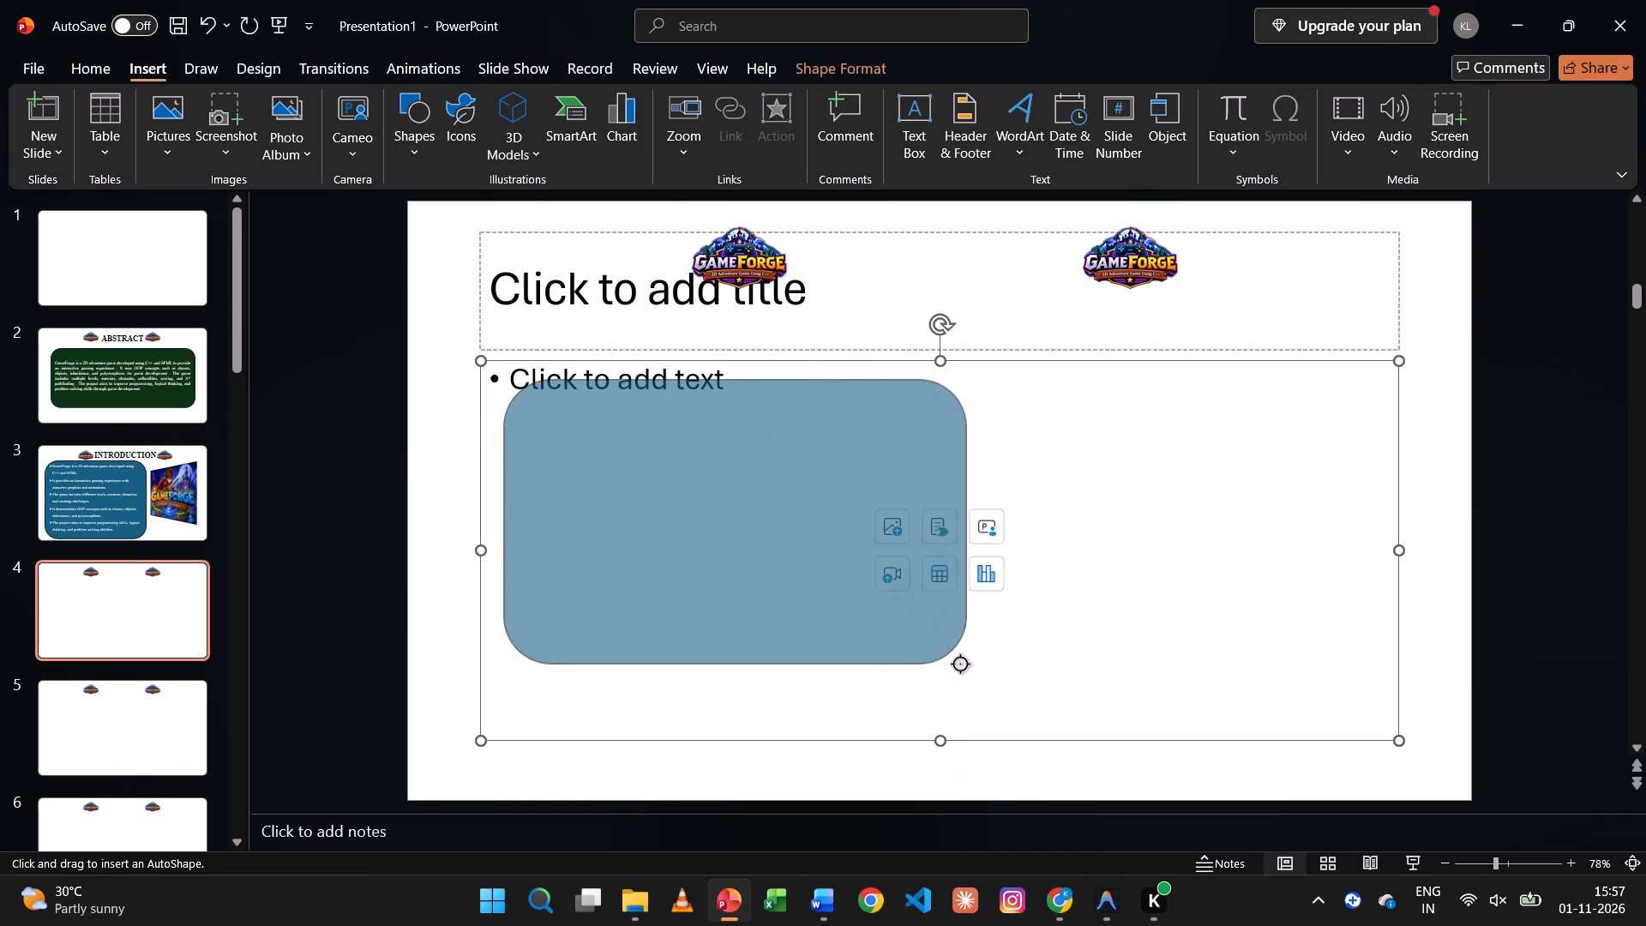
{"action": "left_click_drag", "start_coordinate": [960, 664], "coordinate": [785, 776]}
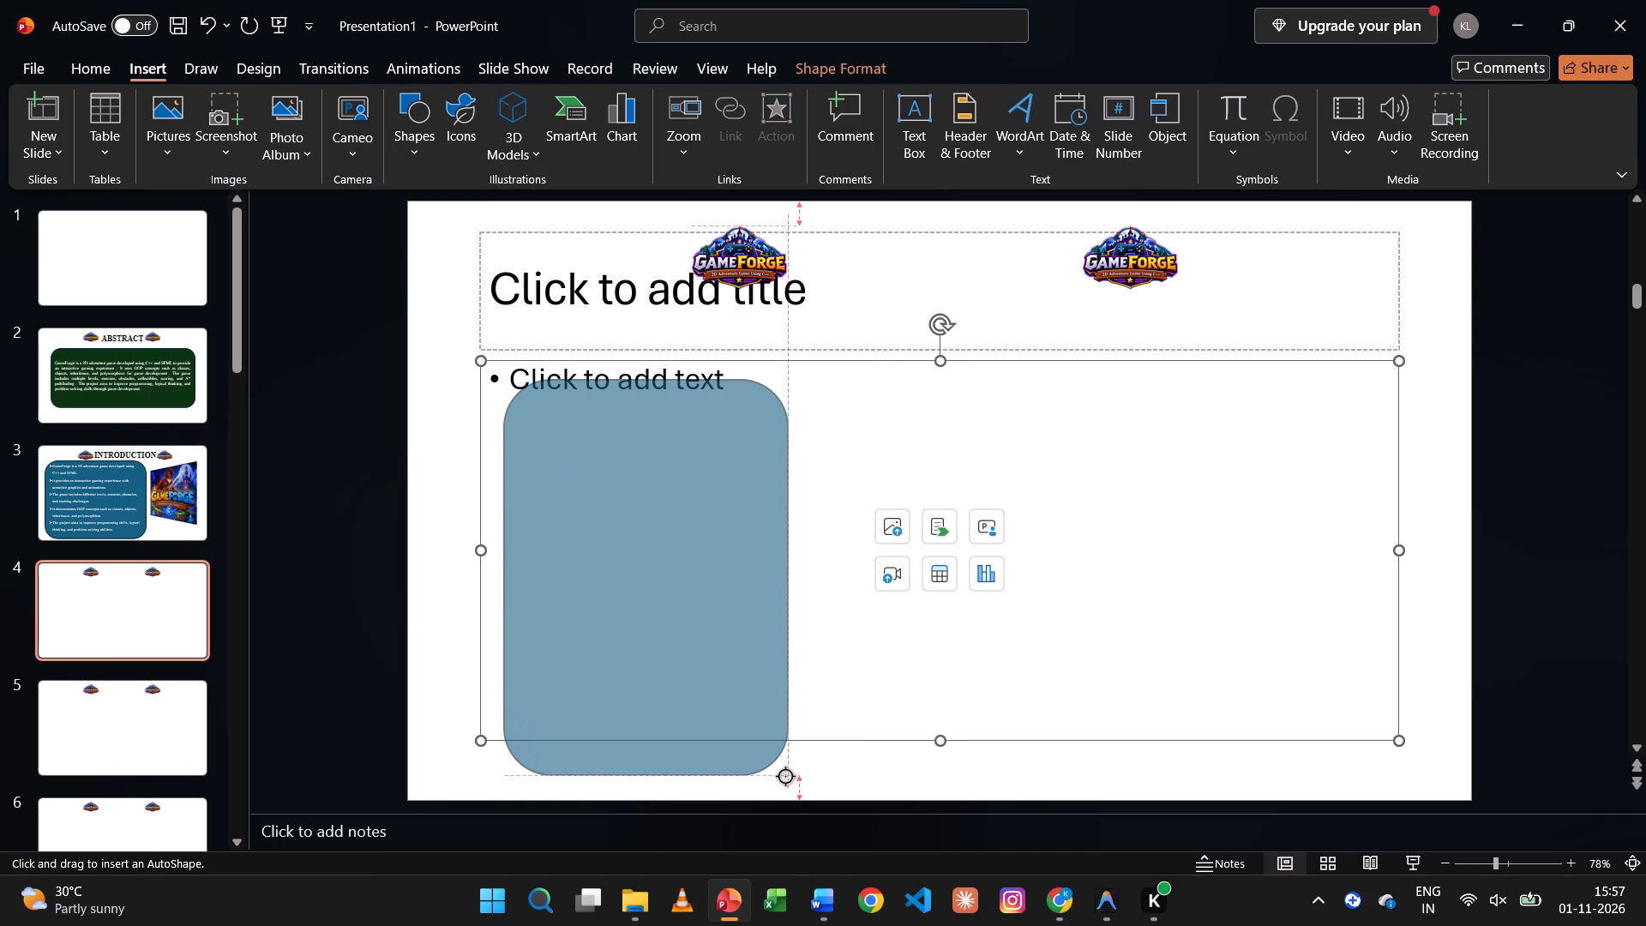
{"action": "left_click_drag", "start_coordinate": [785, 776], "coordinate": [735, 777]}
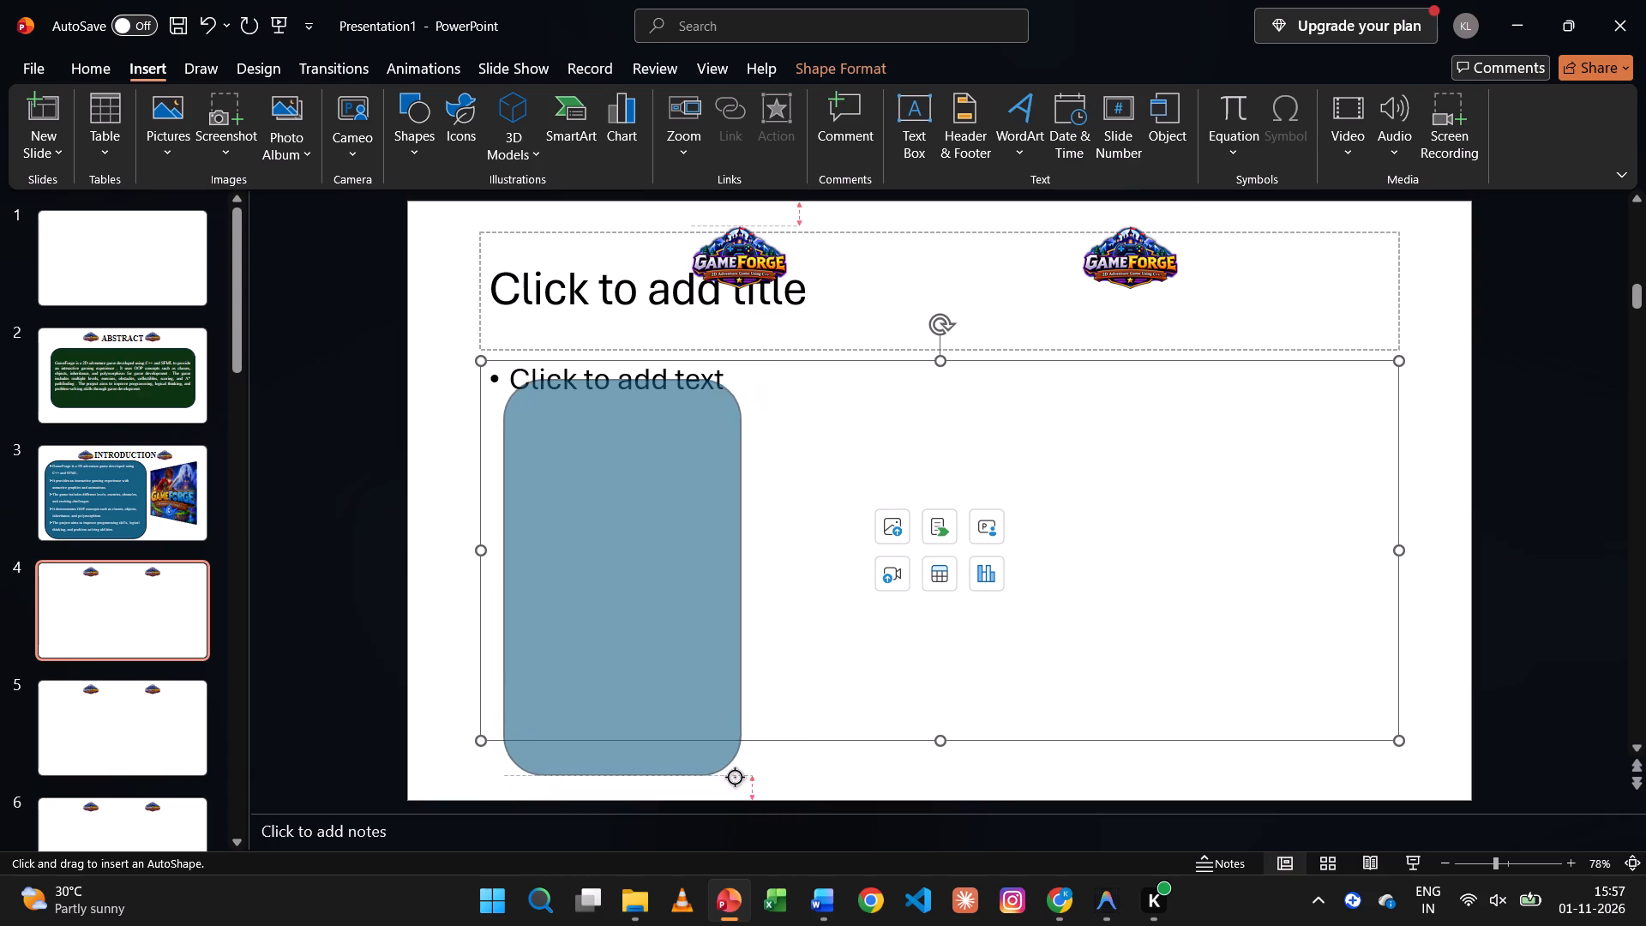
{"action": "left_click_drag", "start_coordinate": [735, 777], "coordinate": [688, 518]}
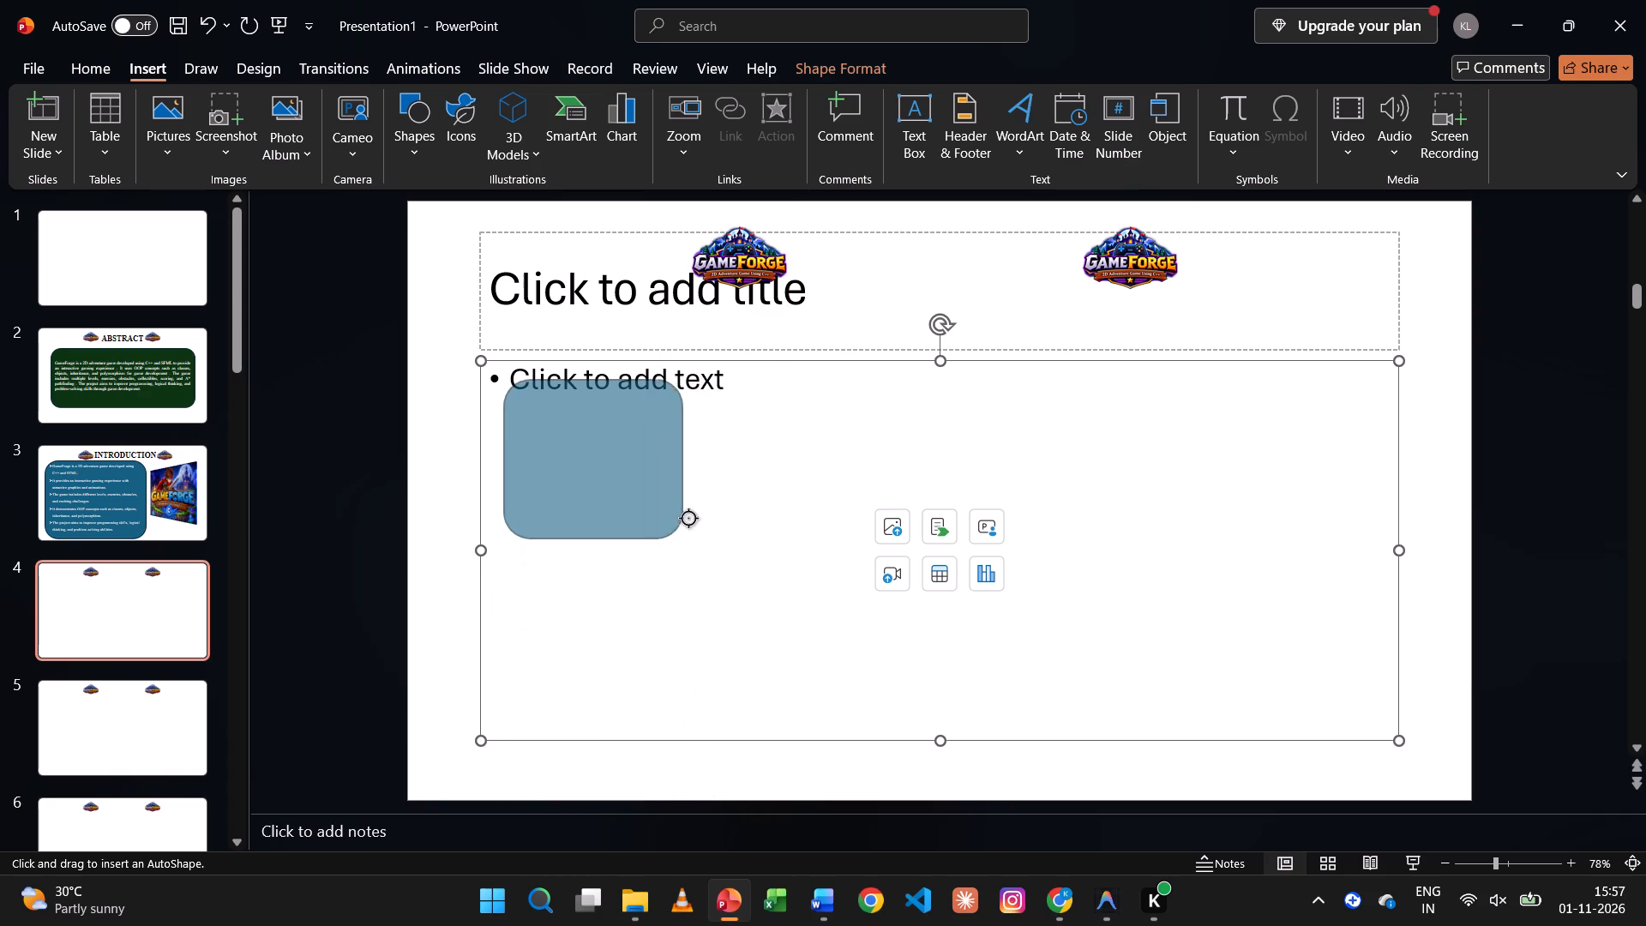
{"action": "left_click_drag", "start_coordinate": [688, 518], "coordinate": [772, 544]}
Copy the rounded rectangle and paste duplicates on slide 4, undoing the extra pastes to keep five copies plus the original.
{"action": "left_click", "coordinate": [677, 500]}
{"action": "key", "text": "ctrl+c"}
{"action": "key", "text": "ctrl+v"}
{"action": "key", "text": "ctrl+v"}
{"action": "key", "text": "ctrl+v"}
{"action": "key", "text": "ctrl+v"}
{"action": "key", "text": "ctrl+v"}
{"action": "key", "text": "ctrl+v"}
{"action": "key", "text": "ctrl+v"}
{"action": "key", "text": "ctrl+v"}
{"action": "key", "text": "ctrl+v"}
{"action": "key", "text": "ctrl+v"}
{"action": "key", "text": "ctrl+v"}
{"action": "key", "text": "ctrl+v"}
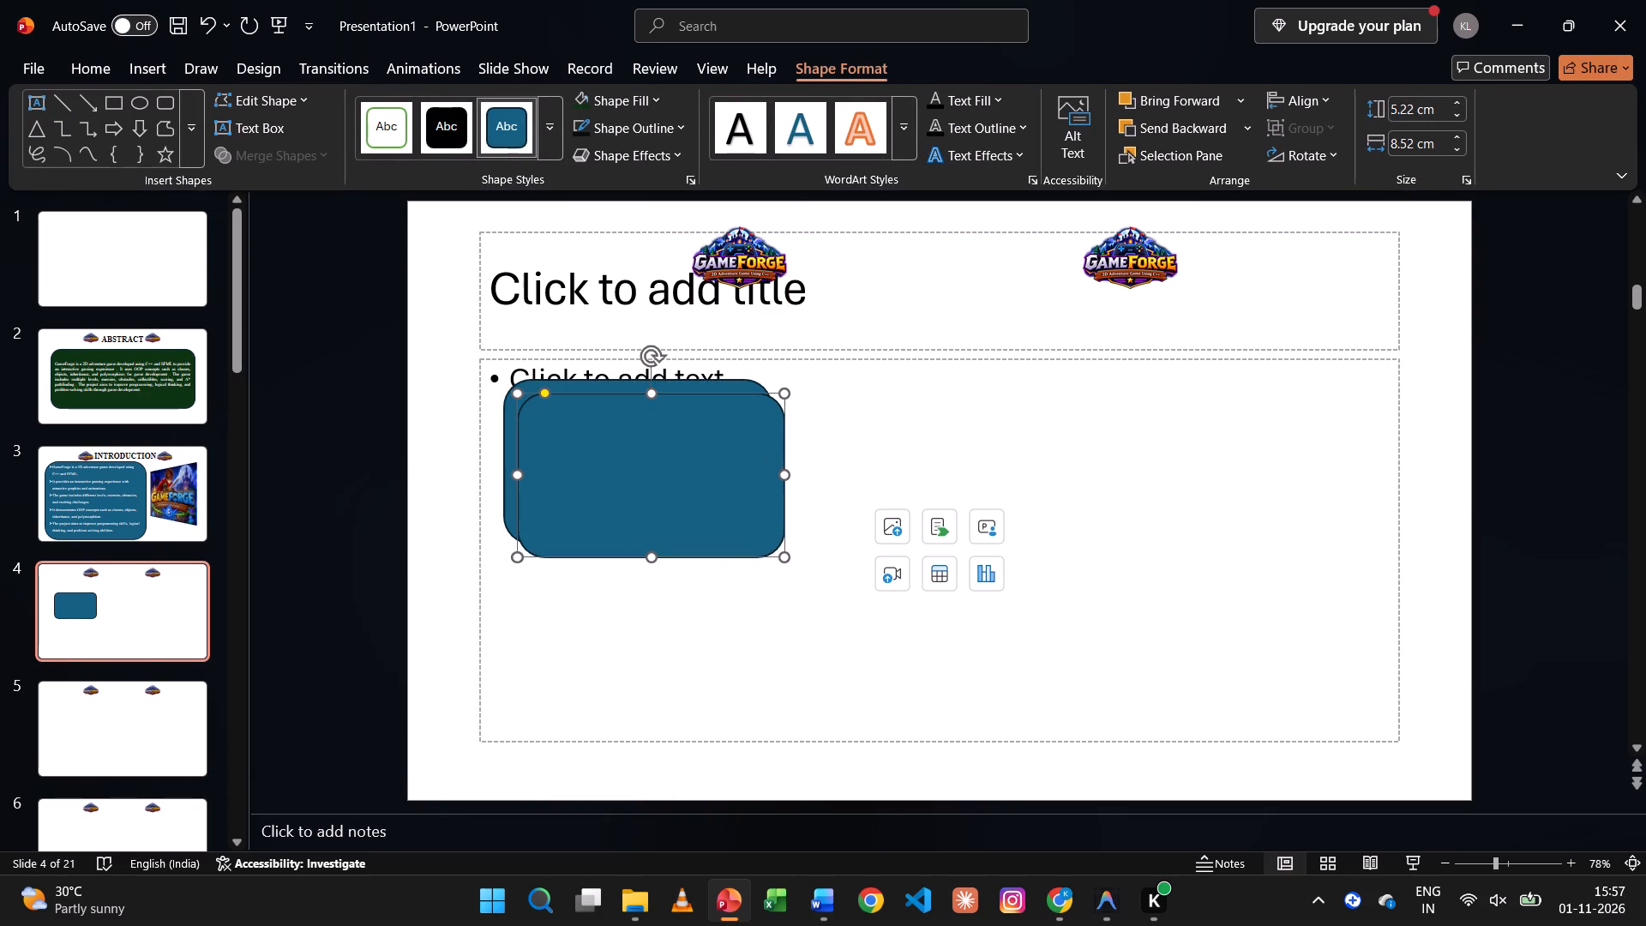
{"action": "left_click", "coordinate": [728, 564]}
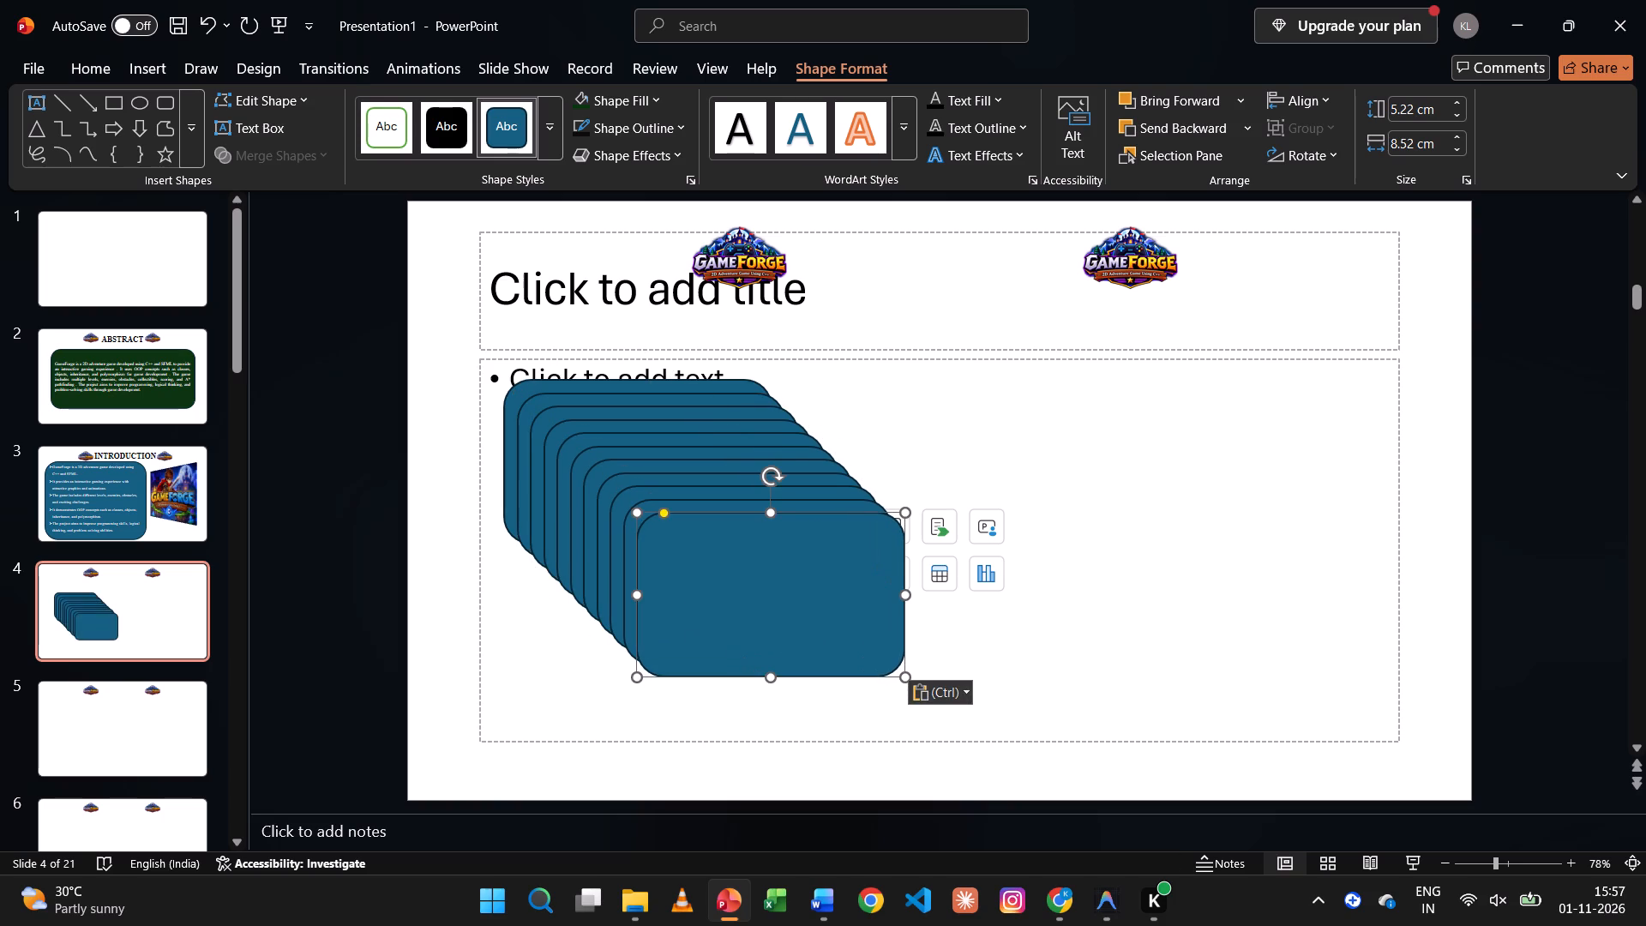
{"action": "key", "text": "ctrl+z"}
{"action": "key", "text": "ctrl+z"}
{"action": "key", "text": "ctrl+z"}
{"action": "key", "text": "ctrl+z"}
{"action": "key", "text": "ctrl+z"}
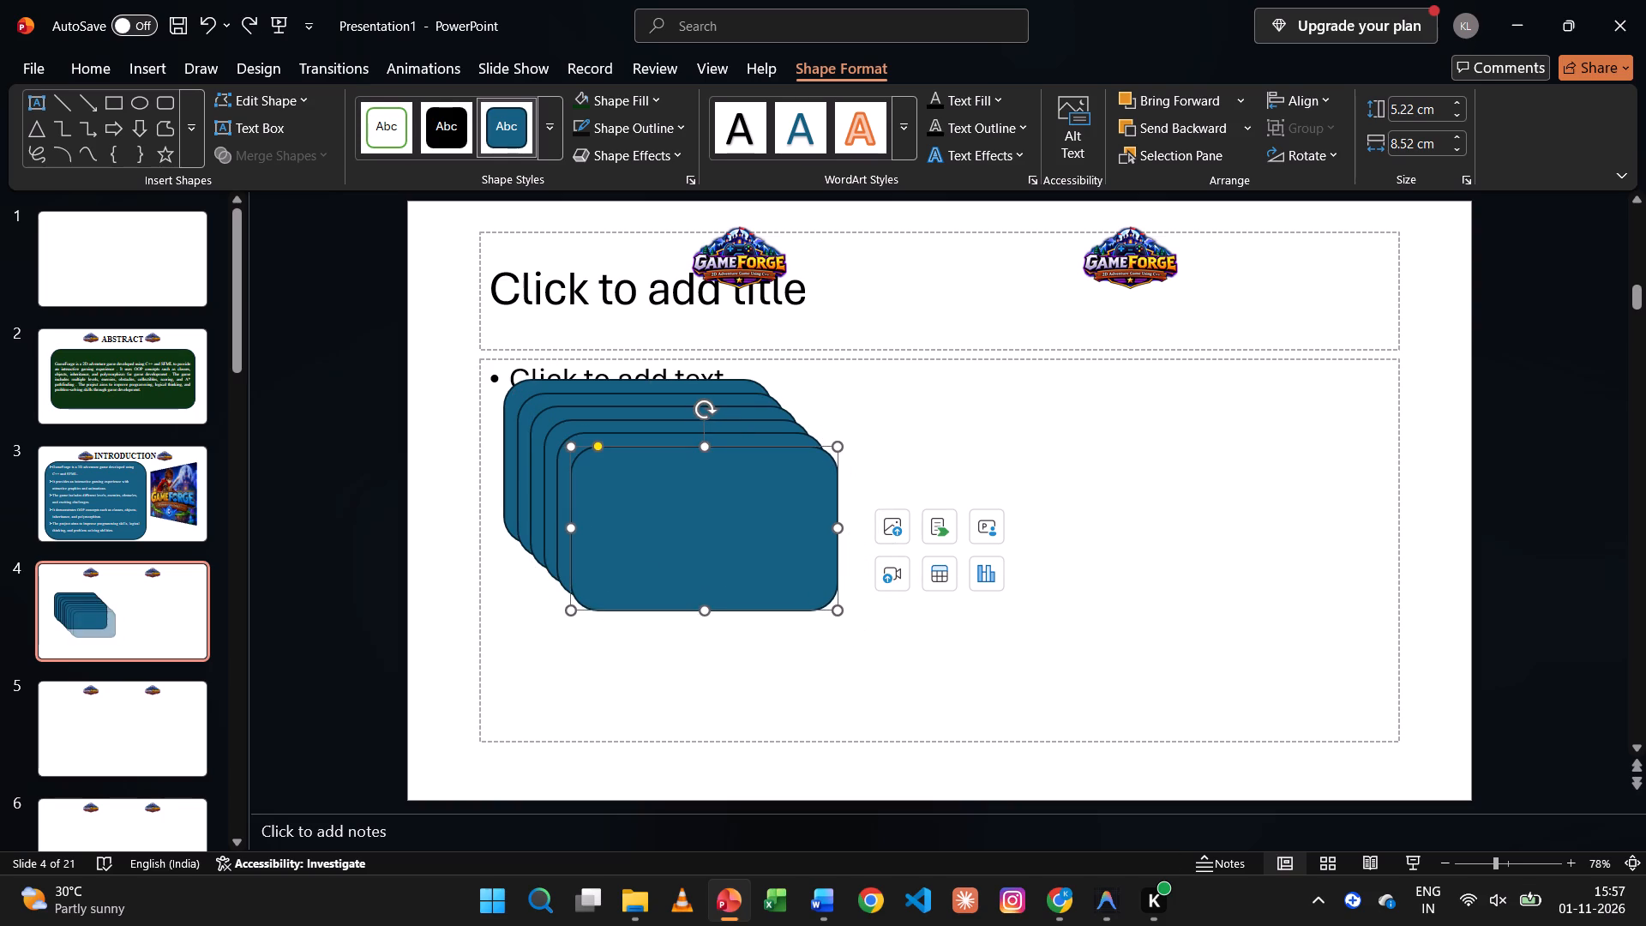
Spread four of the copies across slide 4 and delete the surplus one overlapping the original box.
{"action": "left_click_drag", "start_coordinate": [692, 545], "coordinate": [1180, 454]}
{"action": "left_click_drag", "start_coordinate": [781, 556], "coordinate": [1283, 669]}
{"action": "left_click_drag", "start_coordinate": [790, 555], "coordinate": [1021, 566]}
{"action": "left_click_drag", "start_coordinate": [691, 512], "coordinate": [624, 681]}
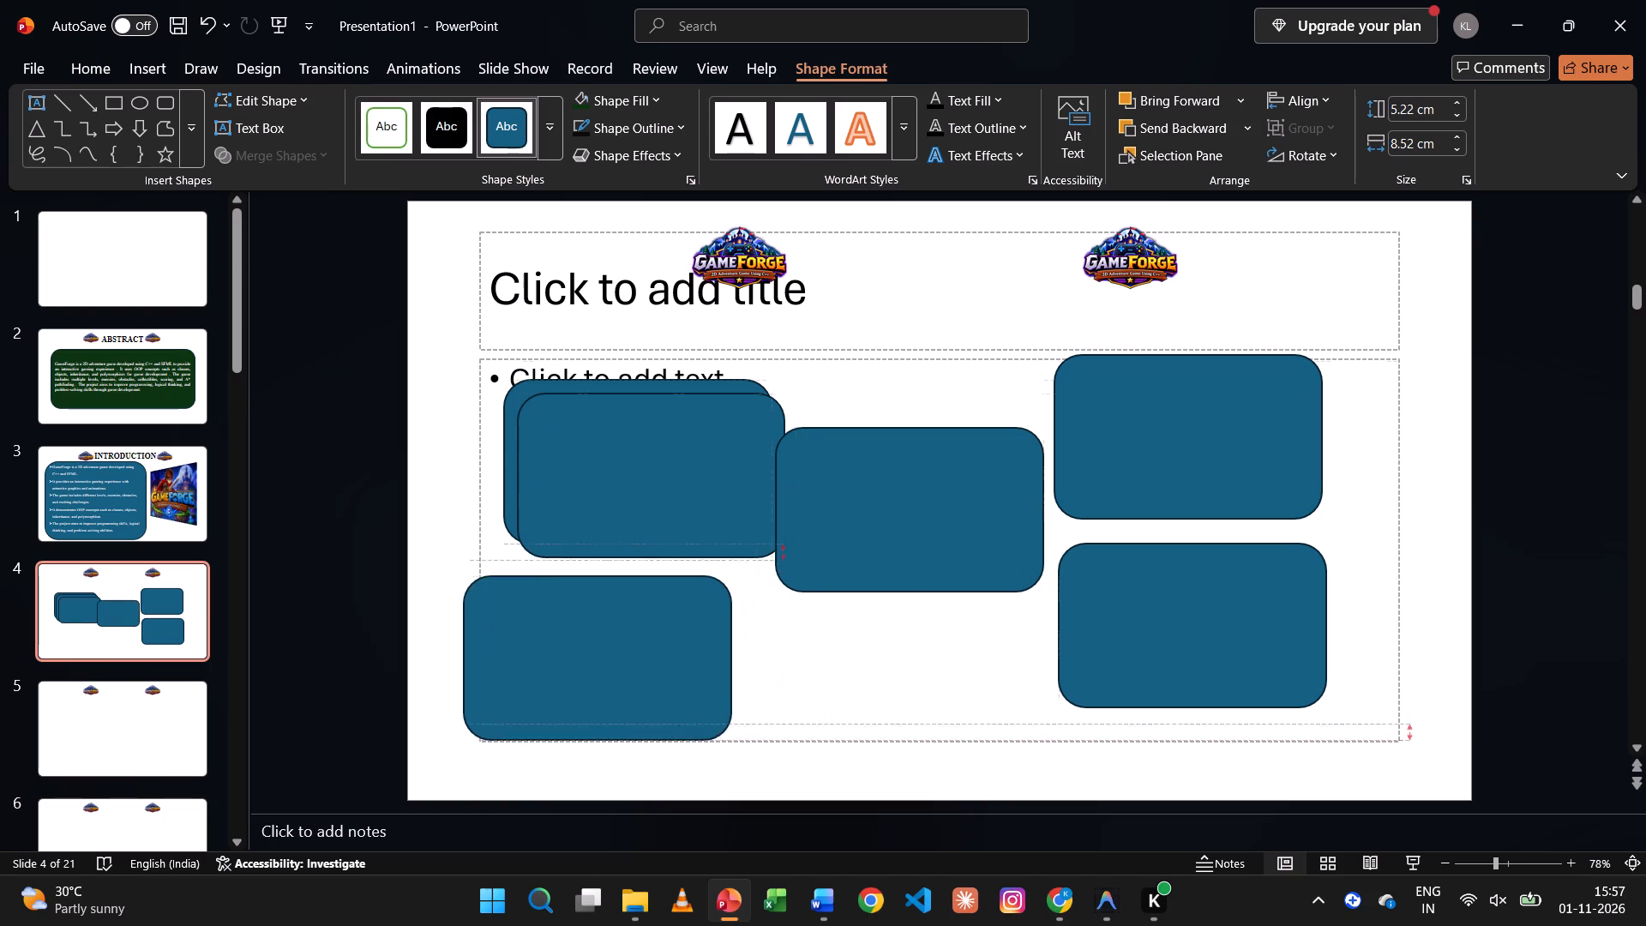
{"action": "left_click_drag", "start_coordinate": [624, 681], "coordinate": [622, 686]}
{"action": "left_click", "coordinate": [629, 495]}
{"action": "key", "text": "BackSpace"}
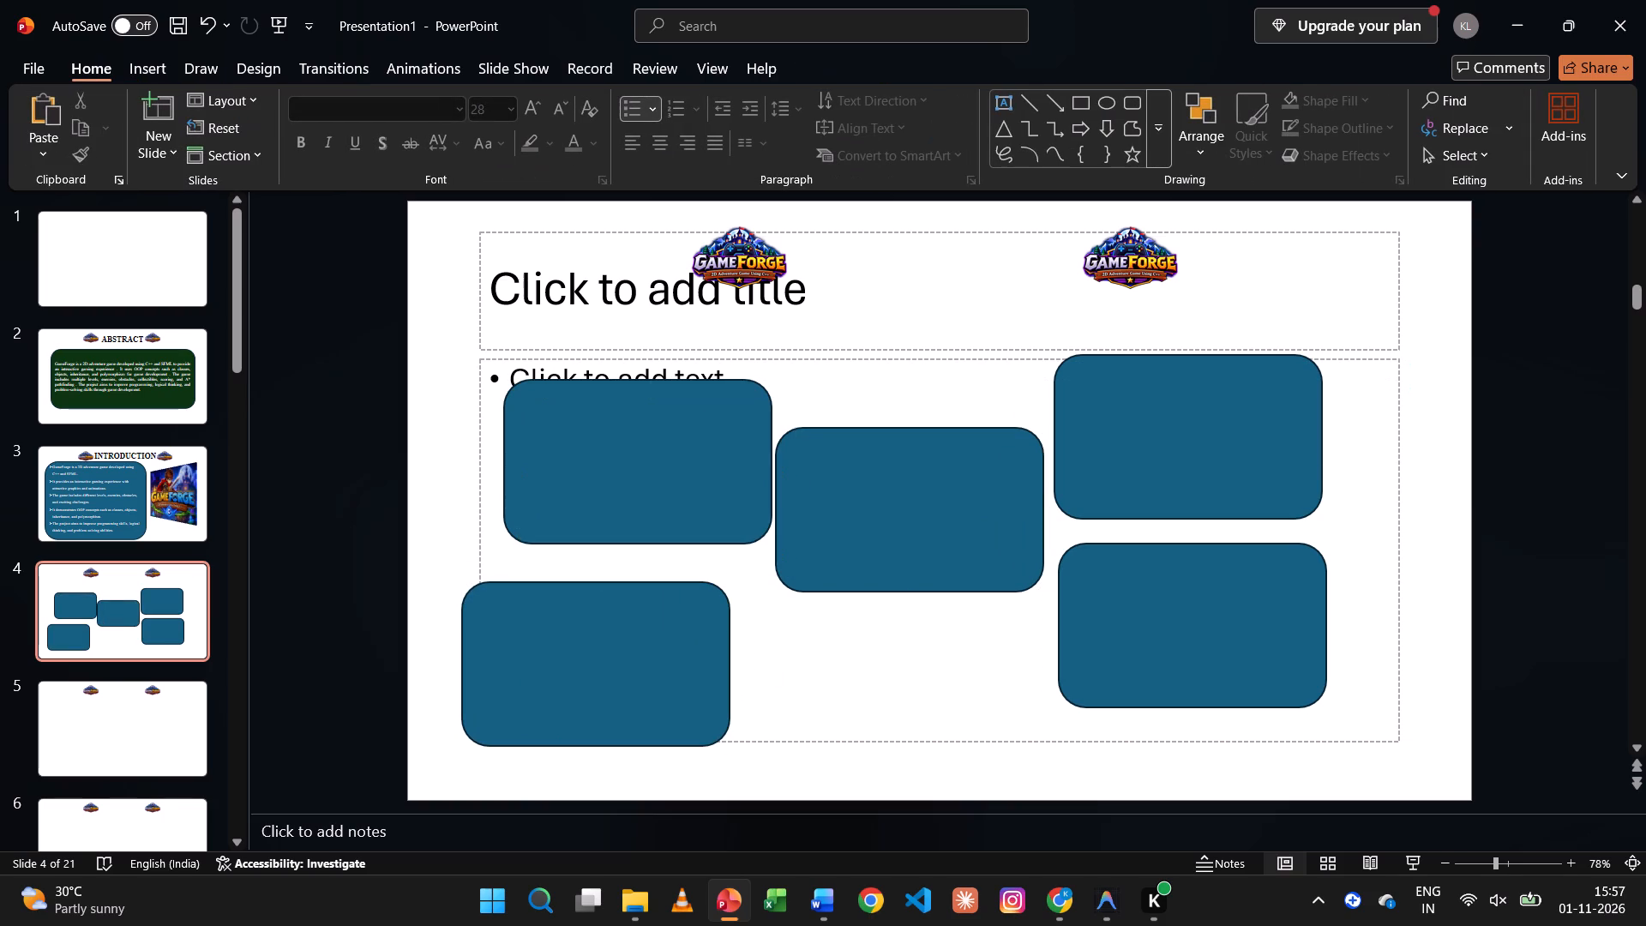
Arrange the five boxes with two stacked at each side of the slide and one in the centre.
{"action": "left_click_drag", "start_coordinate": [632, 435], "coordinate": [607, 370]}
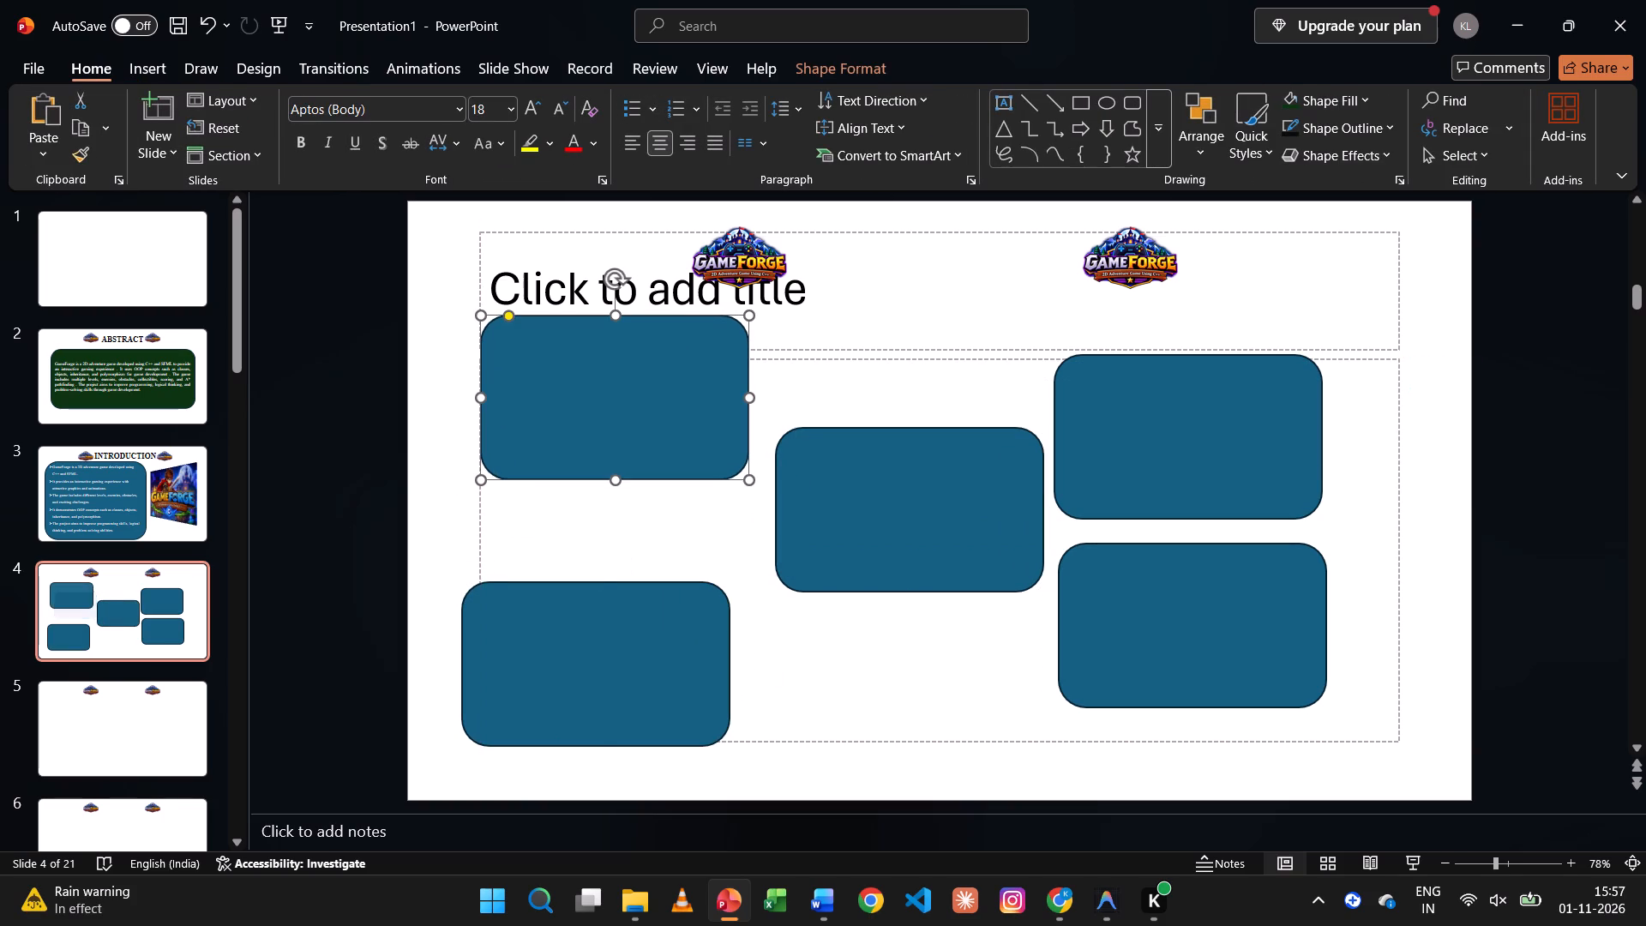
{"action": "left_click_drag", "start_coordinate": [631, 603], "coordinate": [658, 551]}
{"action": "left_click_drag", "start_coordinate": [1277, 397], "coordinate": [1301, 358]}
{"action": "left_click_drag", "start_coordinate": [1254, 593], "coordinate": [1290, 562]}
{"action": "left_click_drag", "start_coordinate": [868, 451], "coordinate": [879, 439]}
{"action": "double_click", "coordinate": [604, 394]}
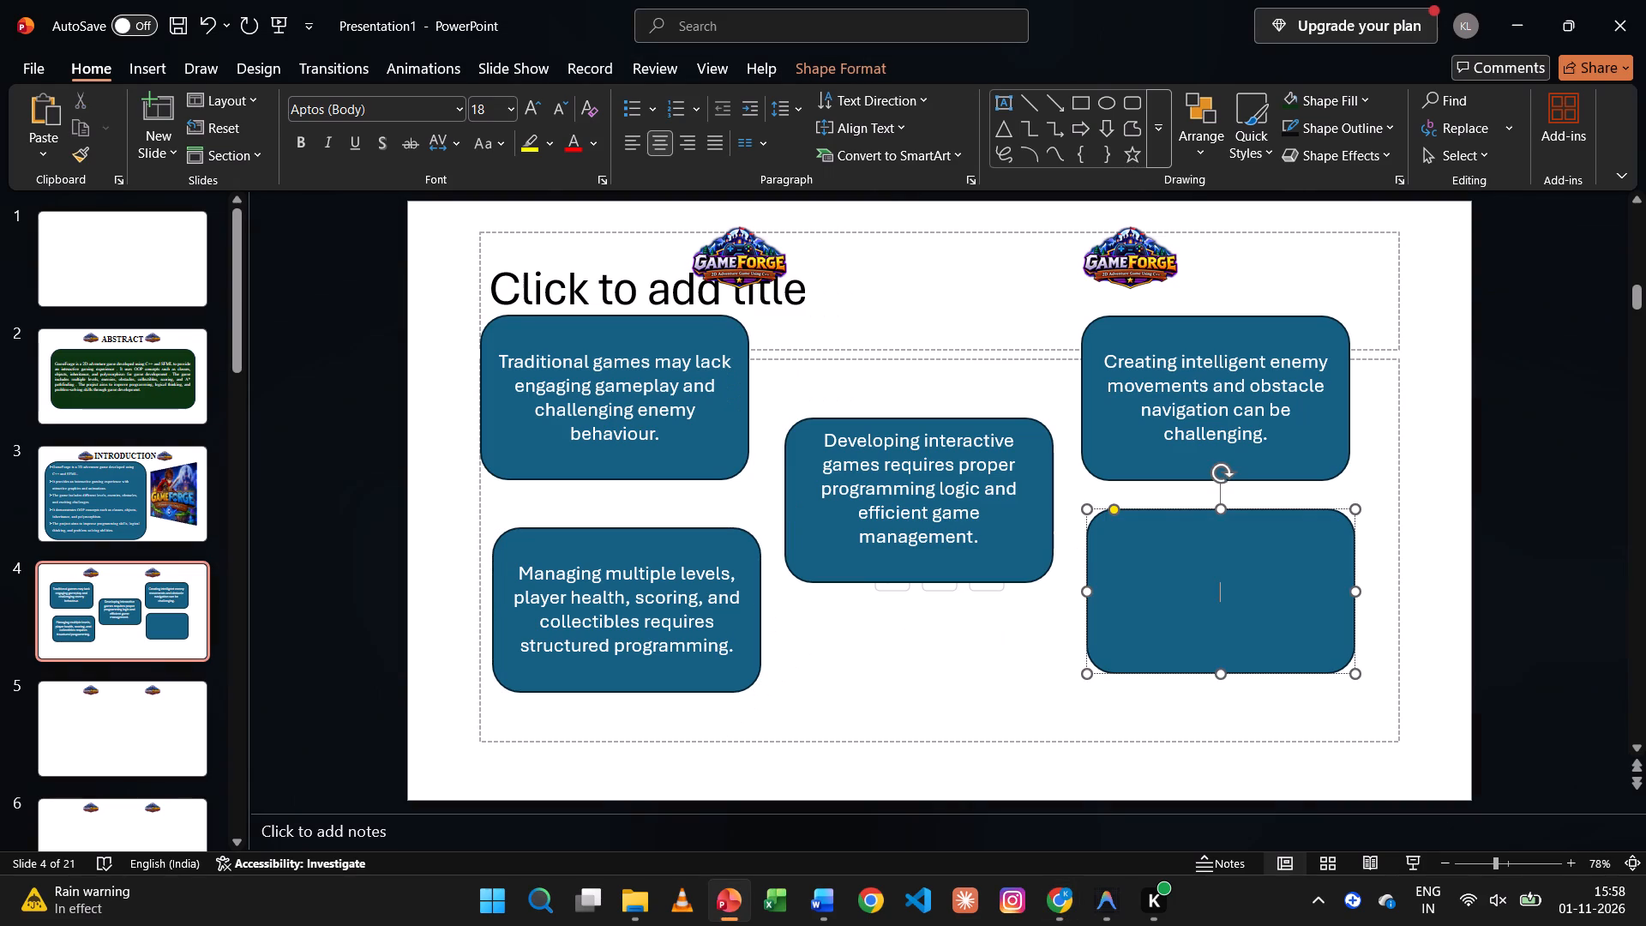
{"action": "key", "text": "ctrl+v"}
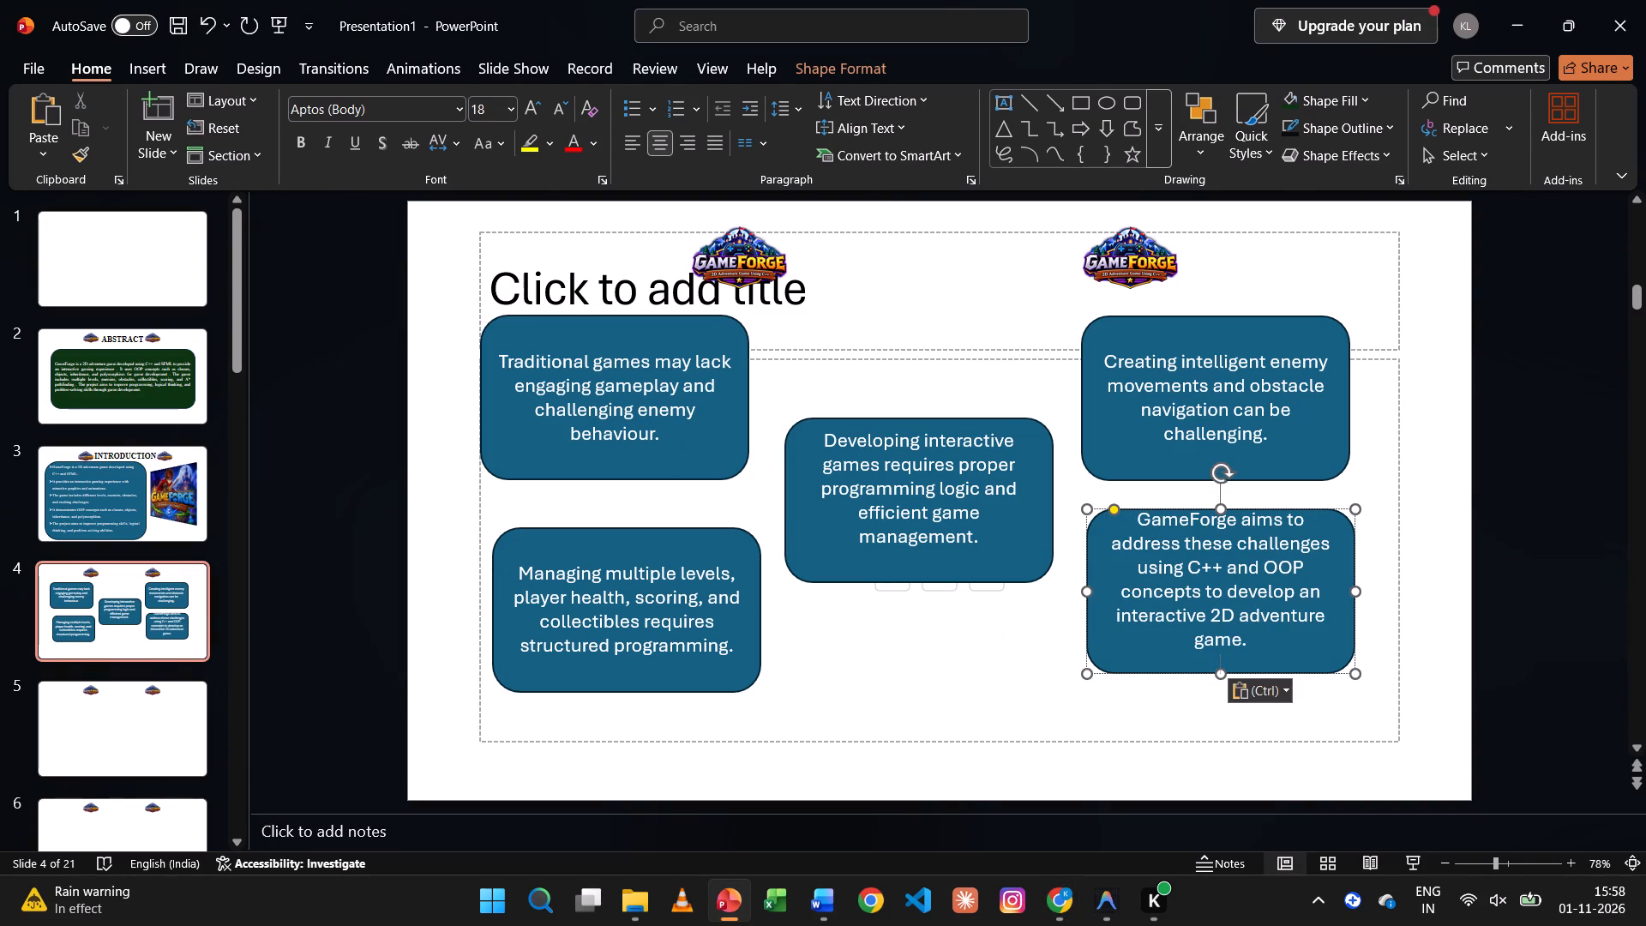
Swap two boxes on slide 4, placing "GameForge aims to address..." in the centre and "Developing interactive games..." at the lower right.
{"action": "left_click_drag", "start_coordinate": [847, 577], "coordinate": [1230, 698]}
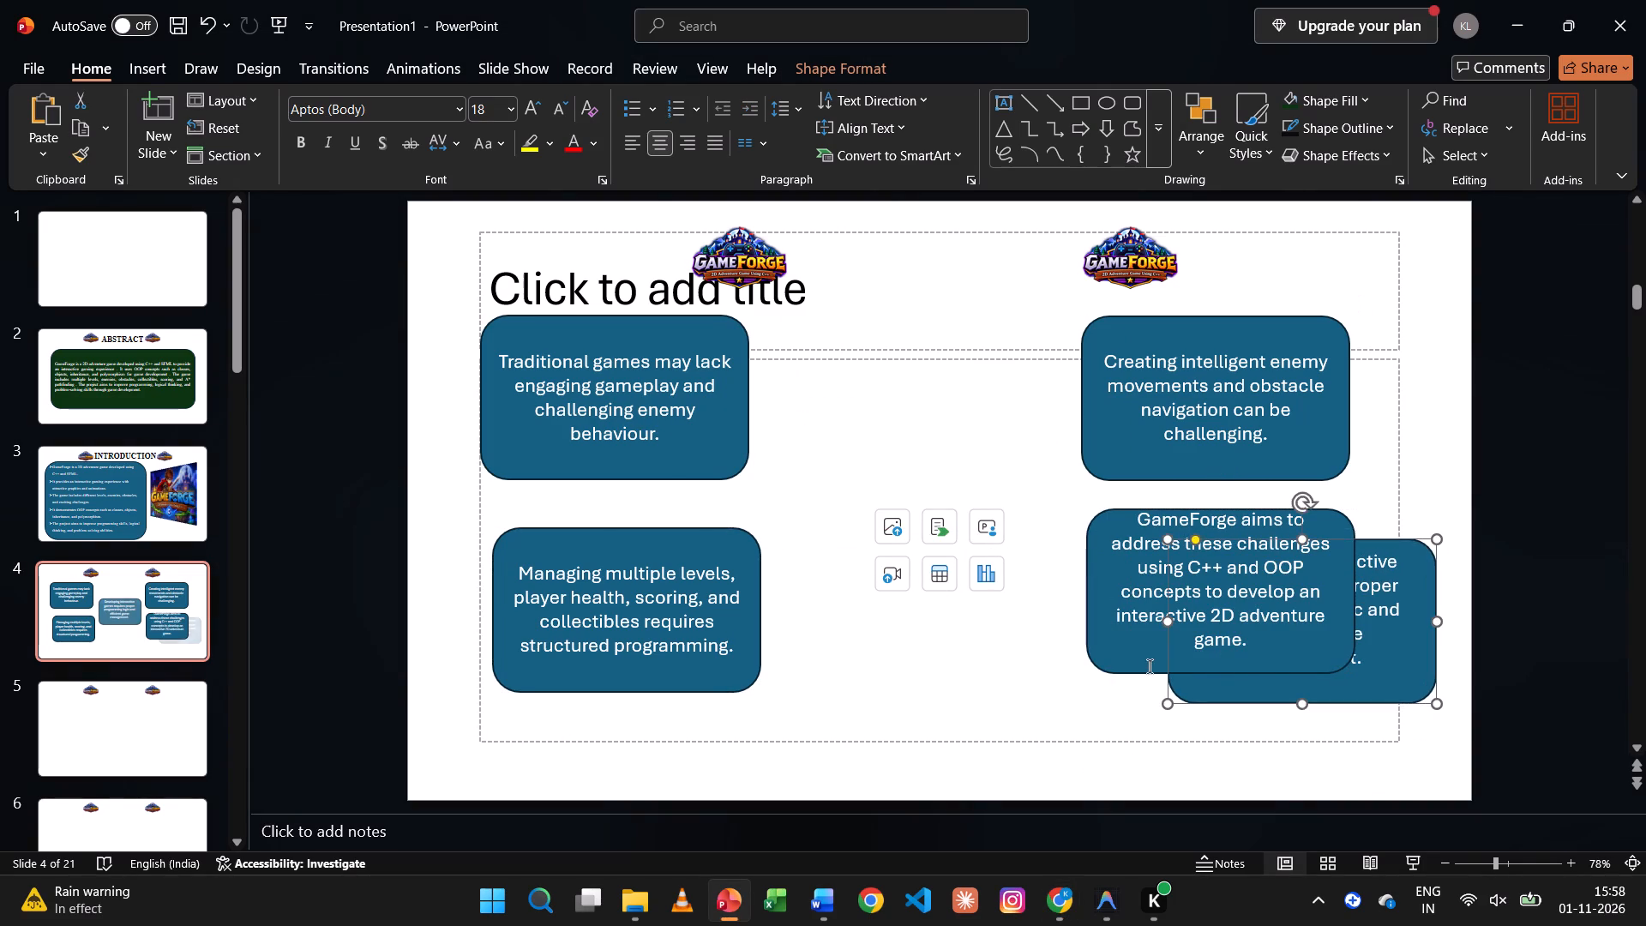
{"action": "left_click_drag", "start_coordinate": [1144, 664], "coordinate": [1046, 630]}
{"action": "left_click_drag", "start_coordinate": [1105, 673], "coordinate": [1035, 639]}
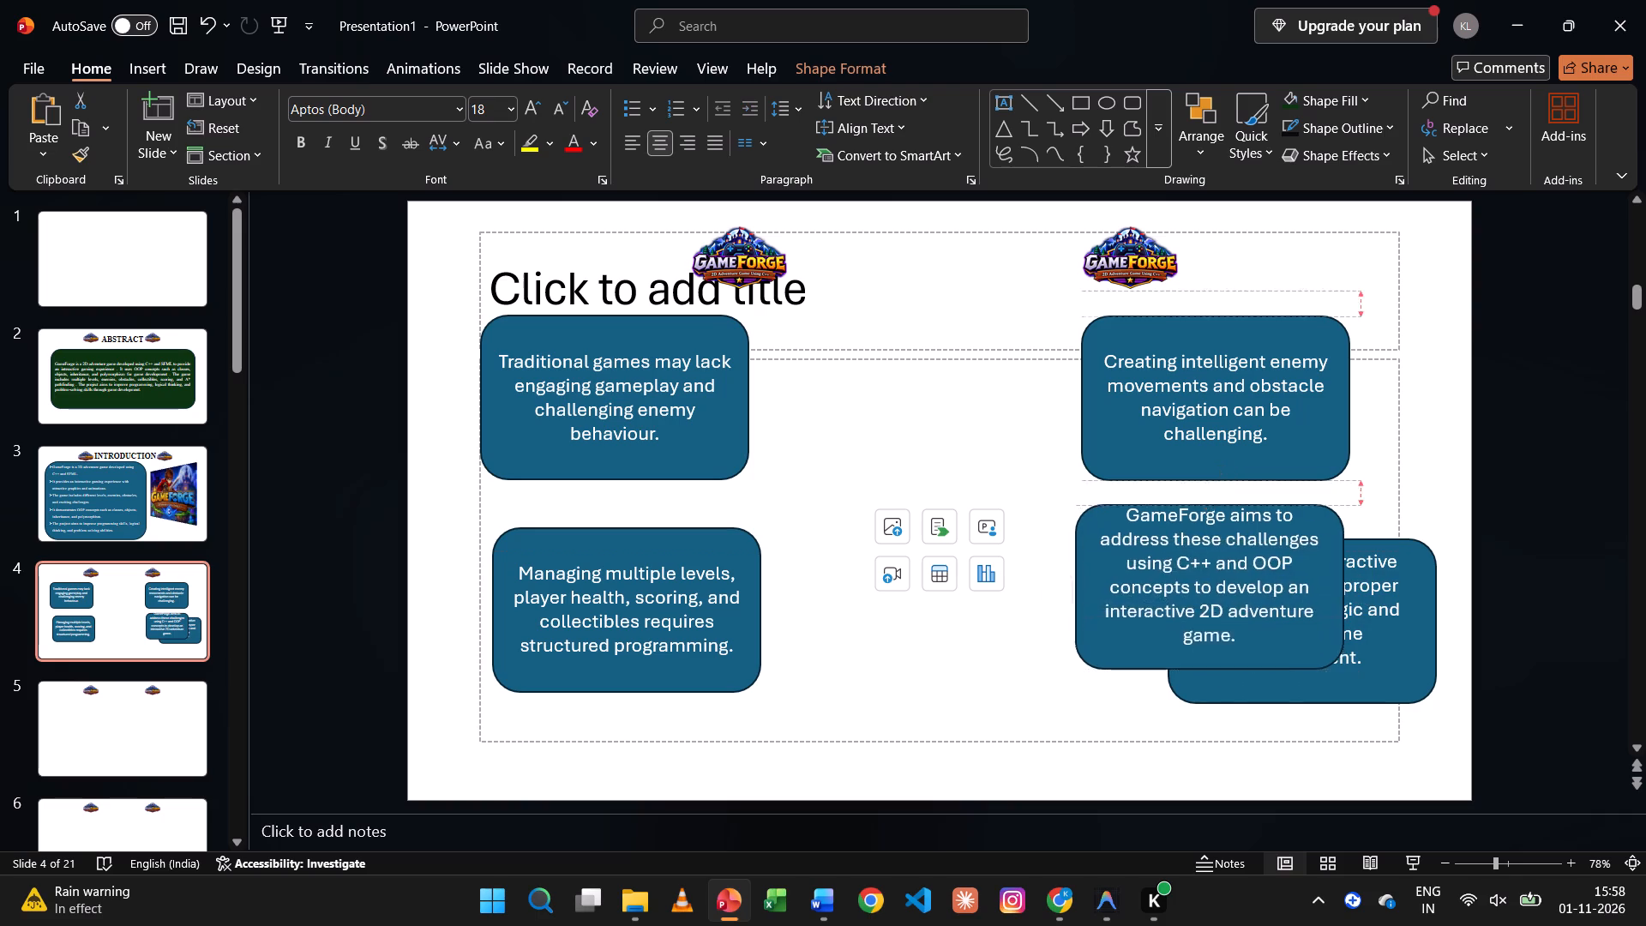
{"action": "left_click_drag", "start_coordinate": [1035, 639], "coordinate": [817, 621]}
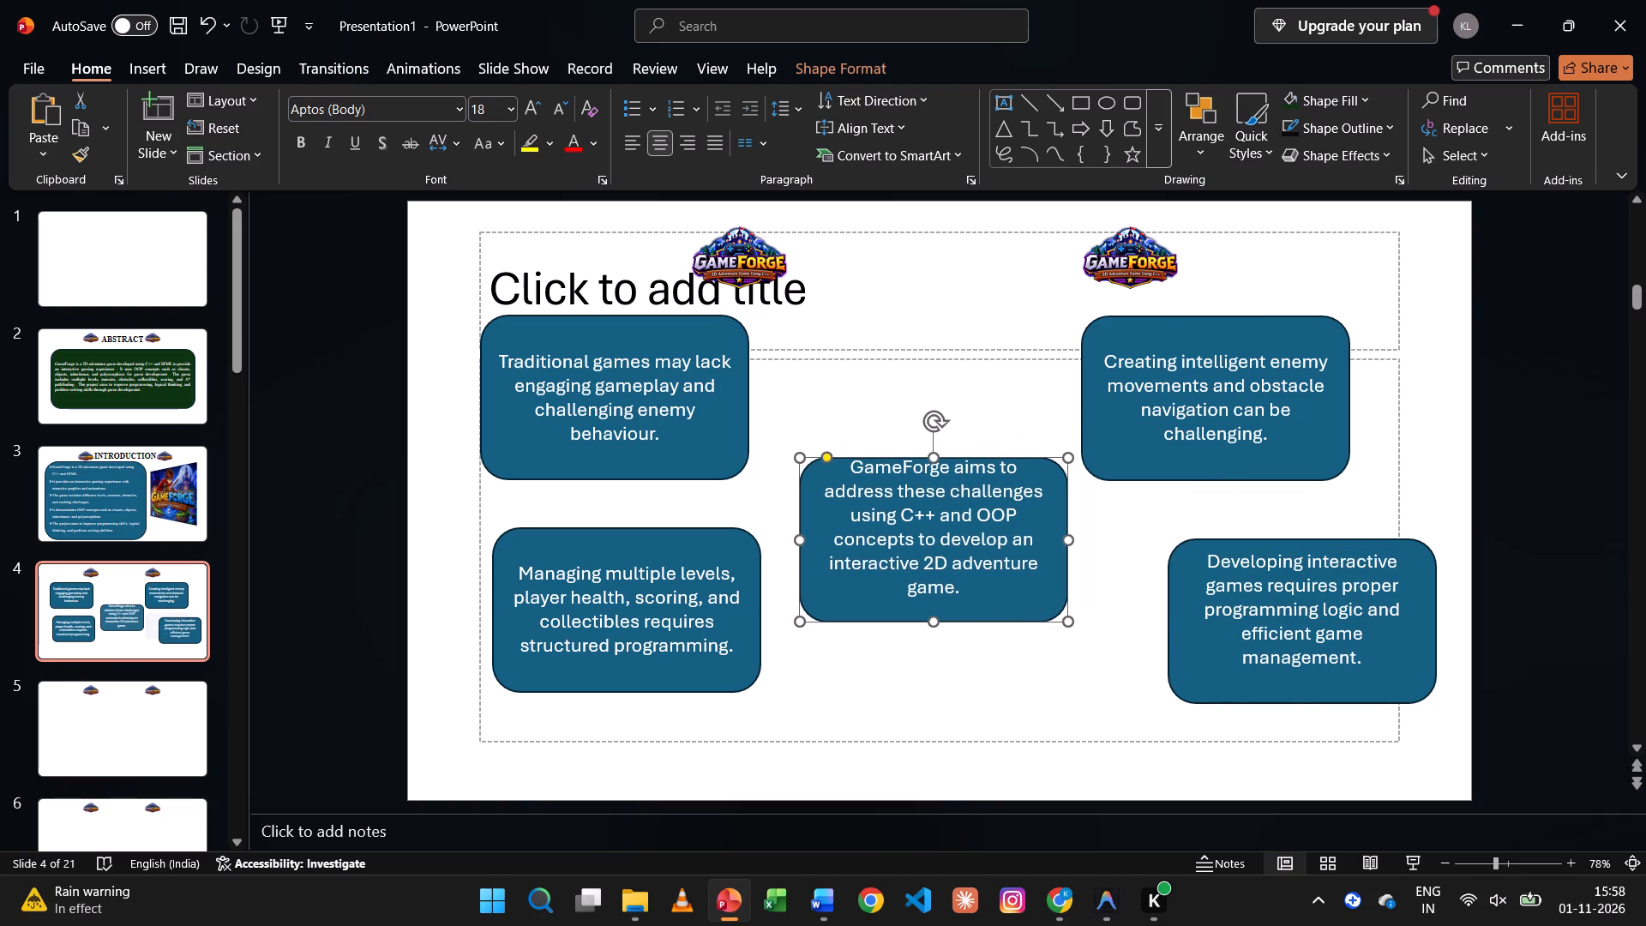
{"action": "left_click_drag", "start_coordinate": [1186, 691], "coordinate": [1105, 676]}
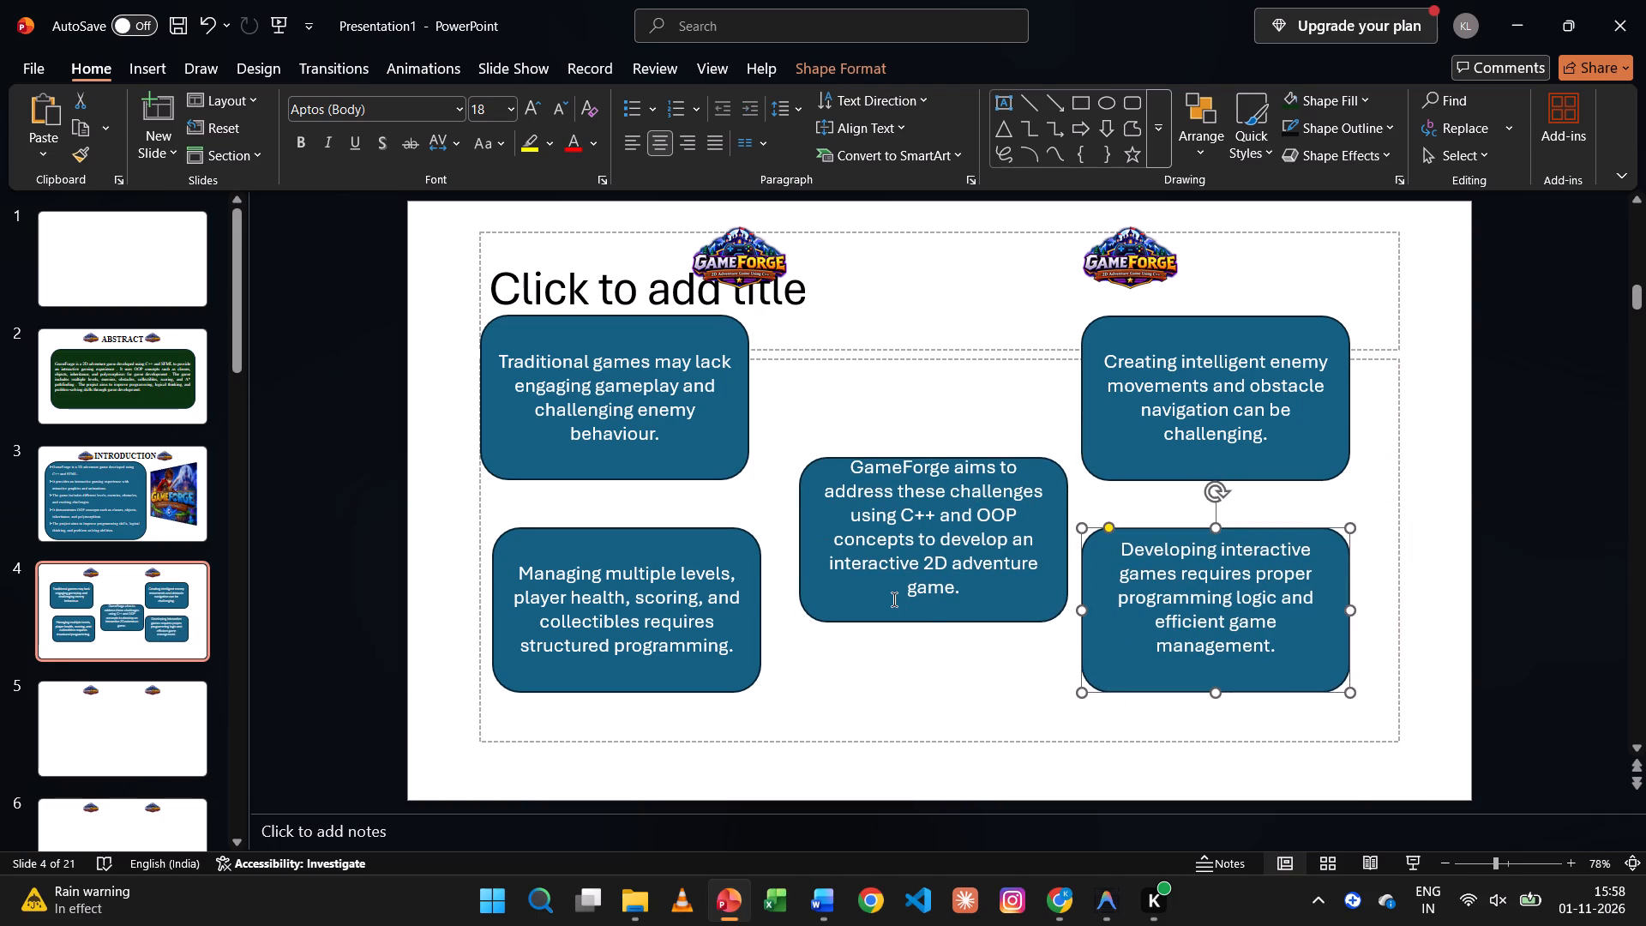
{"action": "left_click", "coordinate": [894, 599]}
{"action": "left_click_drag", "start_coordinate": [894, 599], "coordinate": [870, 621]}
{"action": "left_click_drag", "start_coordinate": [858, 622], "coordinate": [848, 592]}
Try the paragraph alignments on all the text in the centre "GameForge aims to address..." box and settle on Justify.
{"action": "left_click_drag", "start_coordinate": [970, 568], "coordinate": [800, 436]}
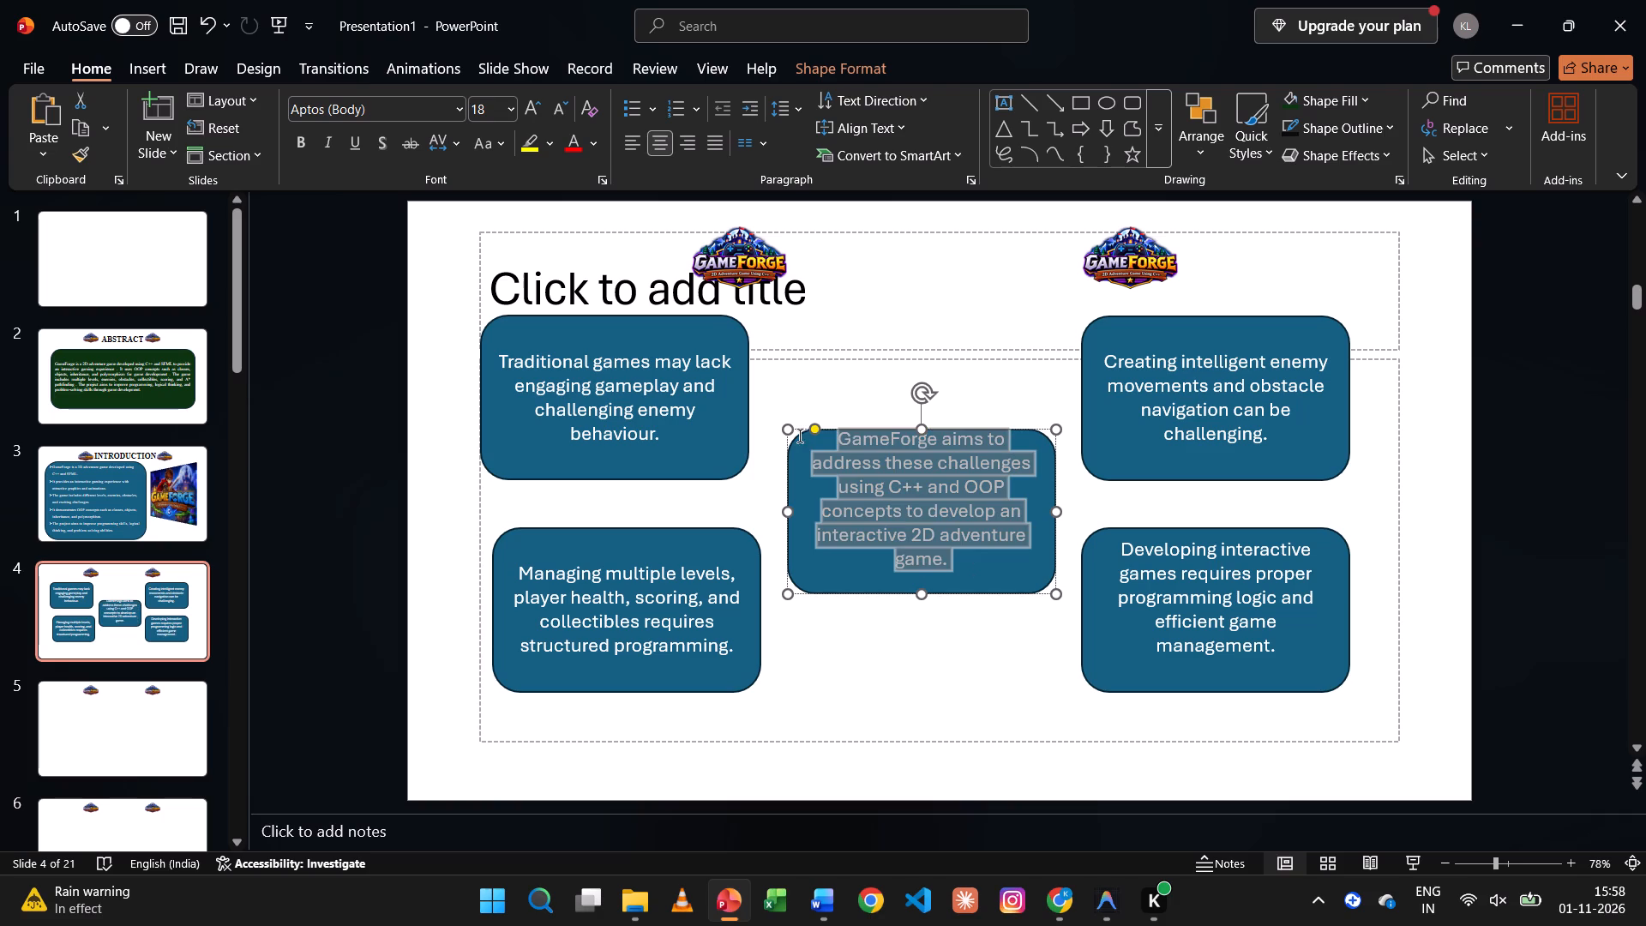
{"action": "left_click_drag", "start_coordinate": [800, 436], "coordinate": [798, 430]}
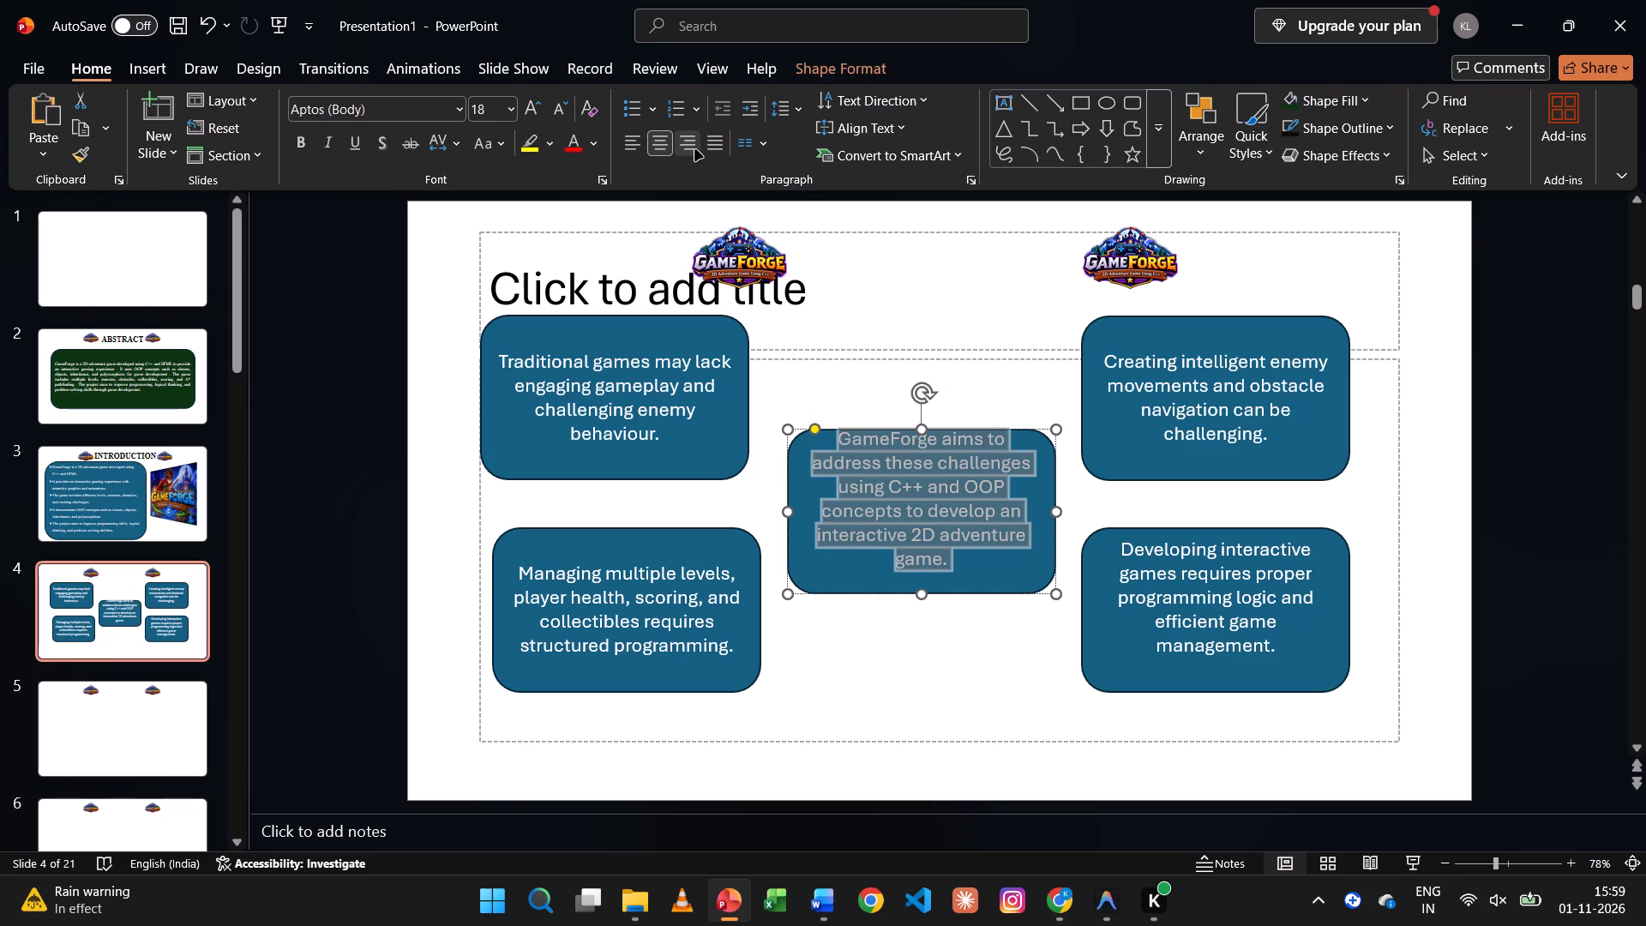
{"action": "left_click", "coordinate": [708, 148]}
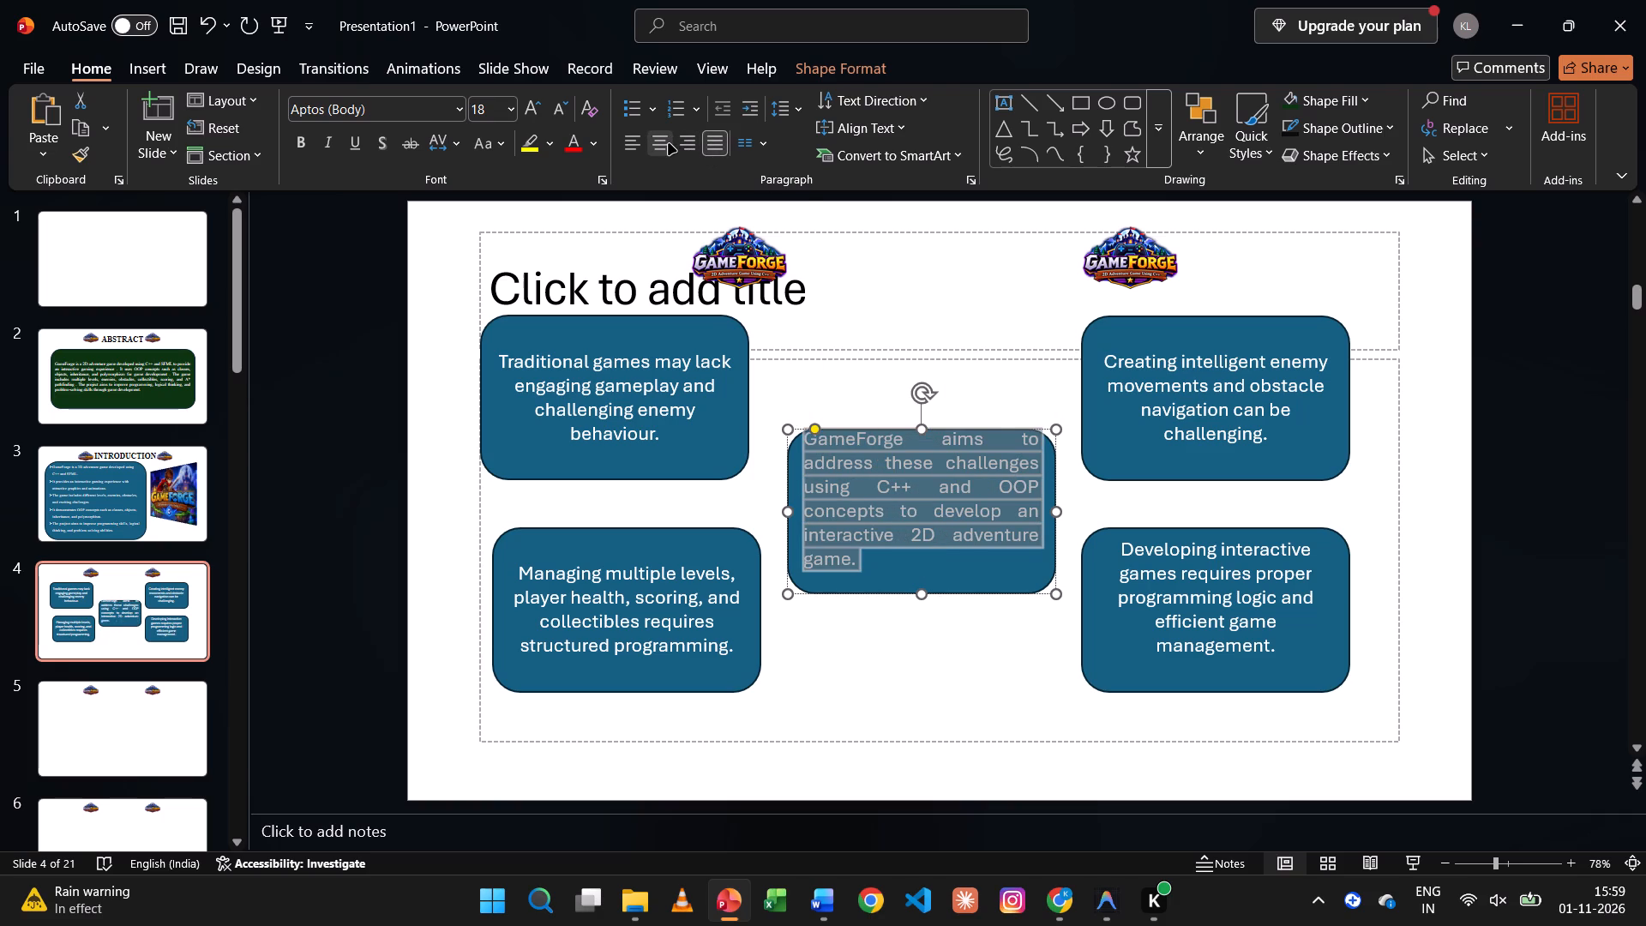
{"action": "left_click", "coordinate": [669, 144]}
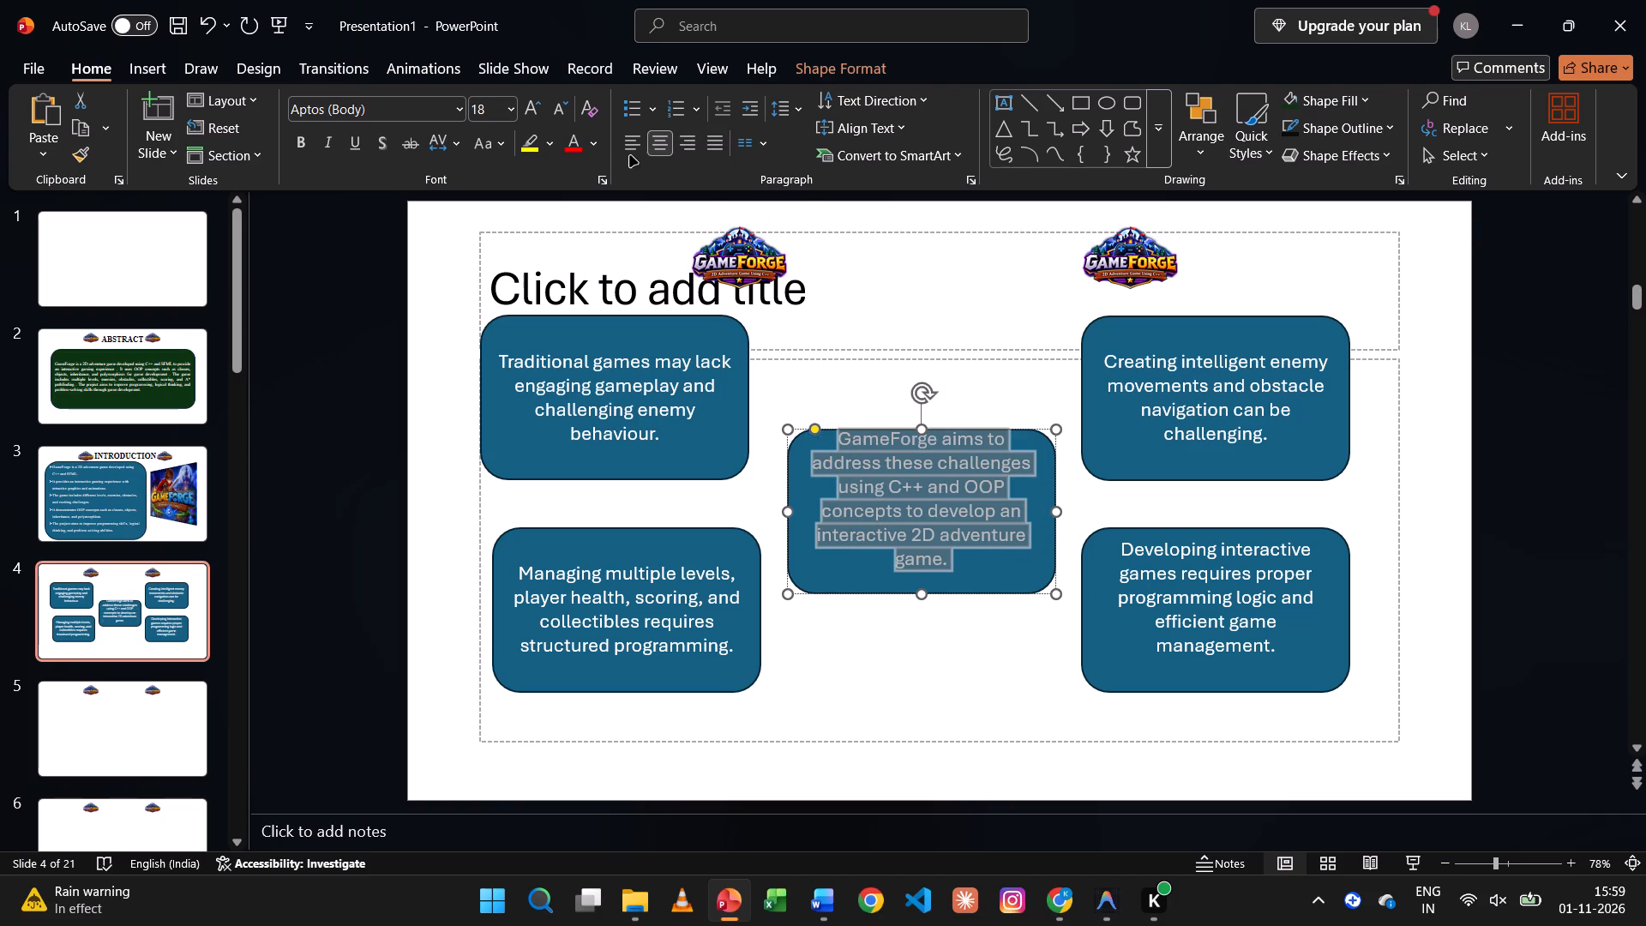
{"action": "left_click", "coordinate": [631, 148]}
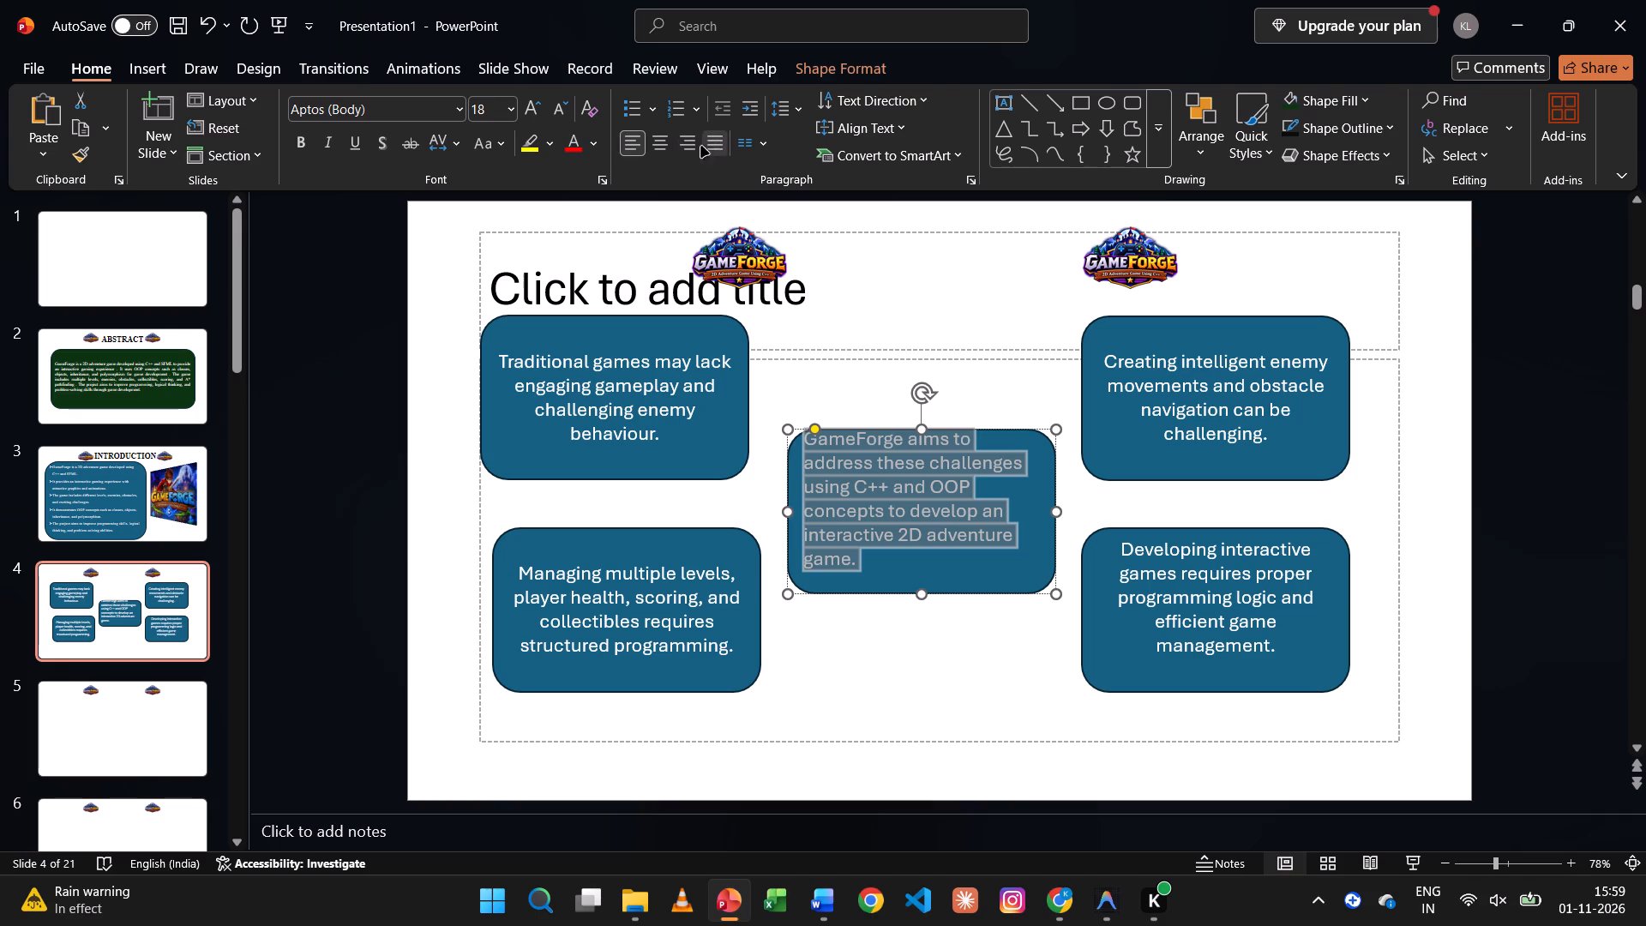
{"action": "left_click", "coordinate": [690, 147]}
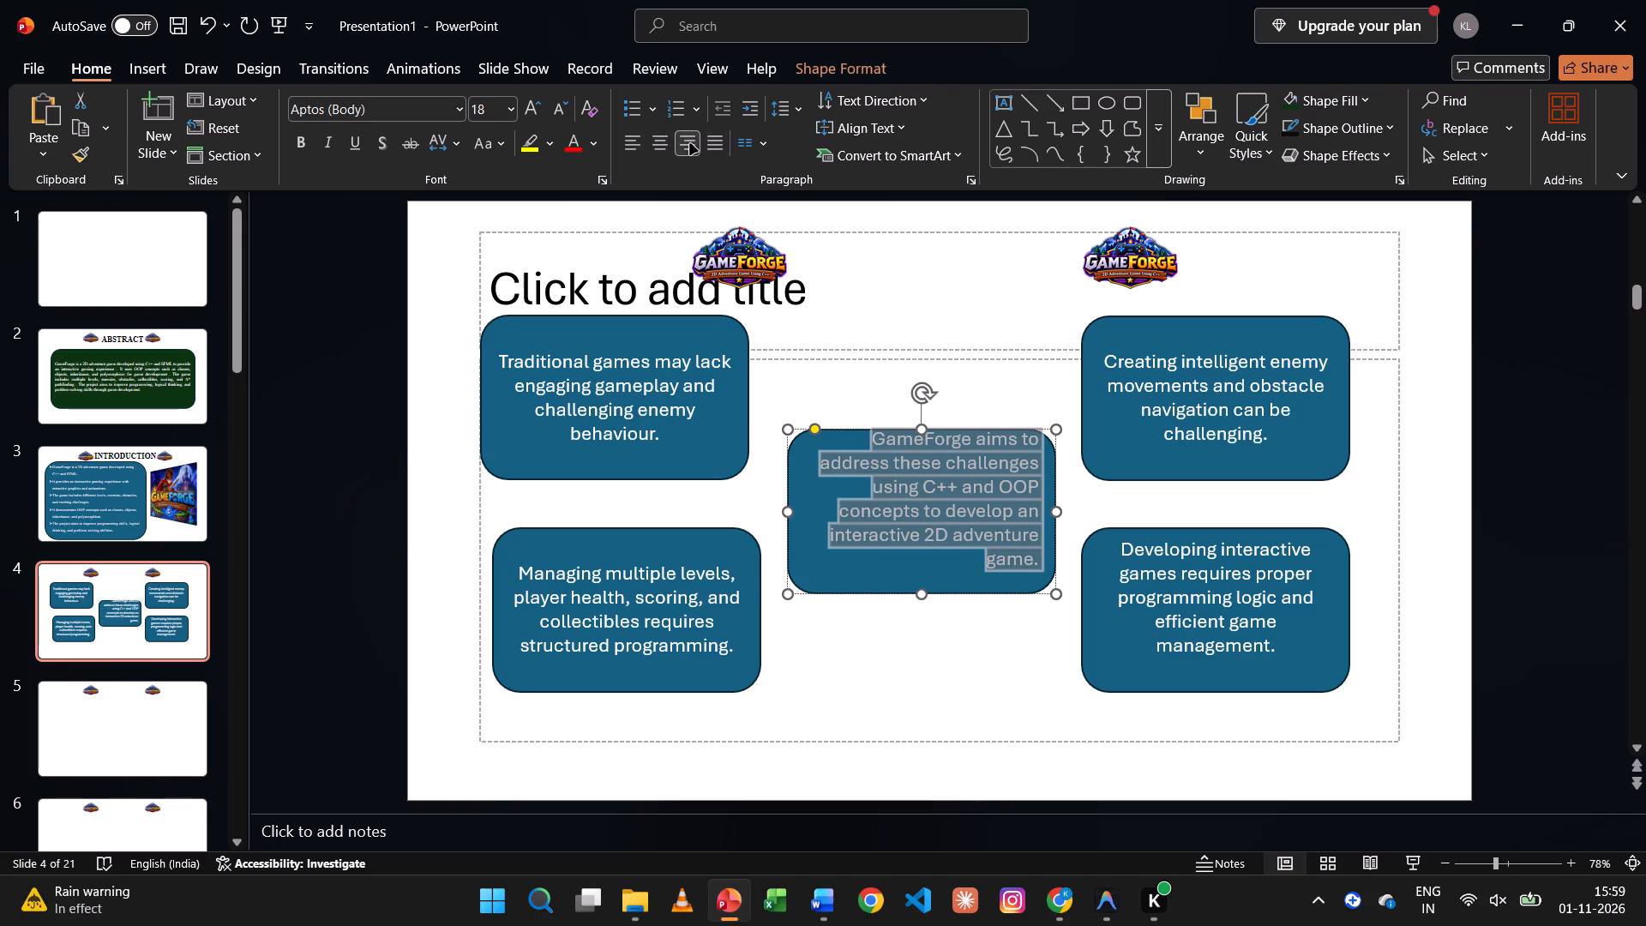
{"action": "left_click", "coordinate": [719, 146]}
{"action": "left_click", "coordinate": [898, 510]}
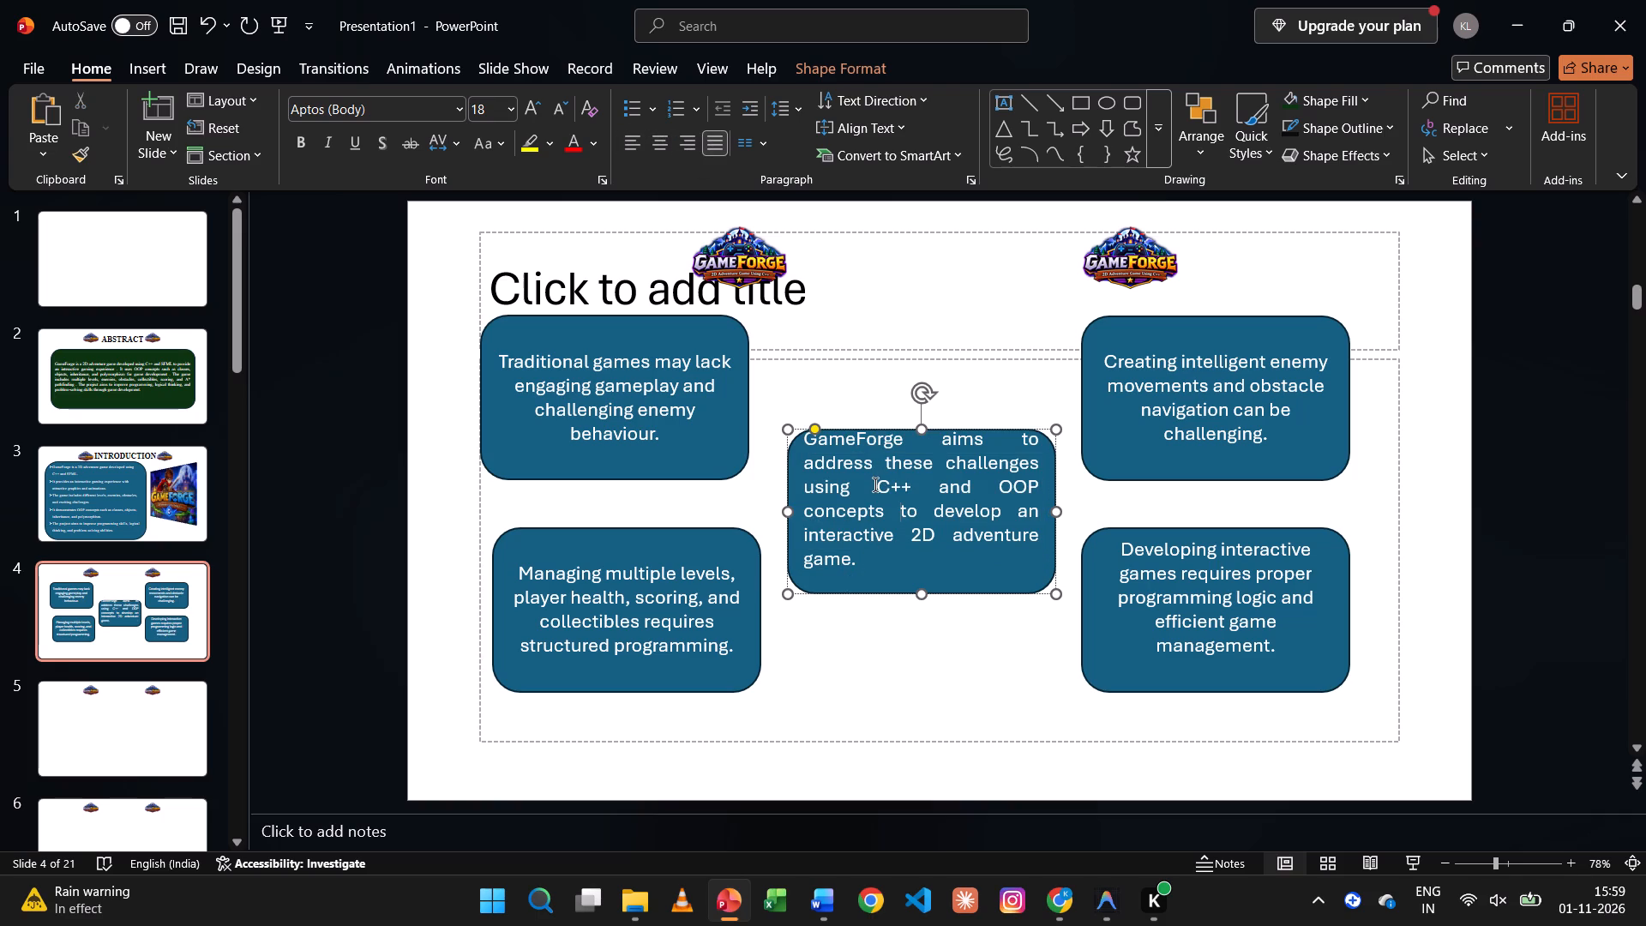
Centre-align all the text in the middle "GameForge aims to address..." box on slide 4.
{"action": "left_click_drag", "start_coordinate": [863, 569], "coordinate": [803, 419]}
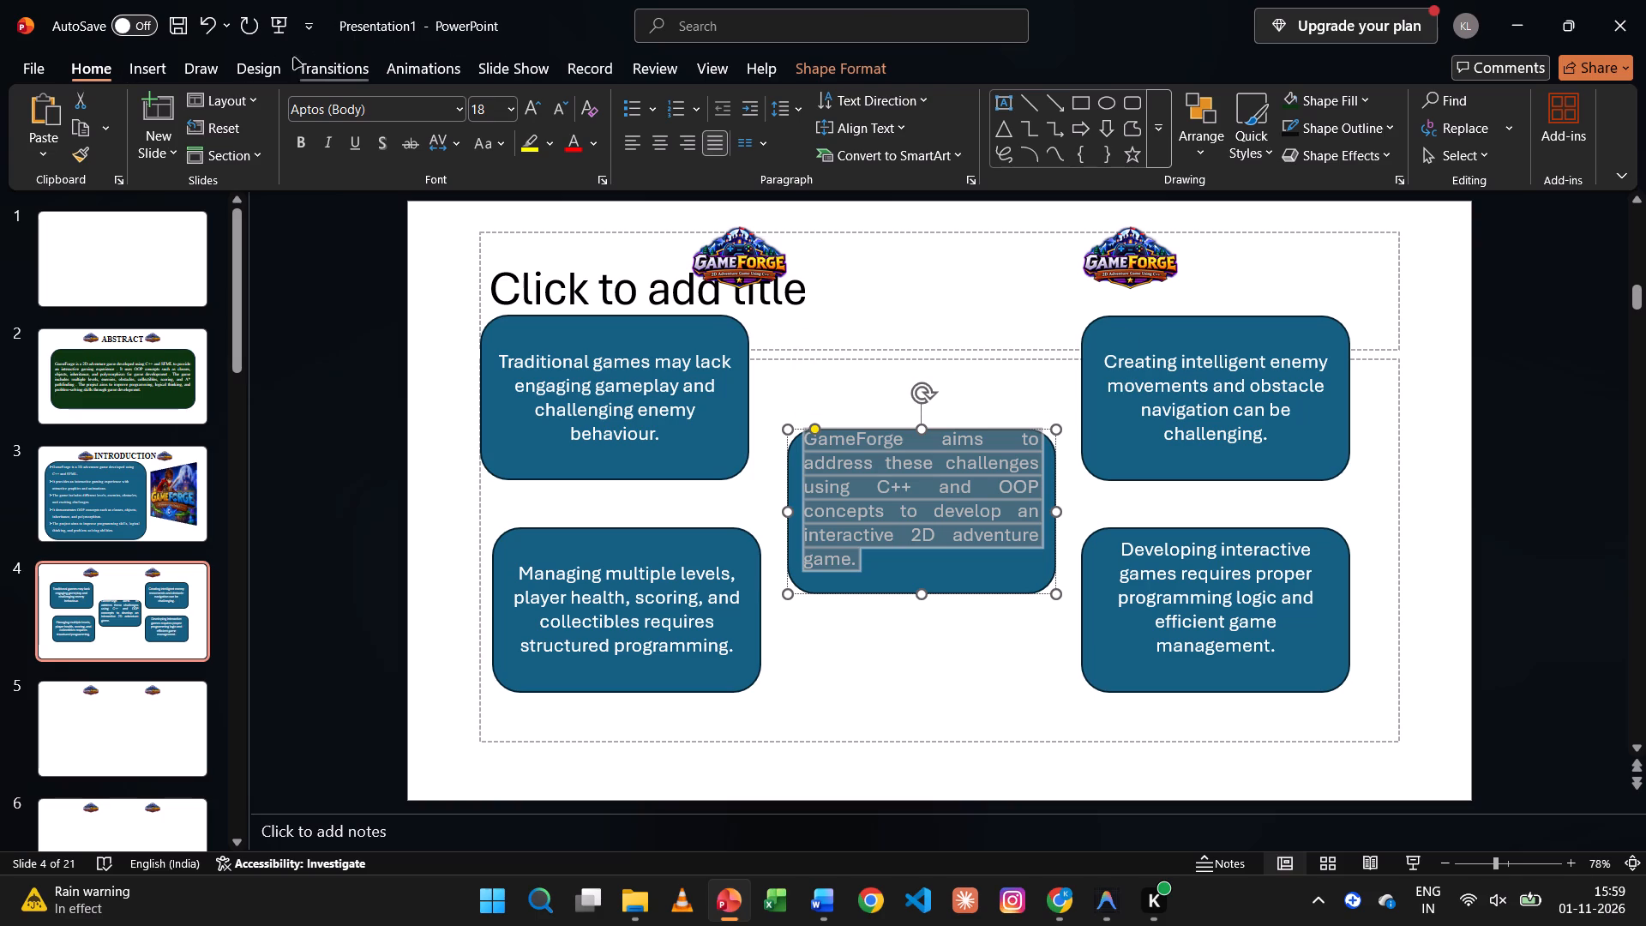
{"action": "left_click", "coordinate": [231, 73]}
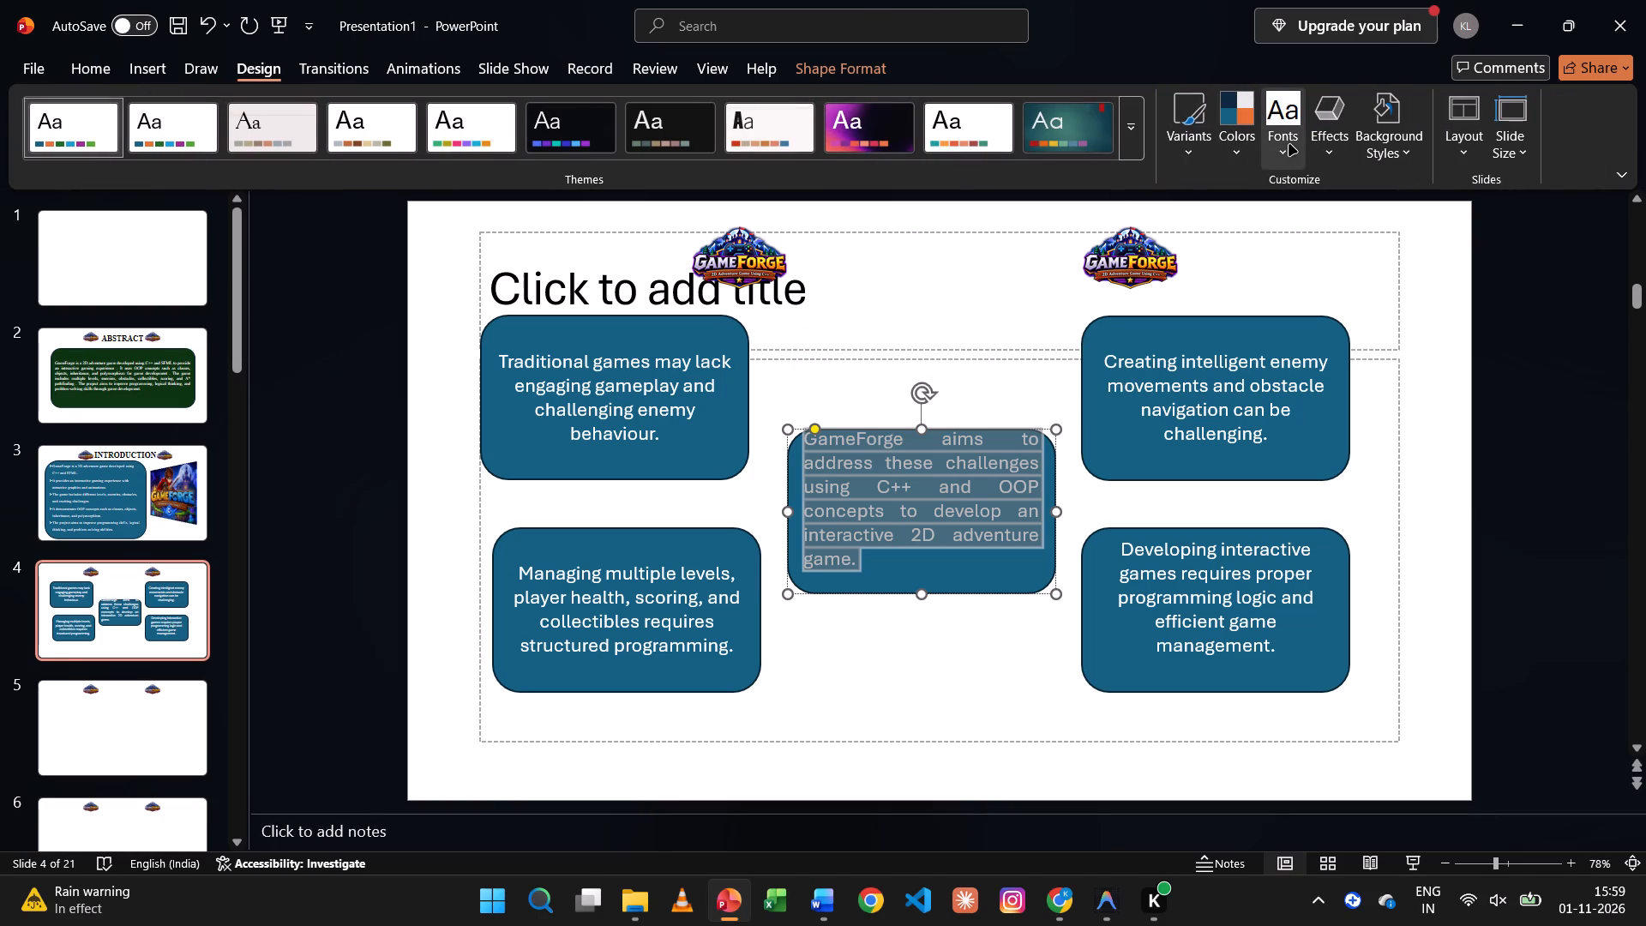
{"action": "left_click", "coordinate": [1289, 145]}
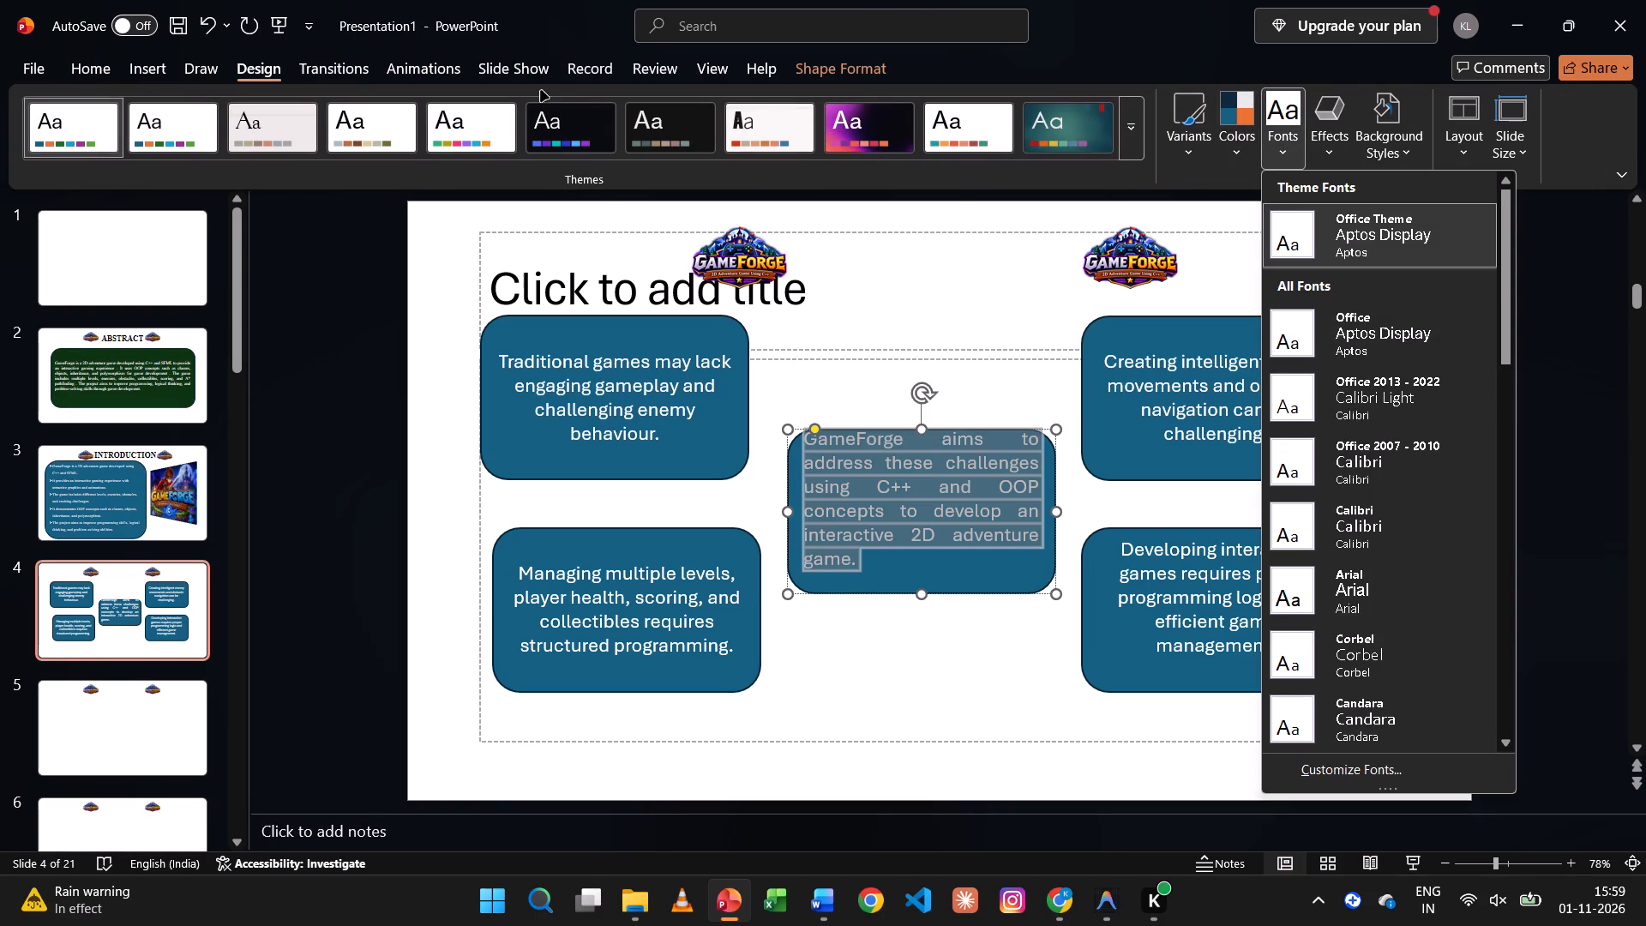
{"action": "left_click", "coordinate": [155, 69]}
{"action": "left_click", "coordinate": [100, 70]}
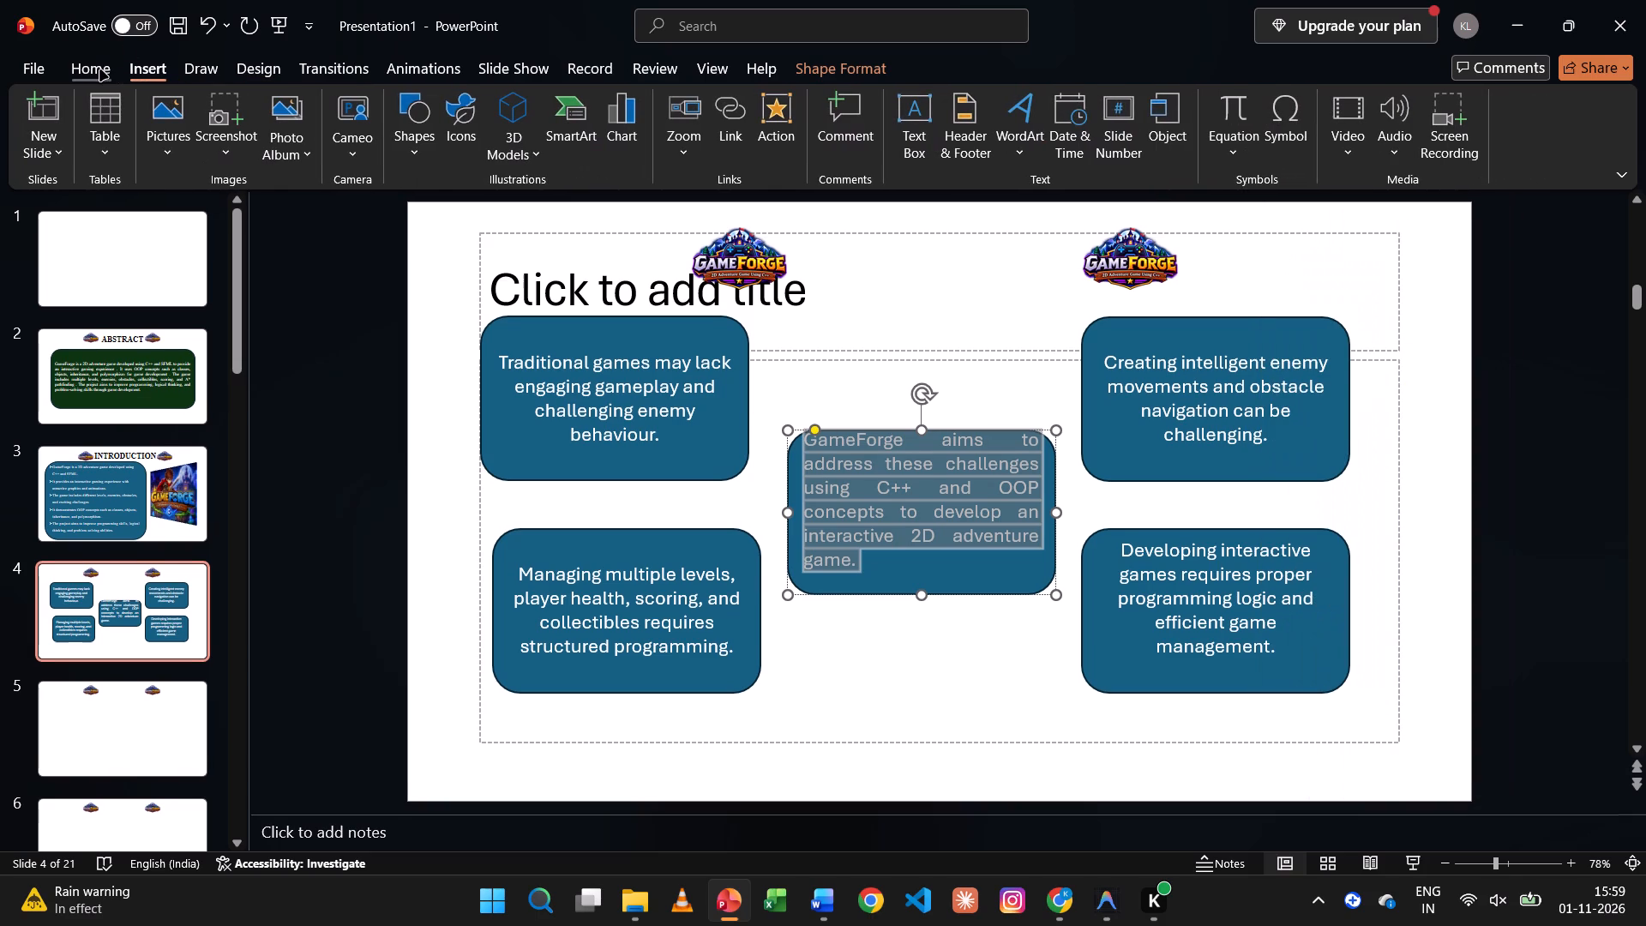
{"action": "left_click", "coordinate": [629, 157]}
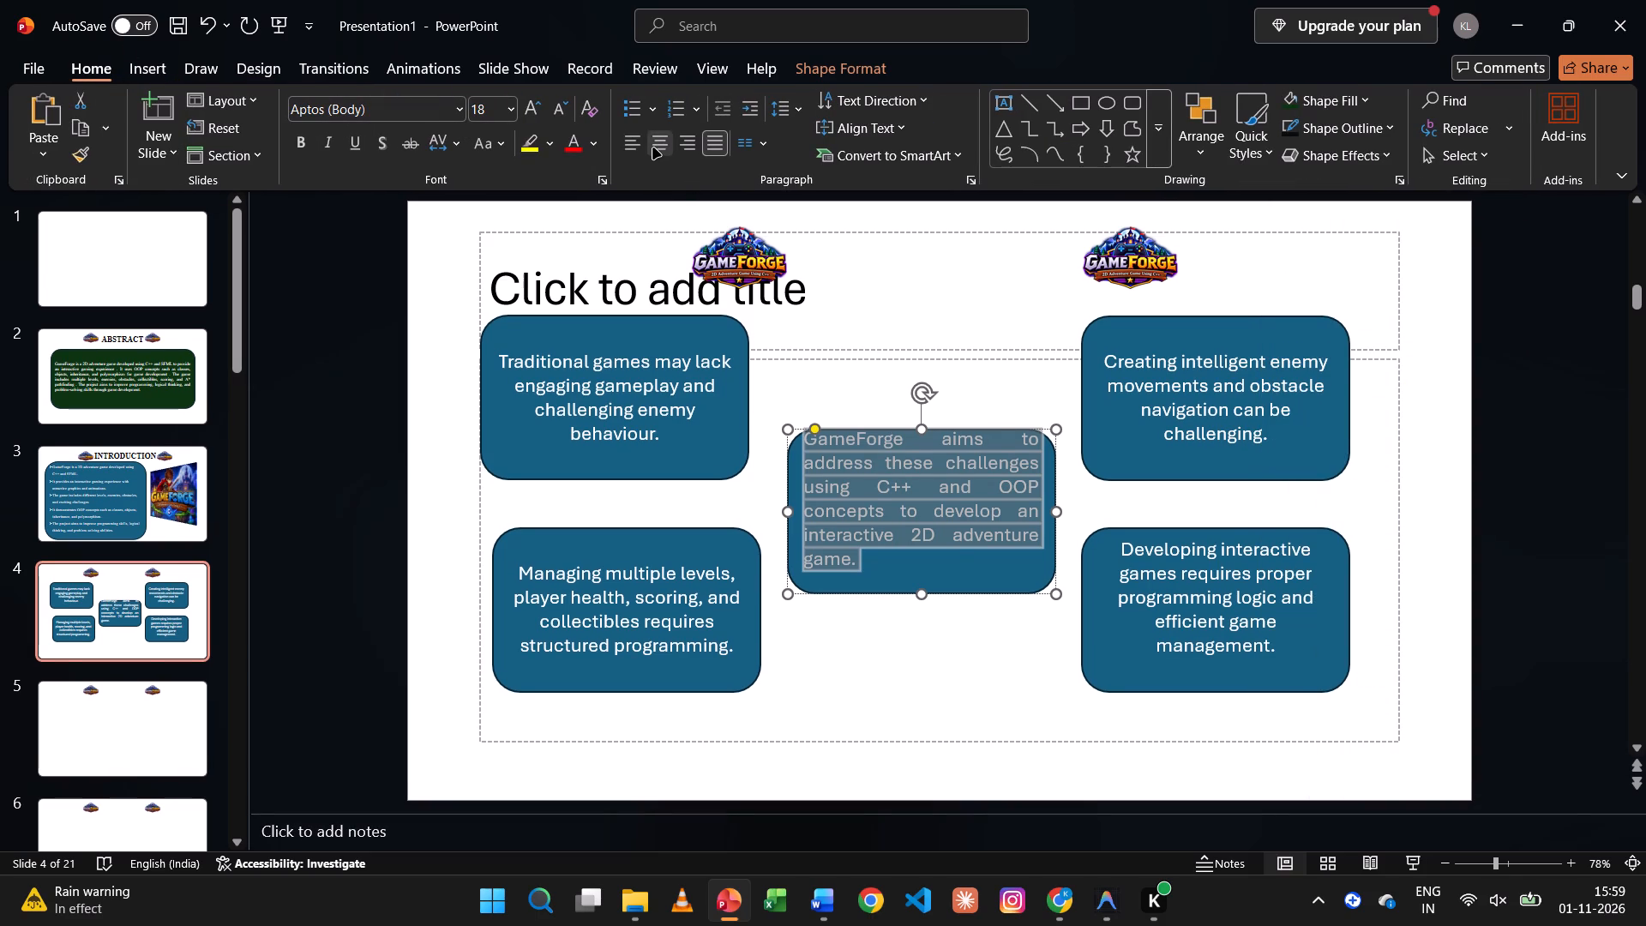
{"action": "left_click", "coordinate": [653, 148]}
{"action": "left_click", "coordinate": [848, 371]}
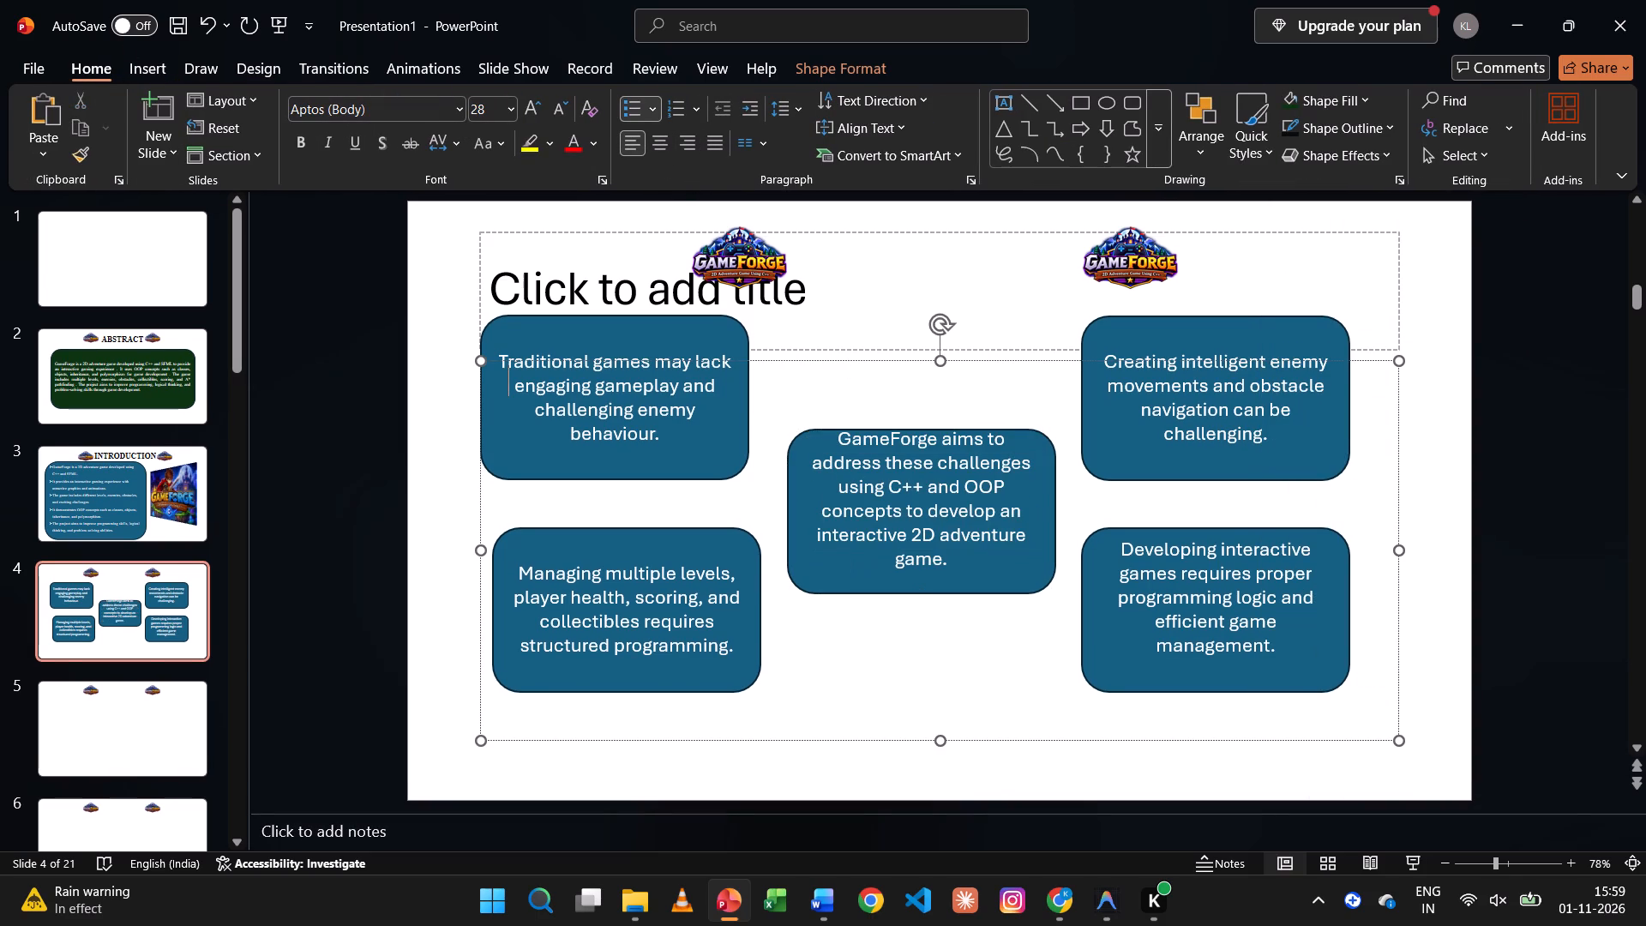
Make the centre "GameForge aims to address..." box taller by raising its upper edge, and shift it down midway between the side boxes.
{"action": "left_click", "coordinate": [925, 494]}
{"action": "left_click_drag", "start_coordinate": [921, 433], "coordinate": [921, 417]}
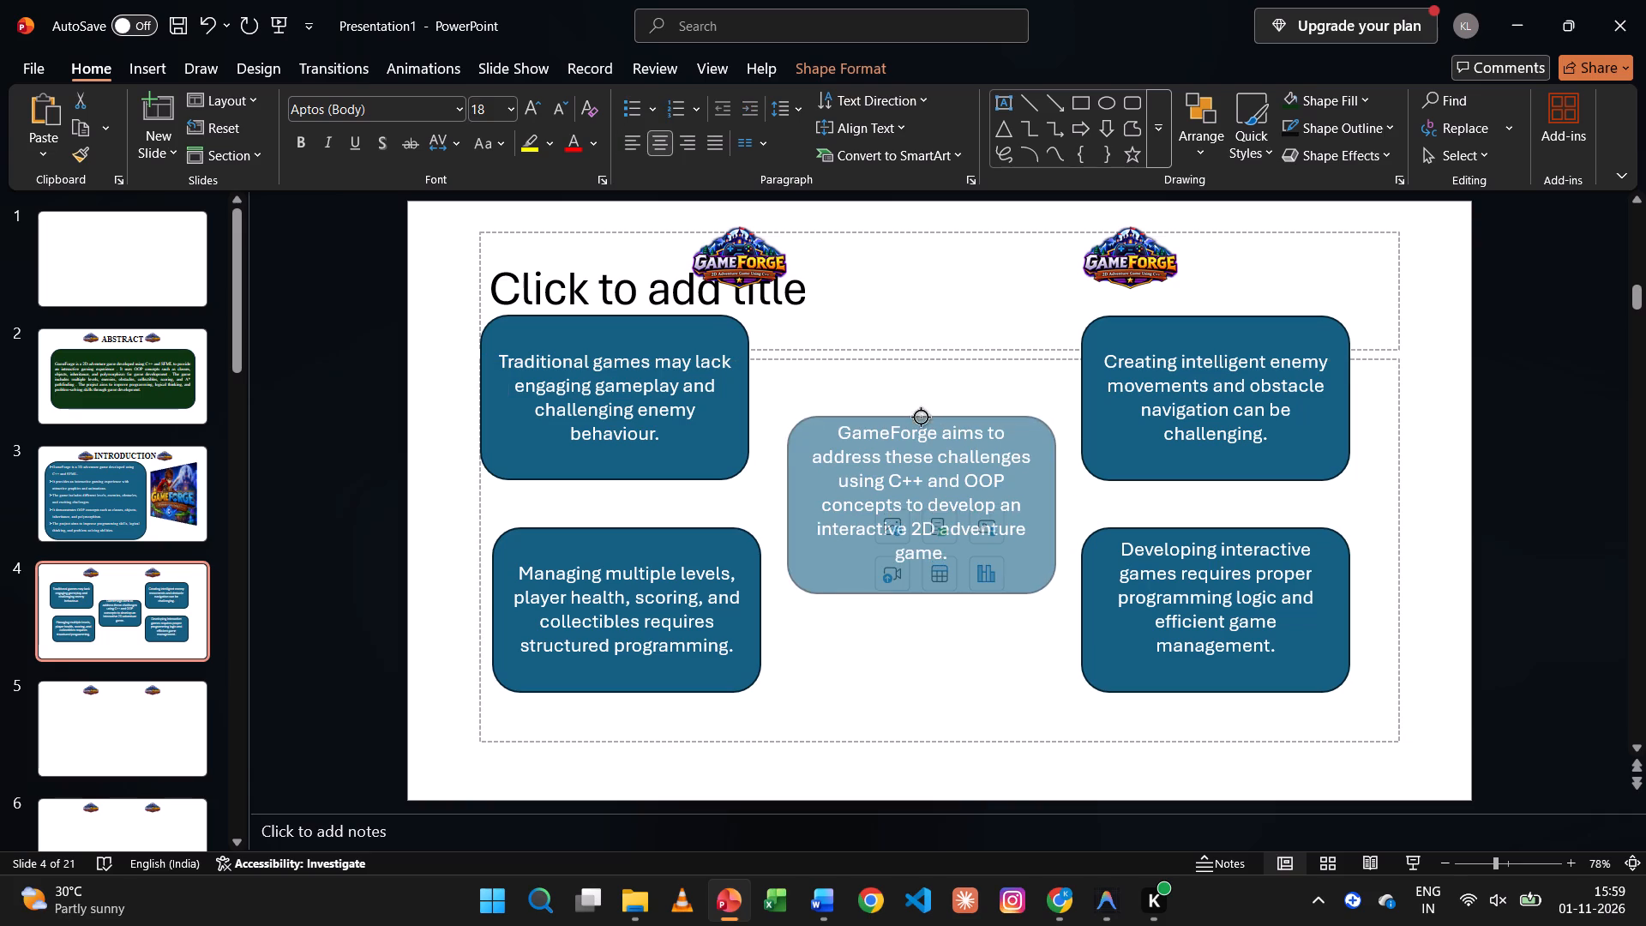
{"action": "left_click_drag", "start_coordinate": [921, 417], "coordinate": [918, 368]}
{"action": "left_click_drag", "start_coordinate": [933, 584], "coordinate": [933, 601]}
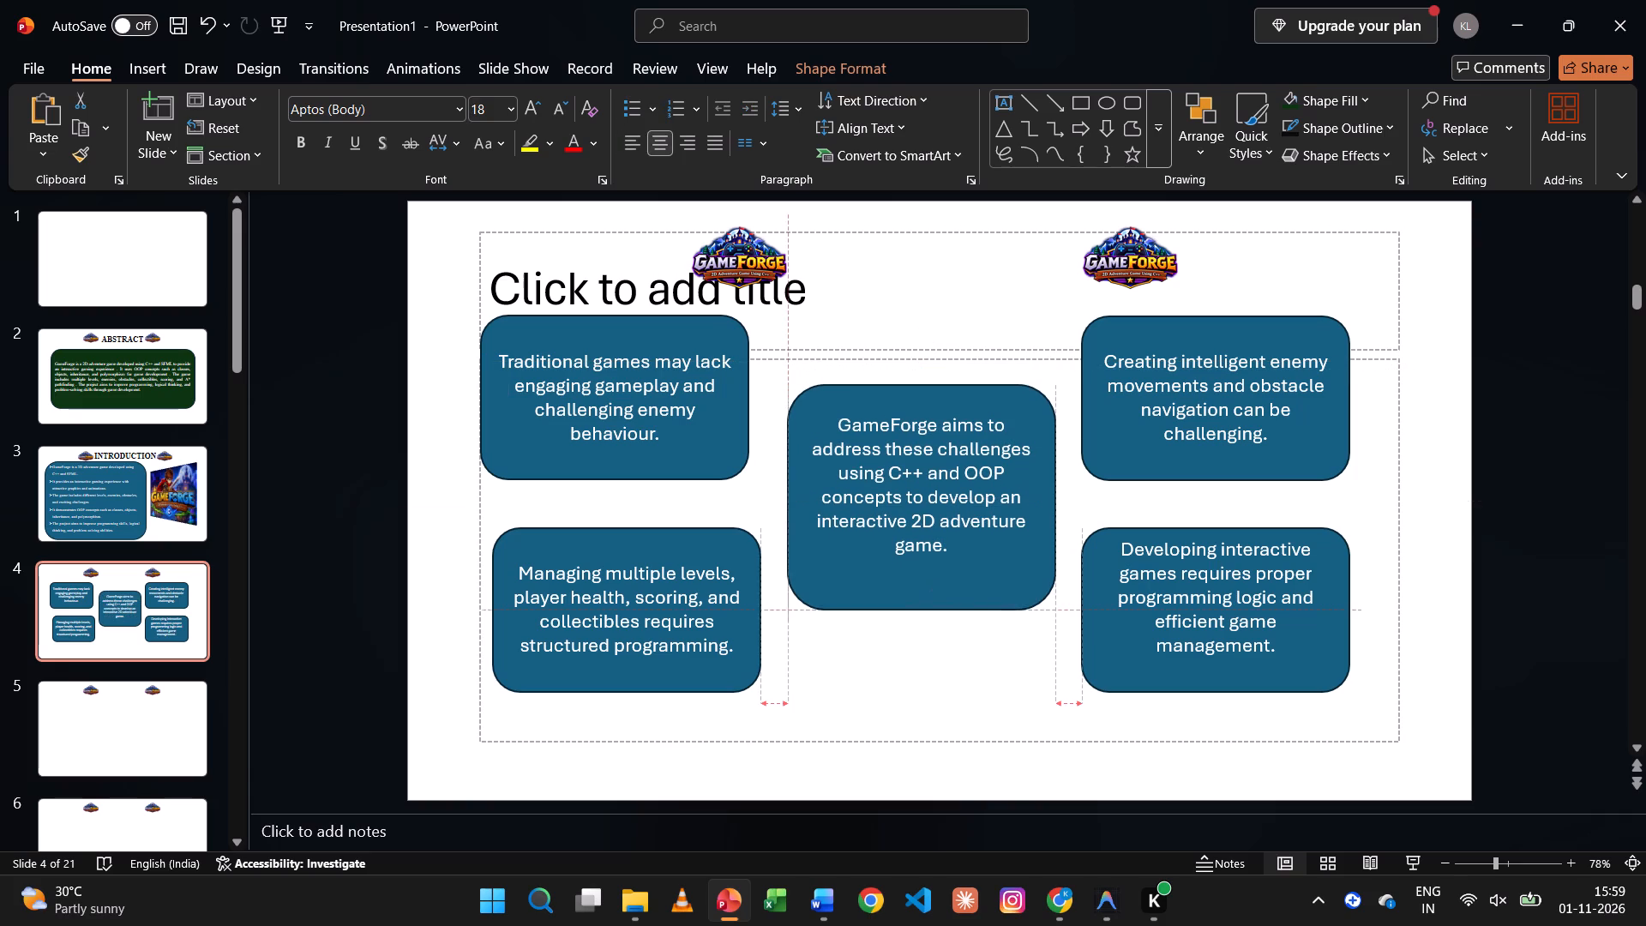
{"action": "left_click_drag", "start_coordinate": [933, 601], "coordinate": [934, 613]}
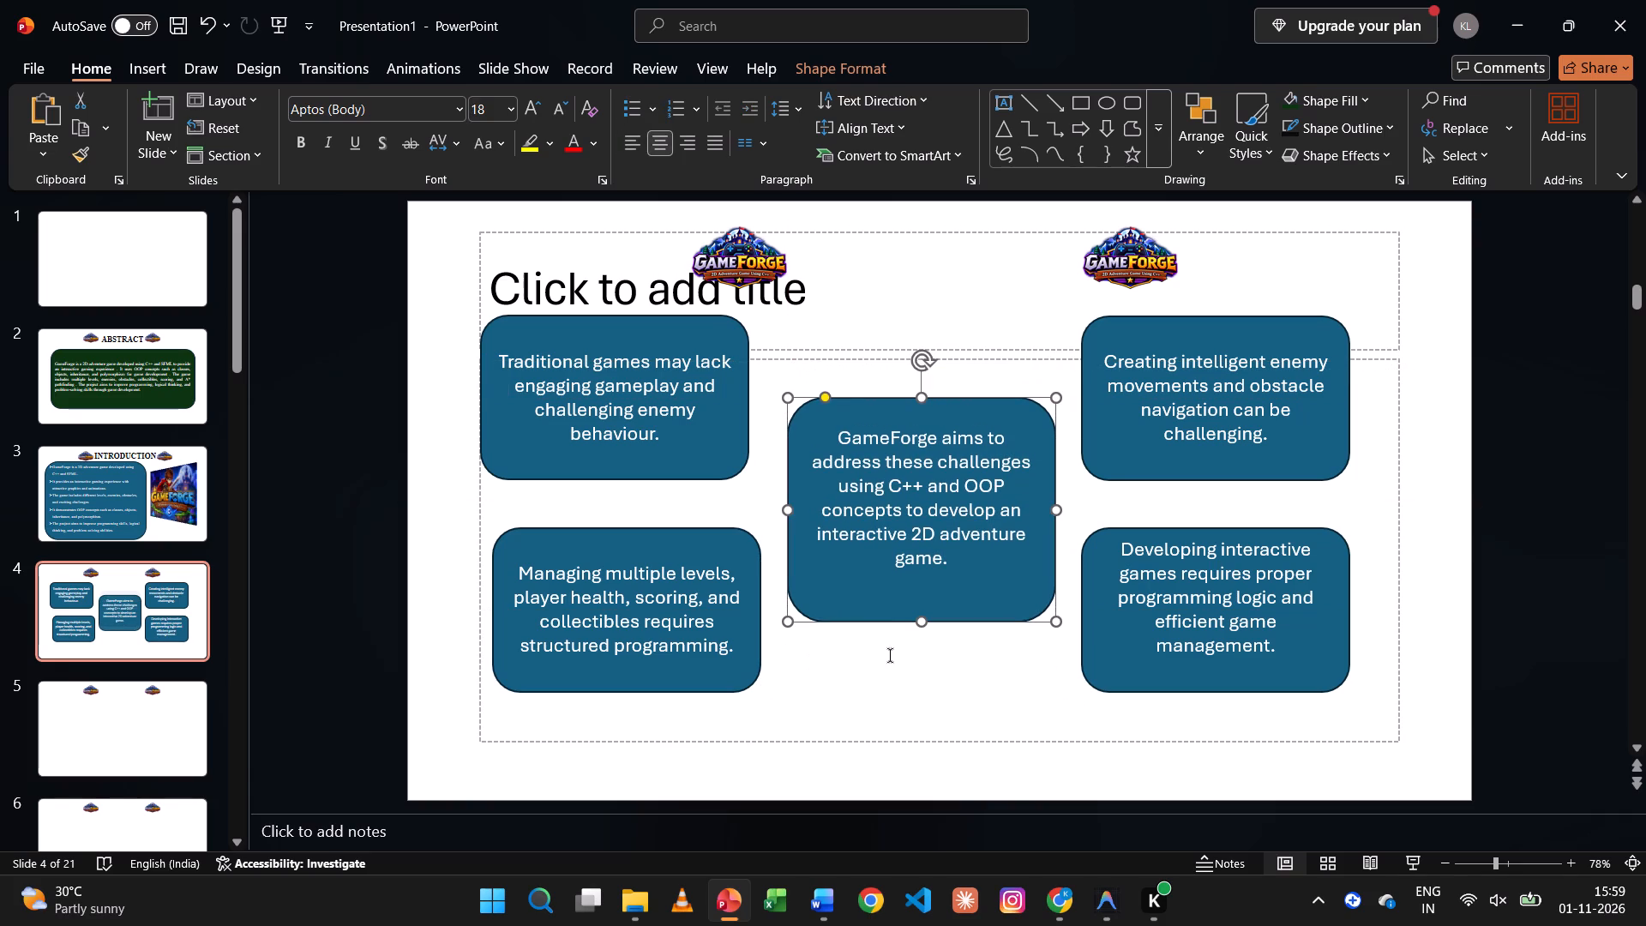
{"action": "left_click", "coordinate": [890, 655]}
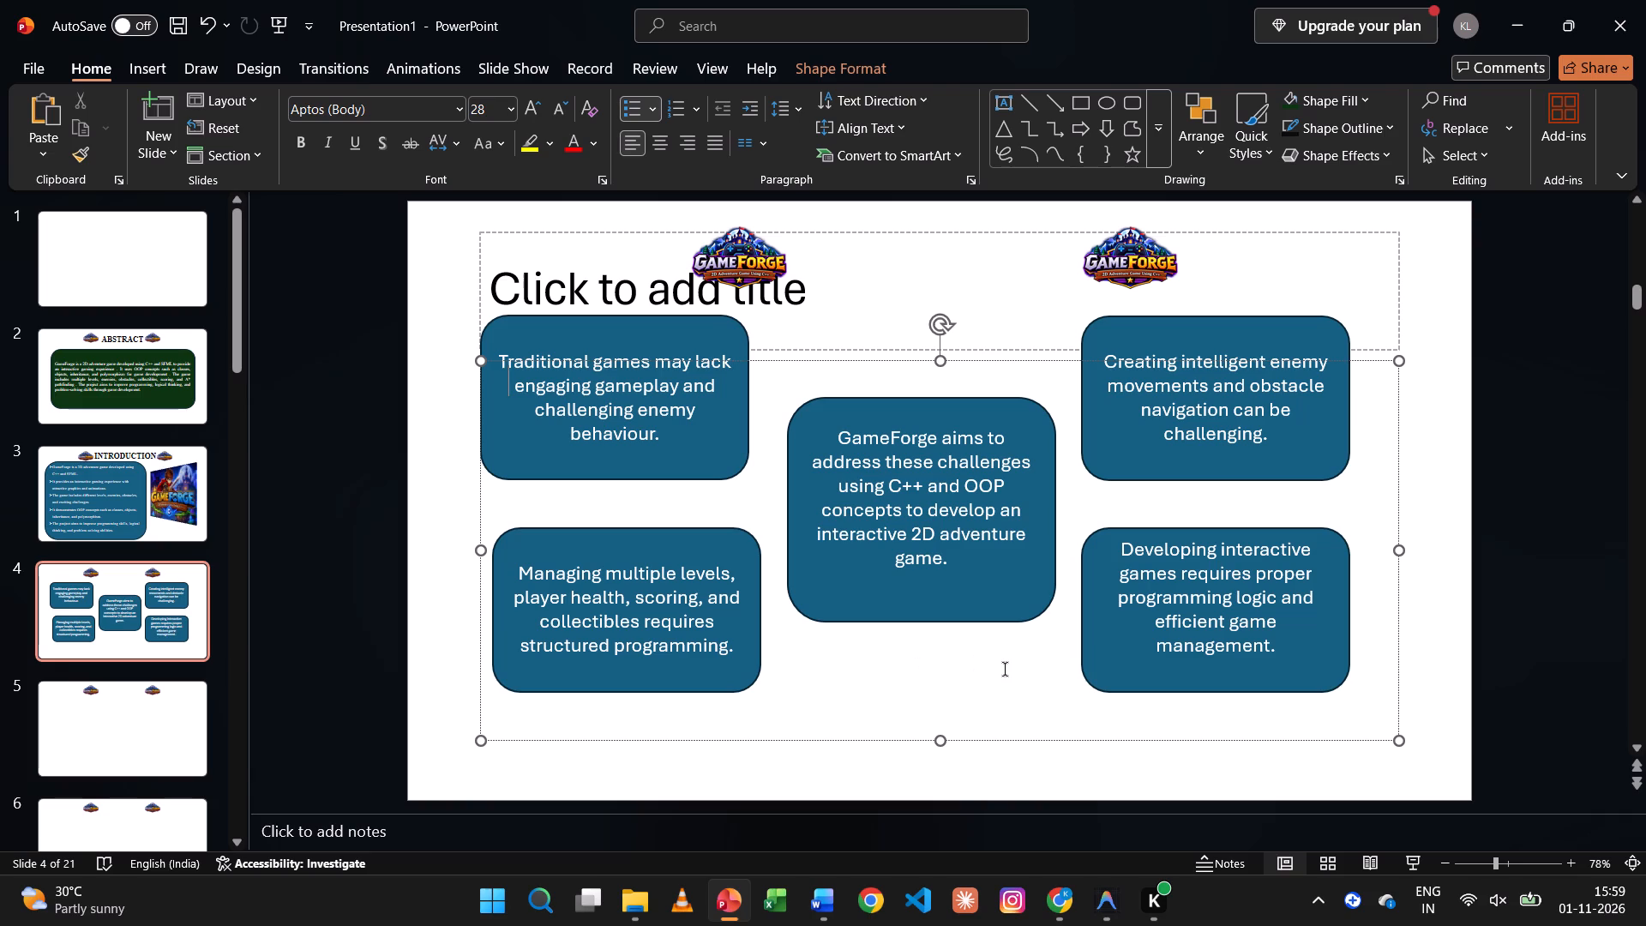
Enter "PROBLEM STATEMENT" as the title of slide 4.
{"action": "left_click", "coordinate": [880, 268]}
{"action": "type", "text": "PRO"}
{"action": "type", "text": "BLEM STATEMENT"}
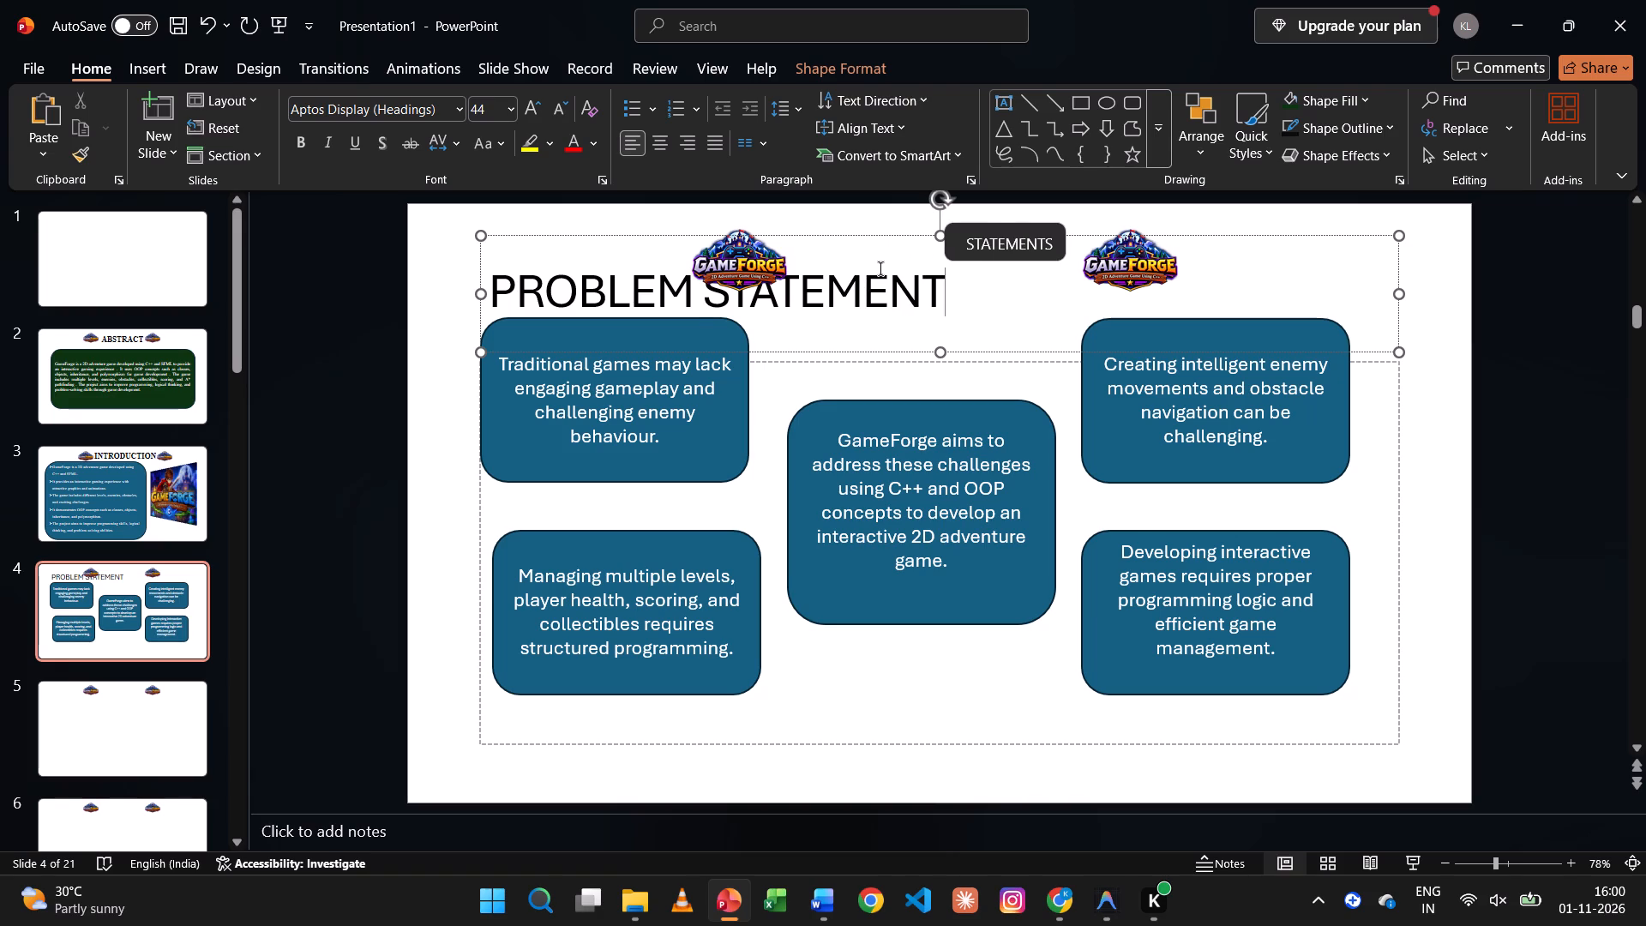
Format the whole PROBLEM STATEMENT title as centred, bold Times New Roman.
{"action": "key", "text": "ctrl+shift+Left"}
{"action": "key", "text": "ctrl+shift+Left"}
{"action": "key", "text": "ctrl+shift+Left"}
{"action": "key", "text": "ctrl+shift+Left"}
{"action": "key", "text": "ctrl+shift+Left"}
{"action": "key", "text": "ctrl+shift+Left"}
{"action": "key", "text": "ctrl+shift+Left"}
{"action": "key", "text": "ctrl+shift+Left"}
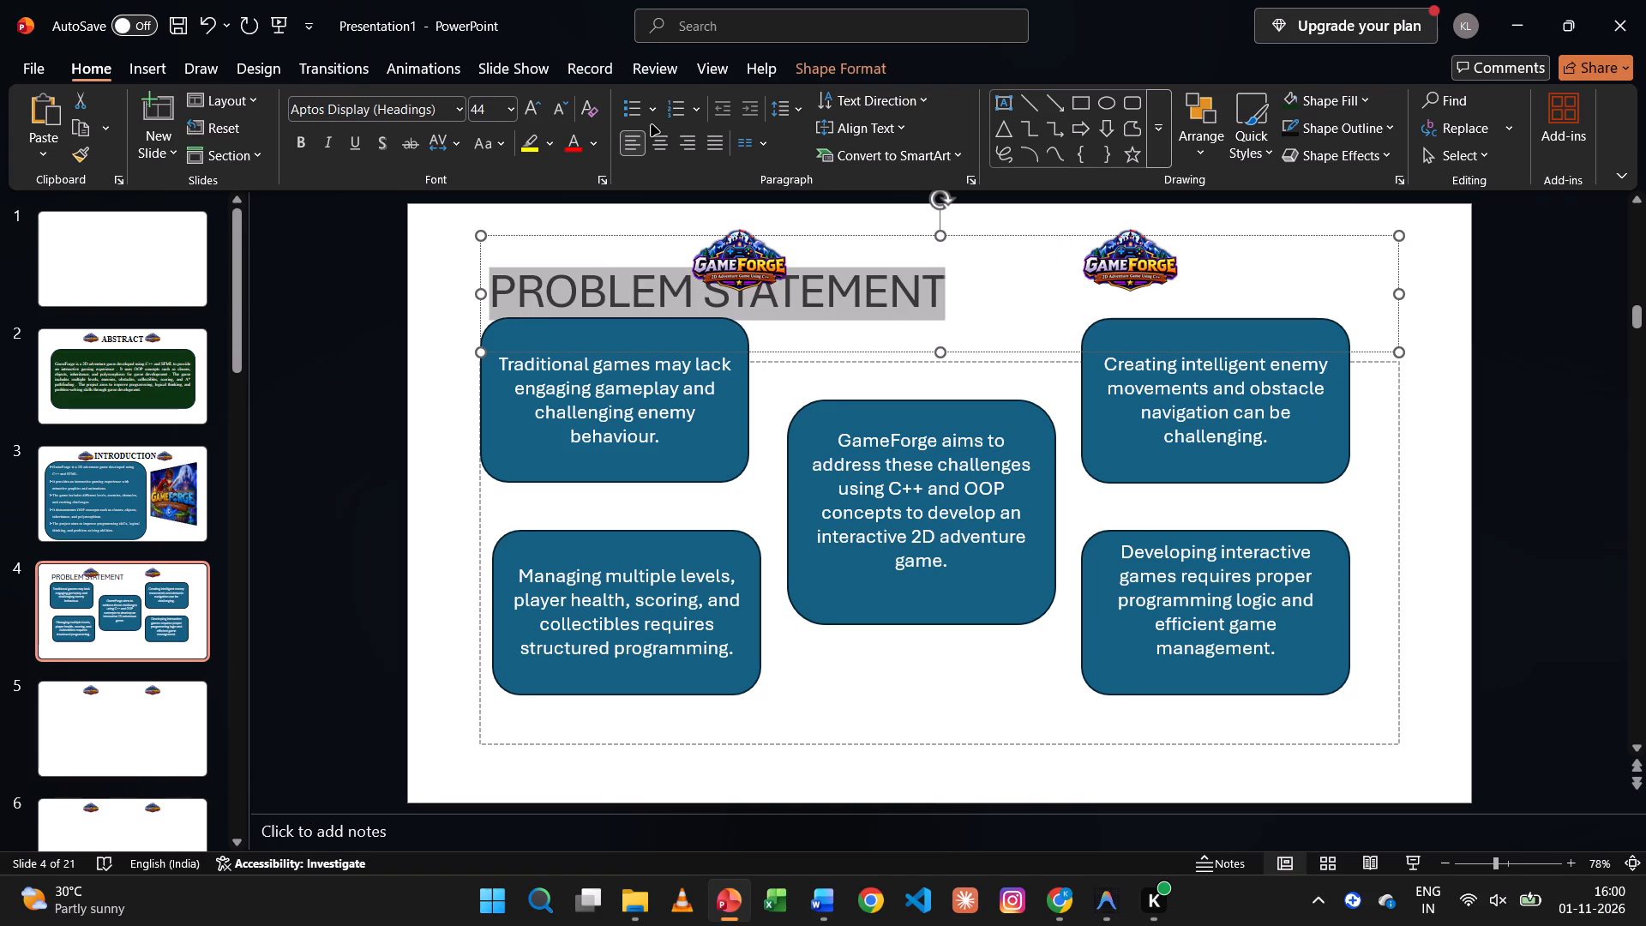
{"action": "left_click", "coordinate": [659, 145]}
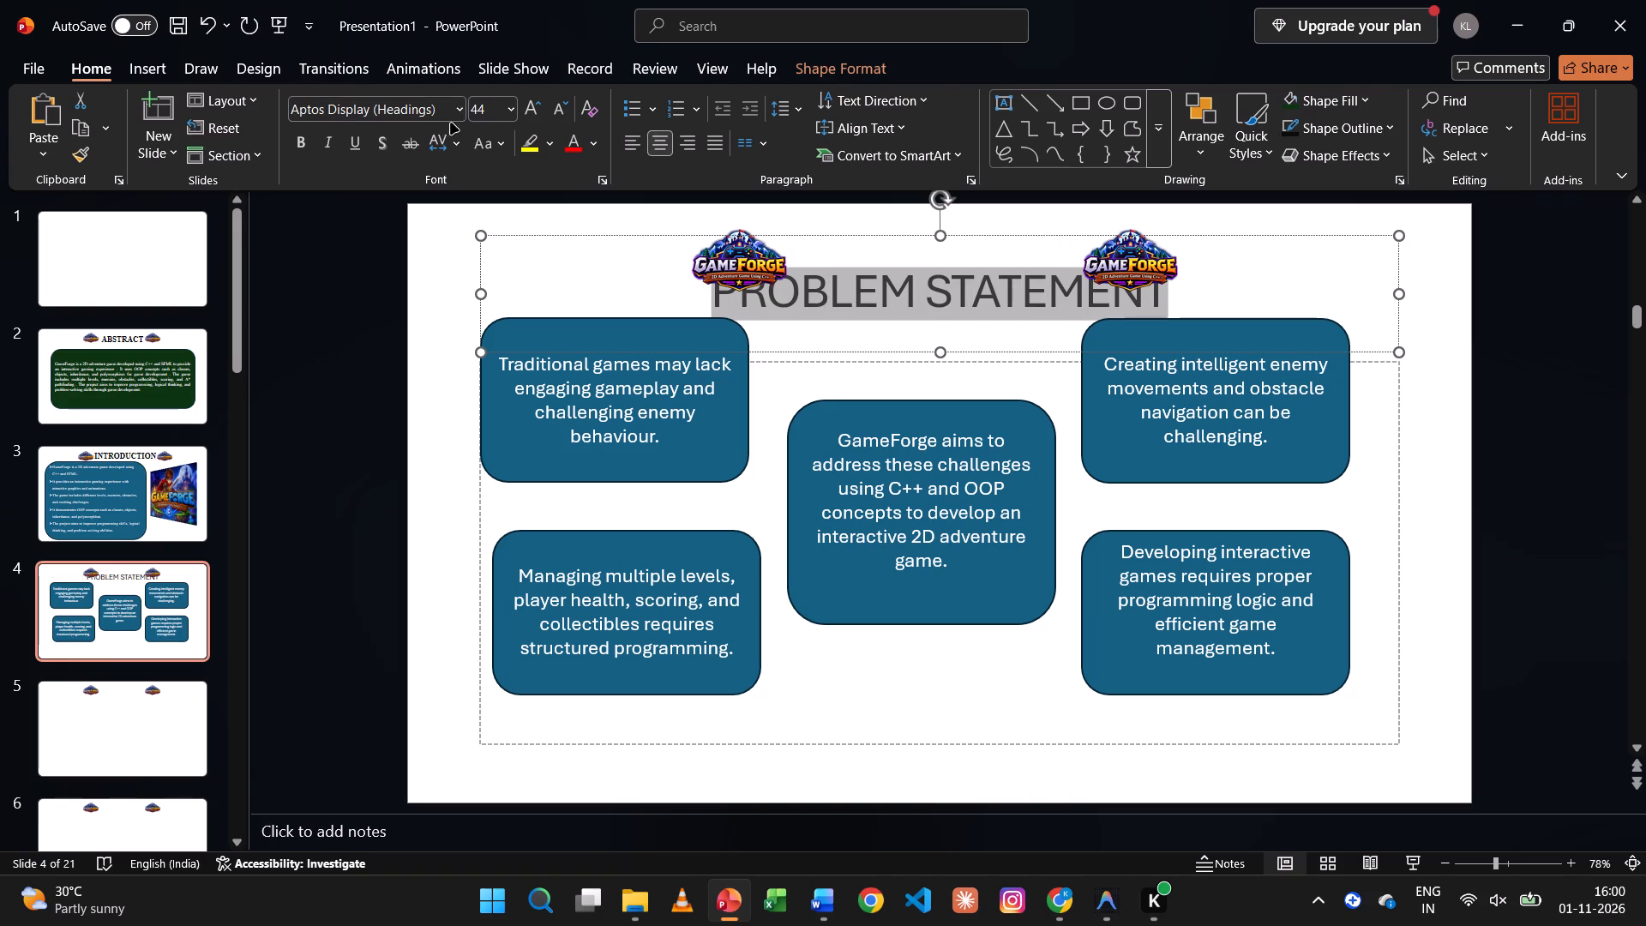
{"action": "left_click", "coordinate": [446, 111]}
{"action": "key", "text": "BackSpace"}
{"action": "key", "text": "t"}
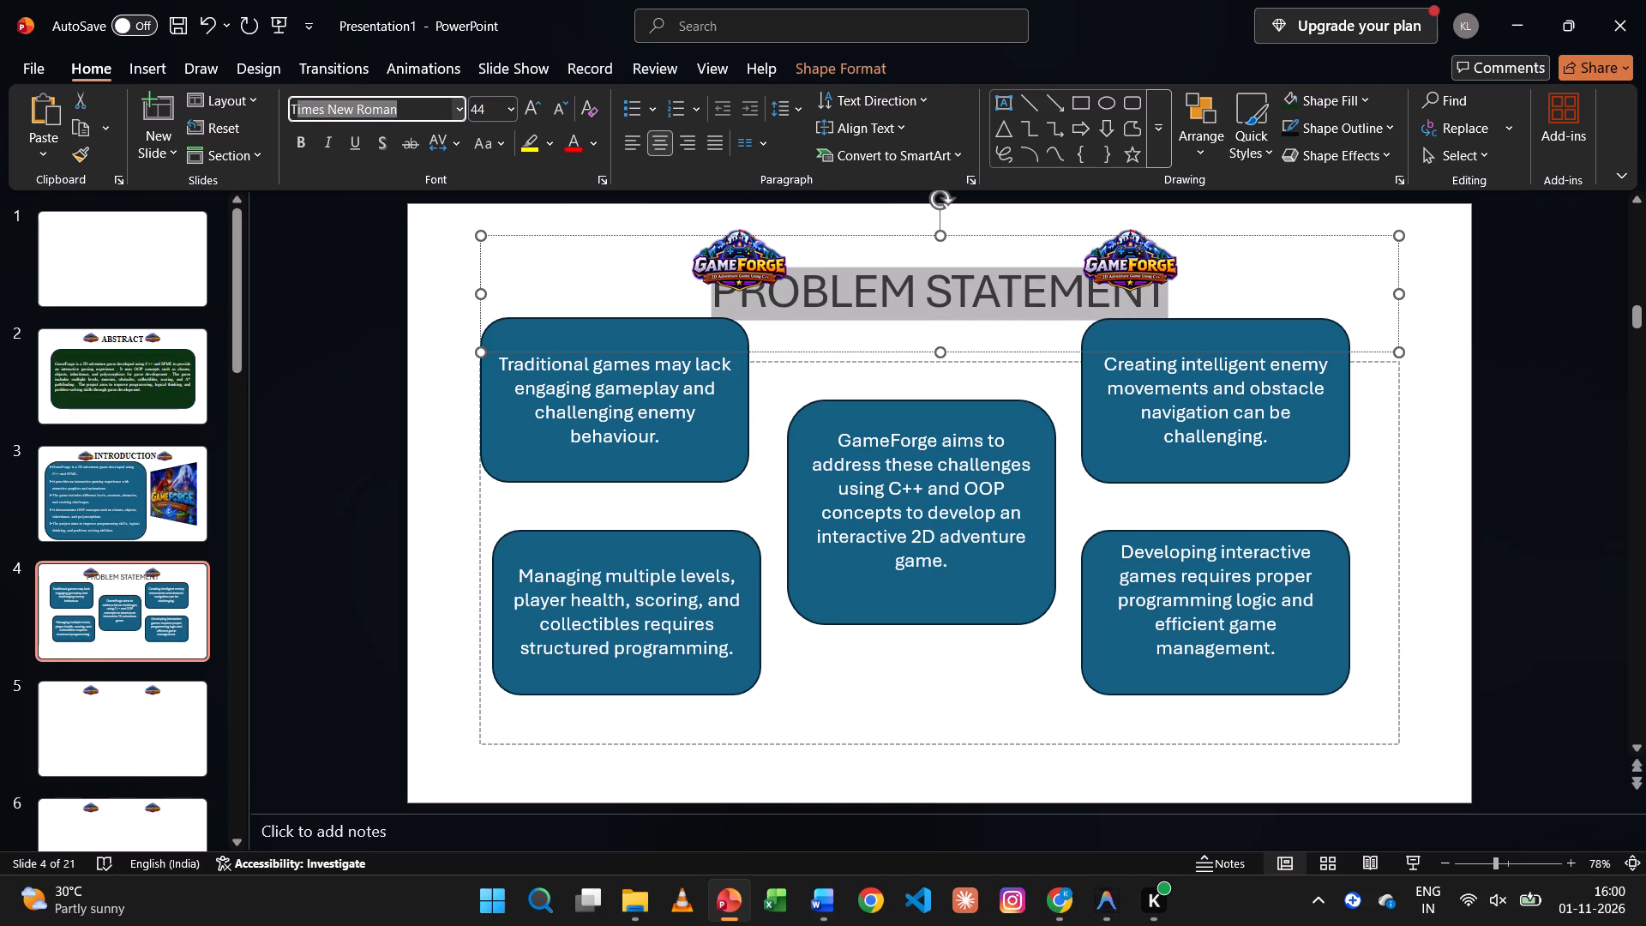
{"action": "key", "text": "Return"}
{"action": "left_click", "coordinate": [293, 142]}
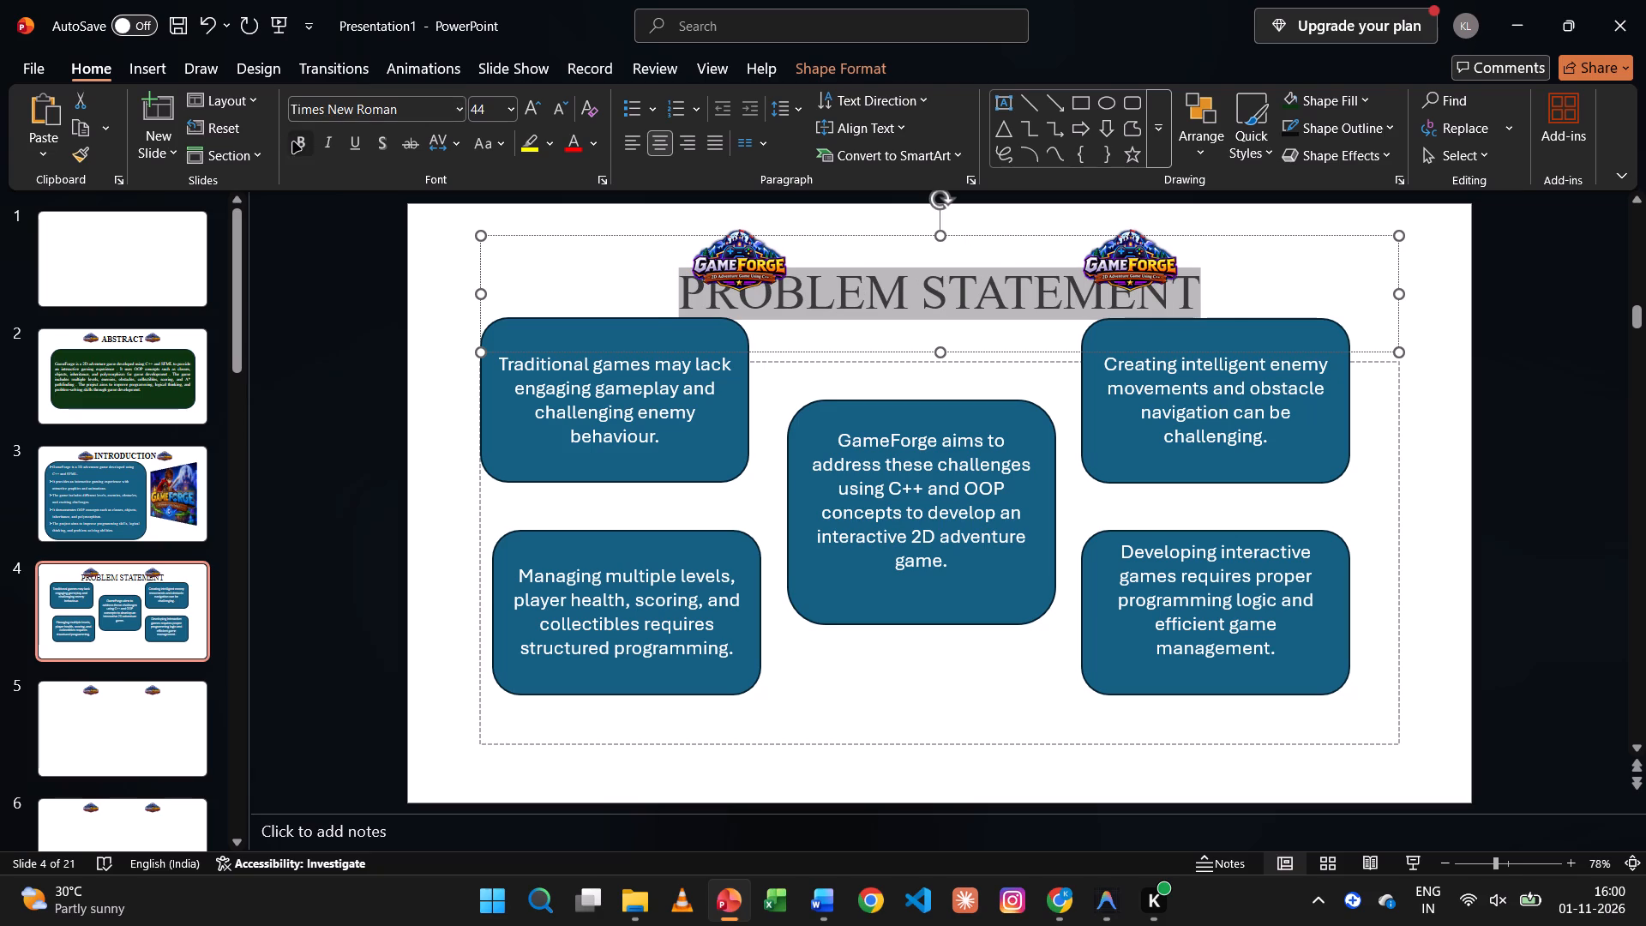
{"action": "left_click", "coordinate": [494, 111]}
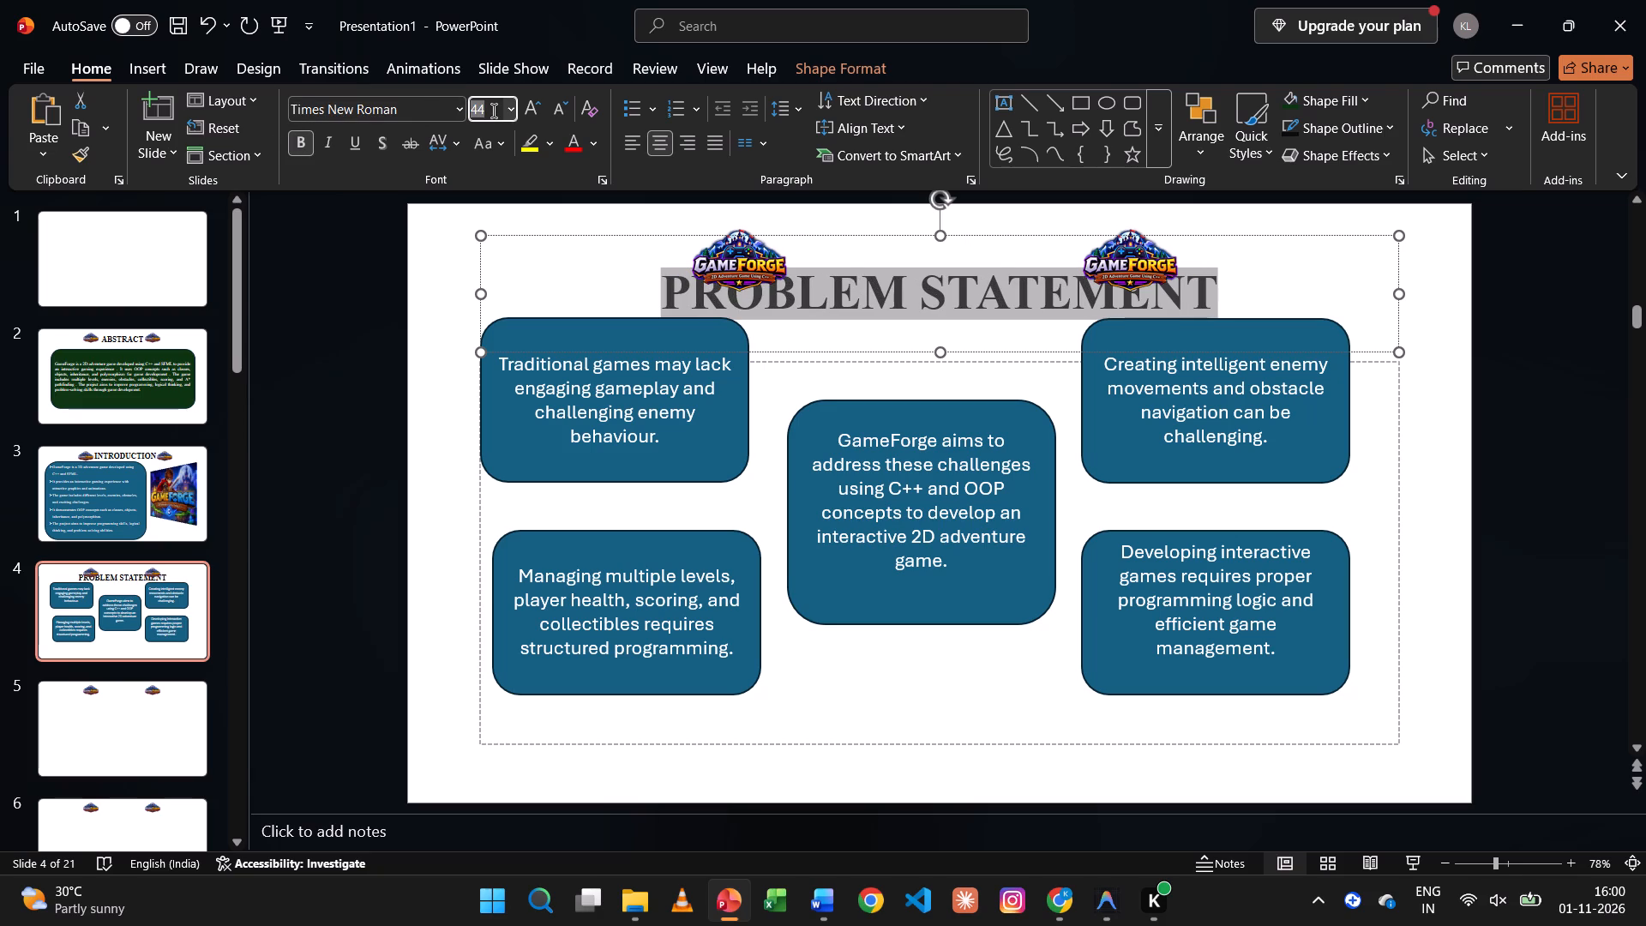
{"action": "left_click", "coordinate": [494, 111]}
Move the two GameForge logos outward so they sit at either end of the PROBLEM STATEMENT title.
{"action": "left_click_drag", "start_coordinate": [767, 268], "coordinate": [629, 286]}
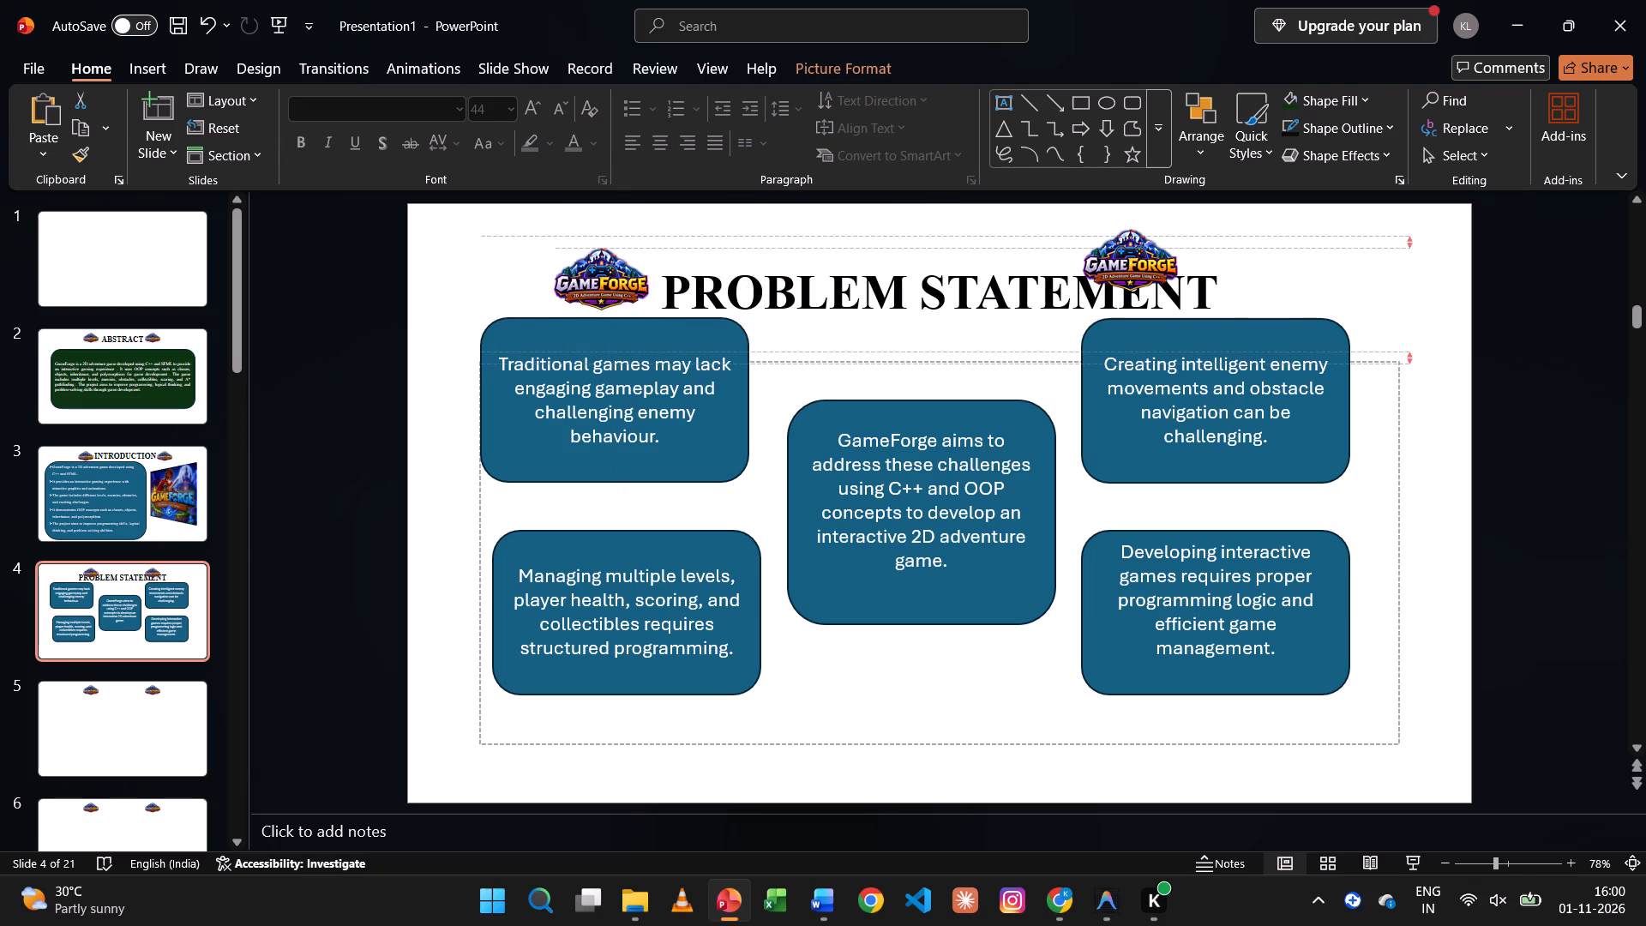
{"action": "left_click_drag", "start_coordinate": [629, 286], "coordinate": [628, 286]}
{"action": "left_click_drag", "start_coordinate": [1102, 269], "coordinate": [1235, 272]}
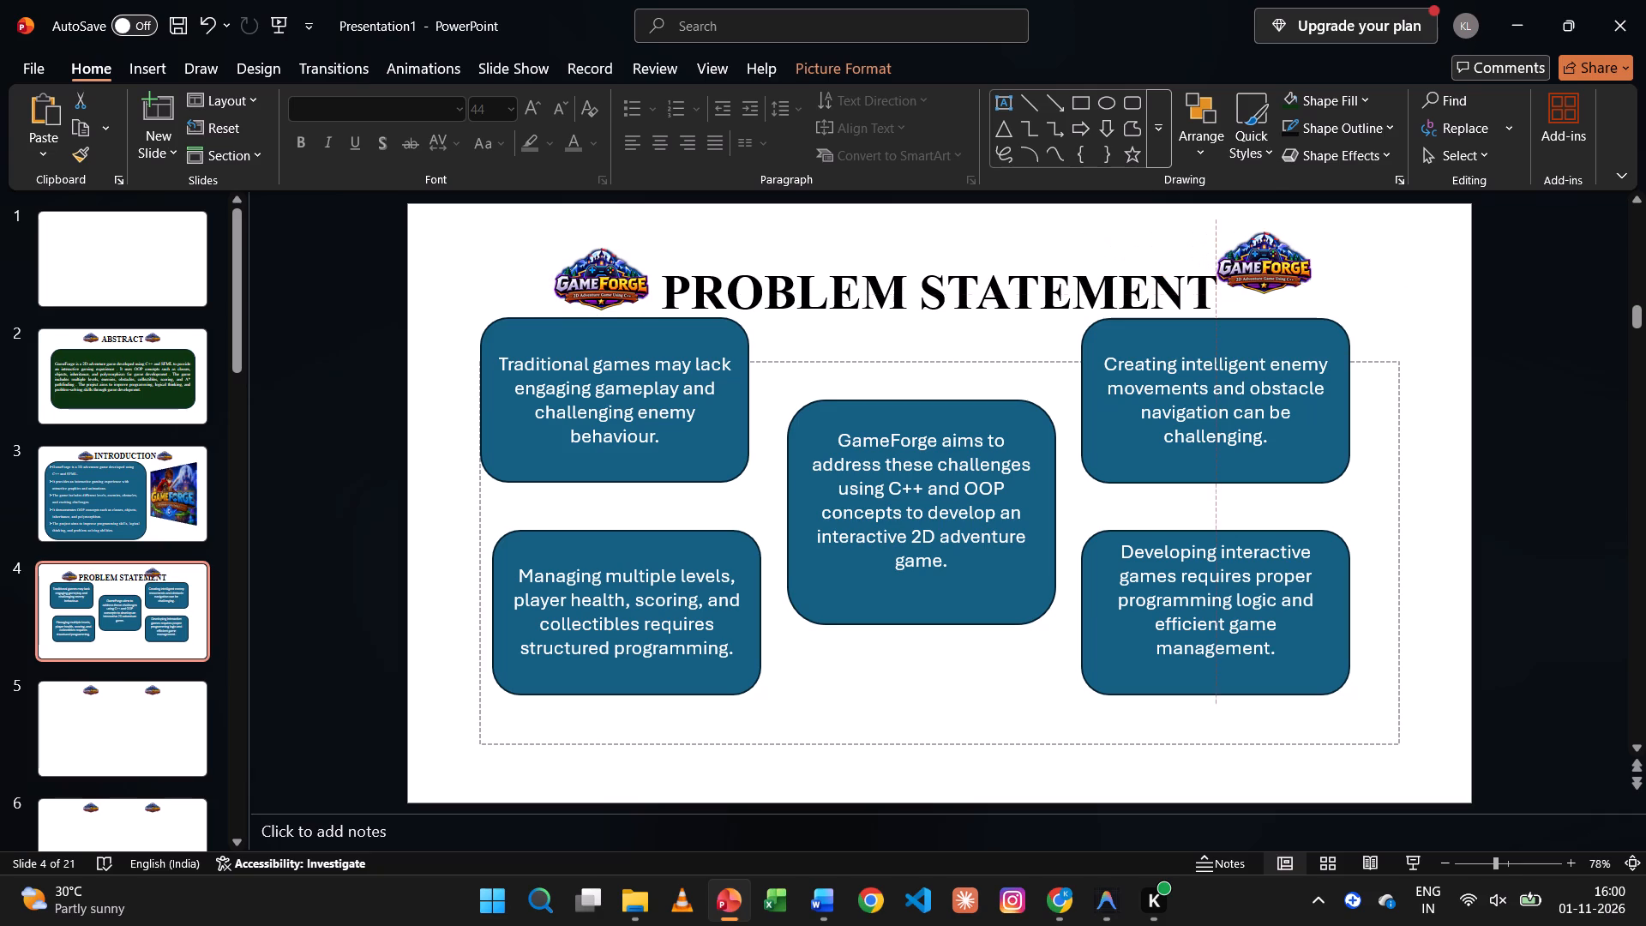
{"action": "left_click_drag", "start_coordinate": [1235, 272], "coordinate": [1239, 267]}
Narrow the title placeholder from its right edge and move it up to the slide's top edge, centred between the logos.
{"action": "left_click", "coordinate": [1024, 315]}
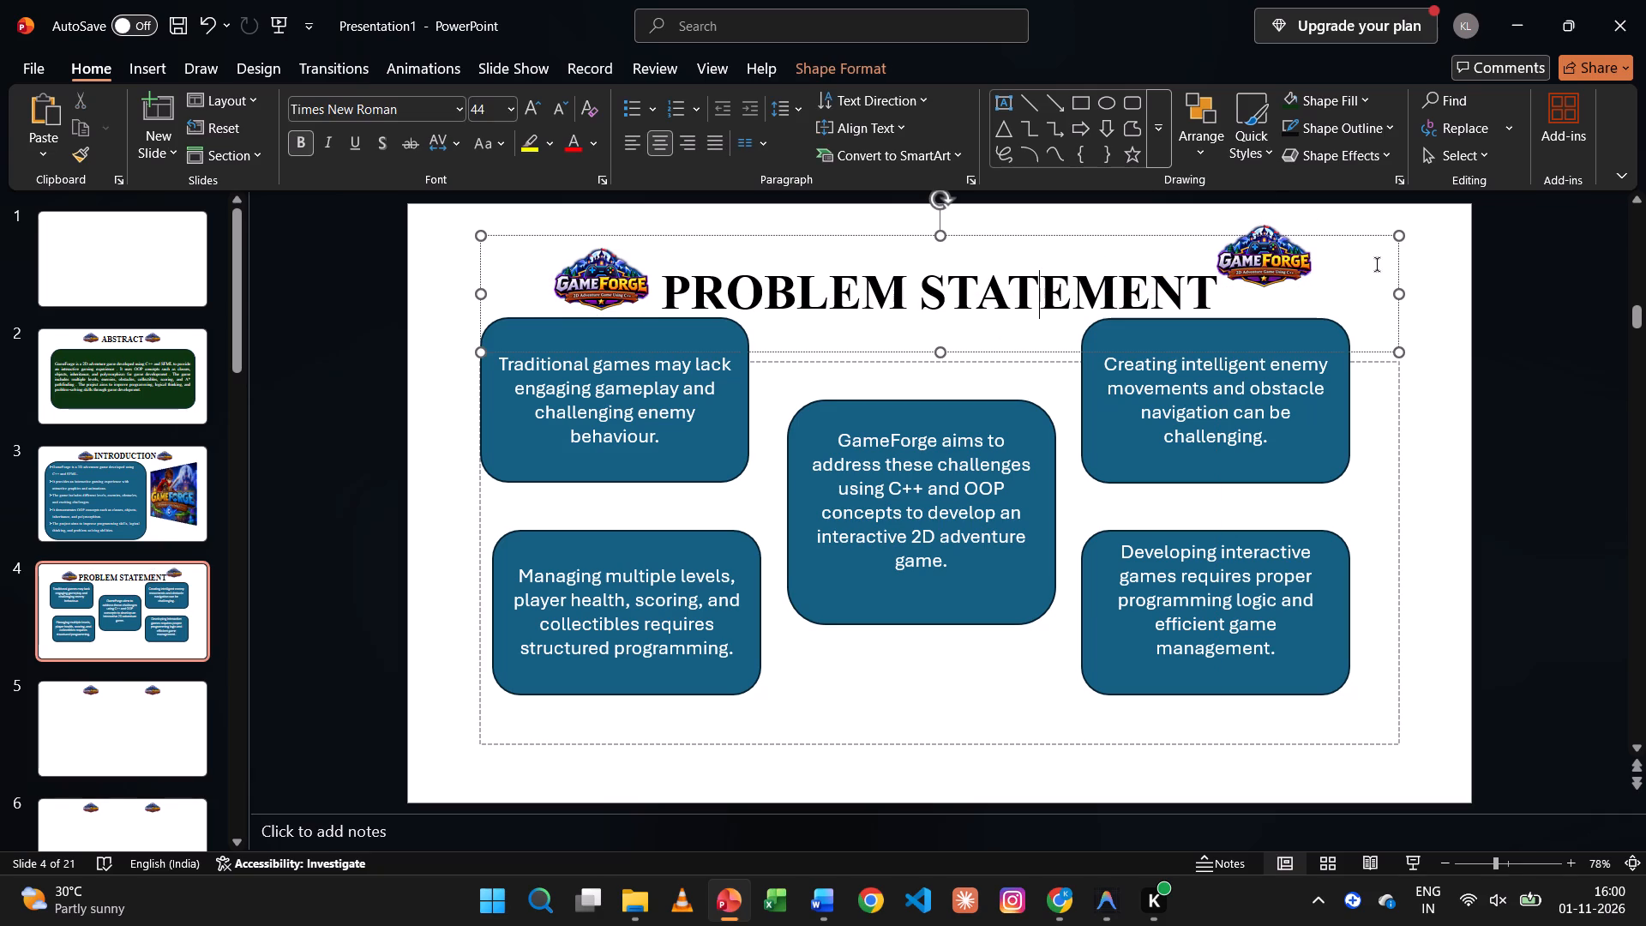
{"action": "left_click_drag", "start_coordinate": [1399, 292], "coordinate": [1200, 289]}
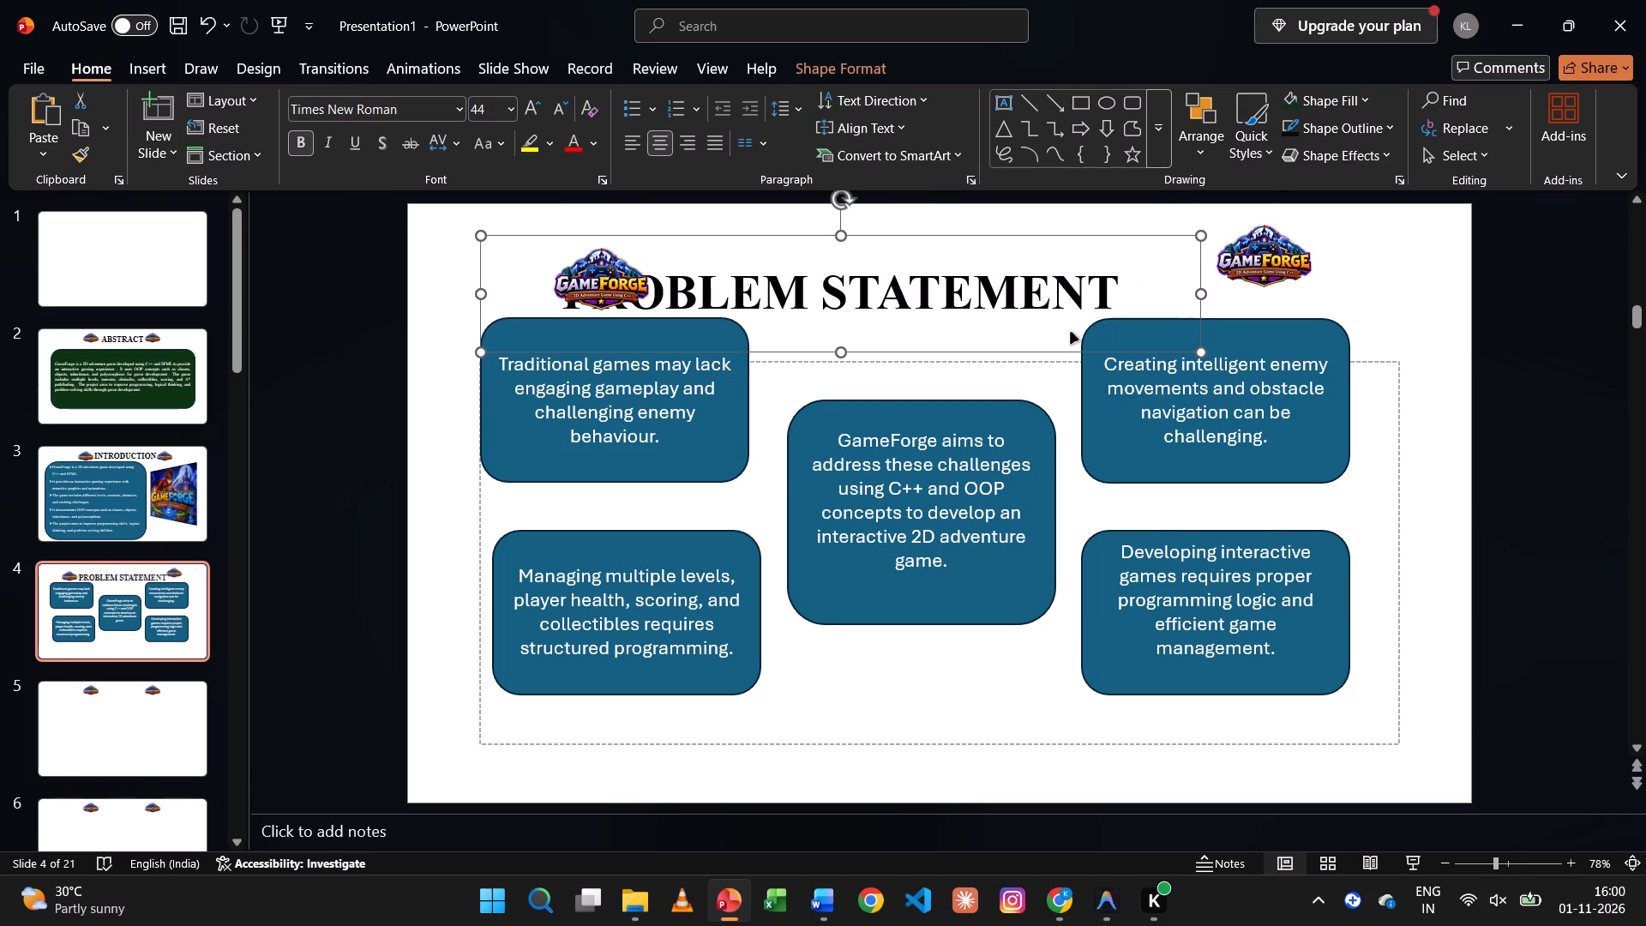
{"action": "left_click_drag", "start_coordinate": [1024, 352], "coordinate": [1129, 322]}
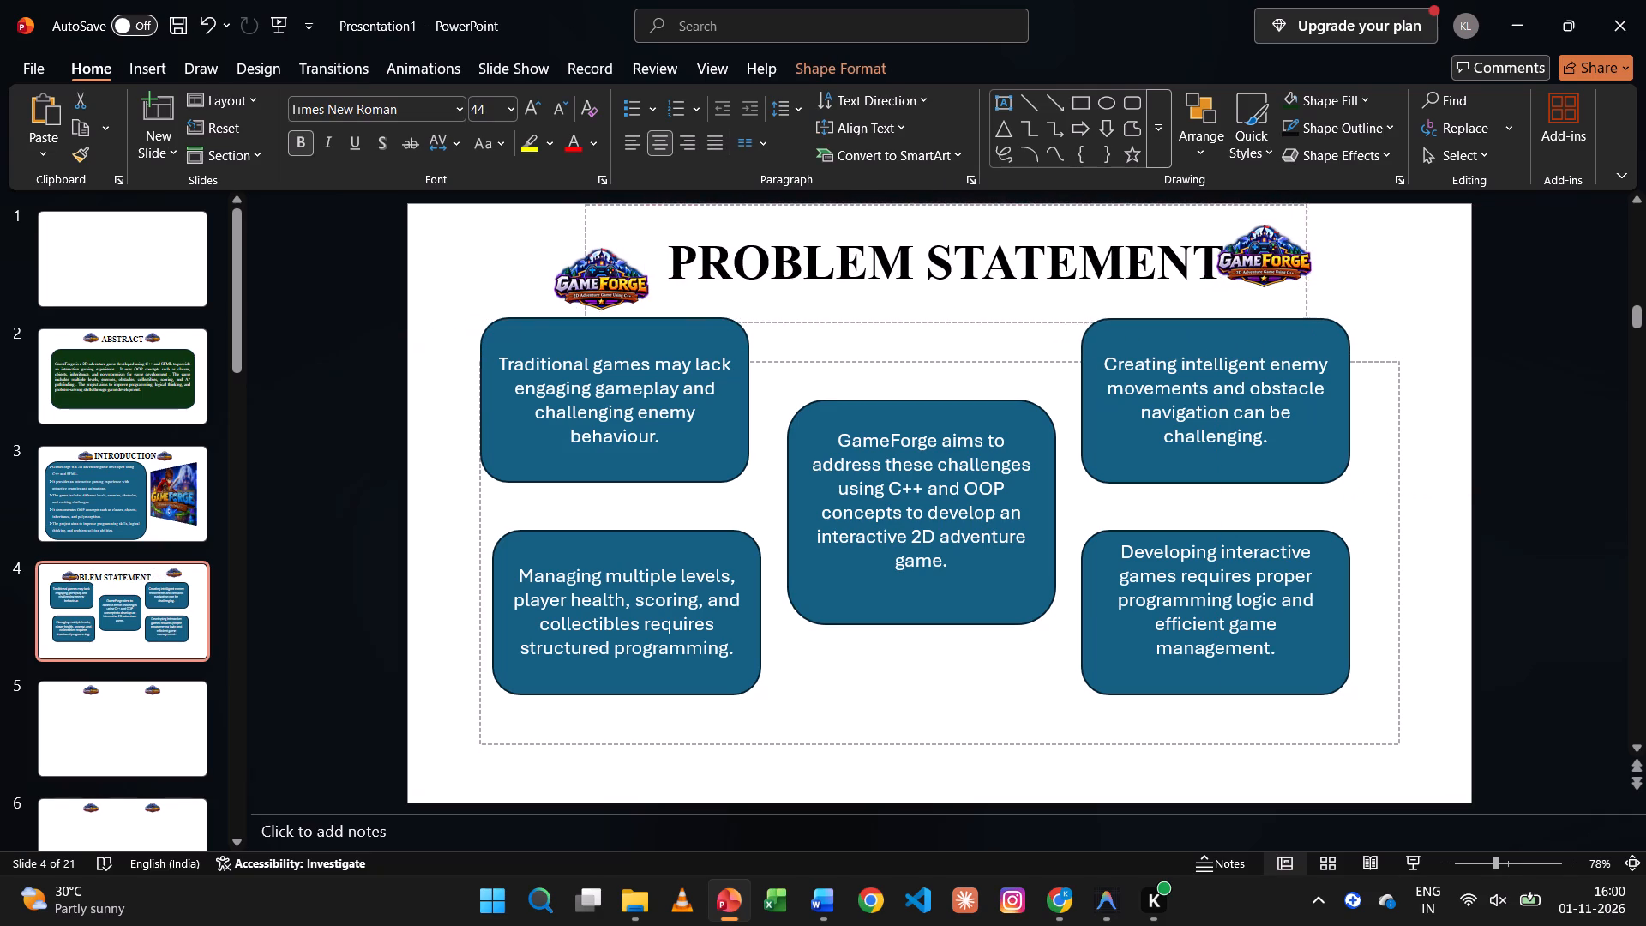
{"action": "left_click_drag", "start_coordinate": [1129, 322], "coordinate": [1123, 319]}
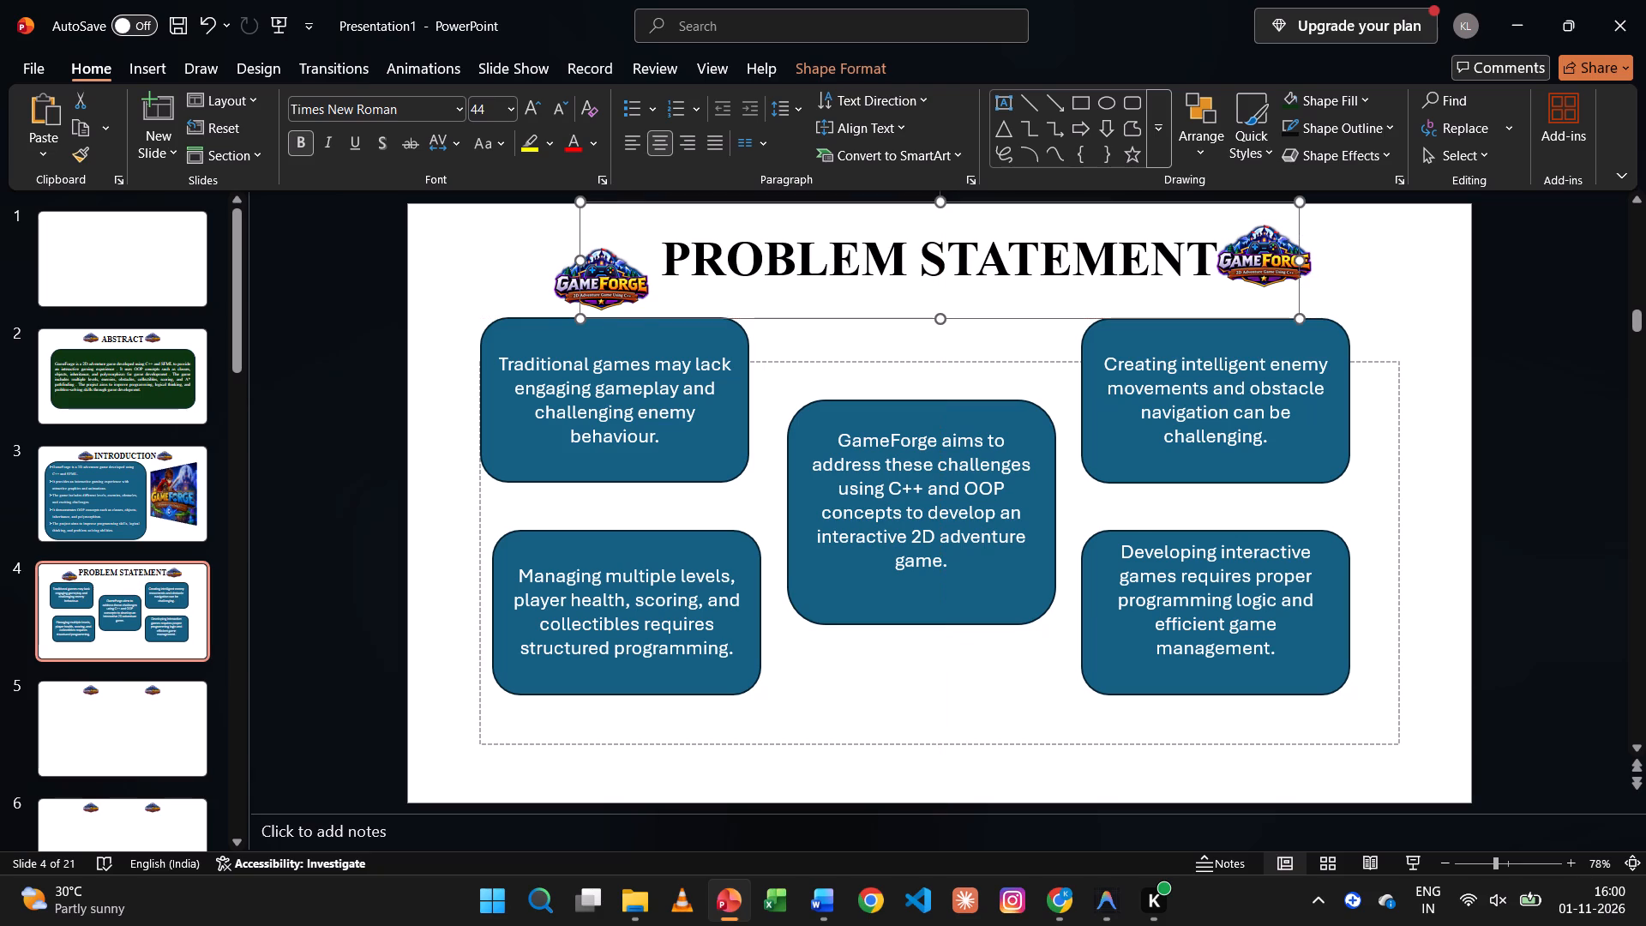
Raise the left GameForge logo to line up with the title and the right logo.
{"action": "left_click", "coordinate": [614, 280]}
{"action": "left_click_drag", "start_coordinate": [614, 280], "coordinate": [614, 258]}
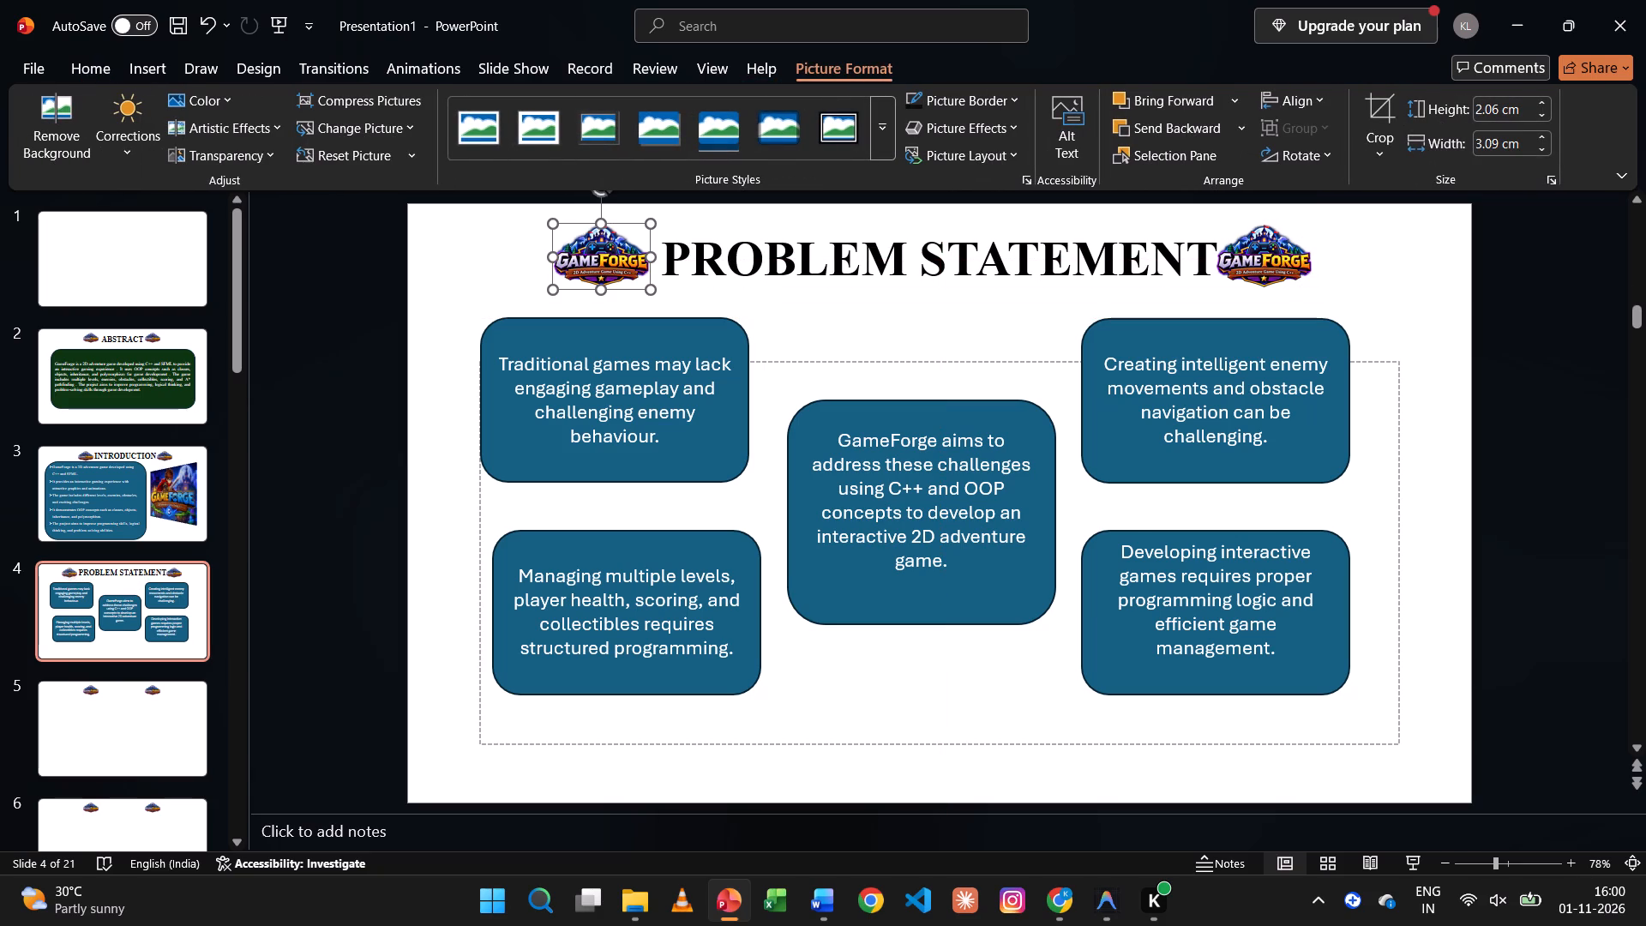
{"action": "left_click", "coordinate": [1497, 278]}
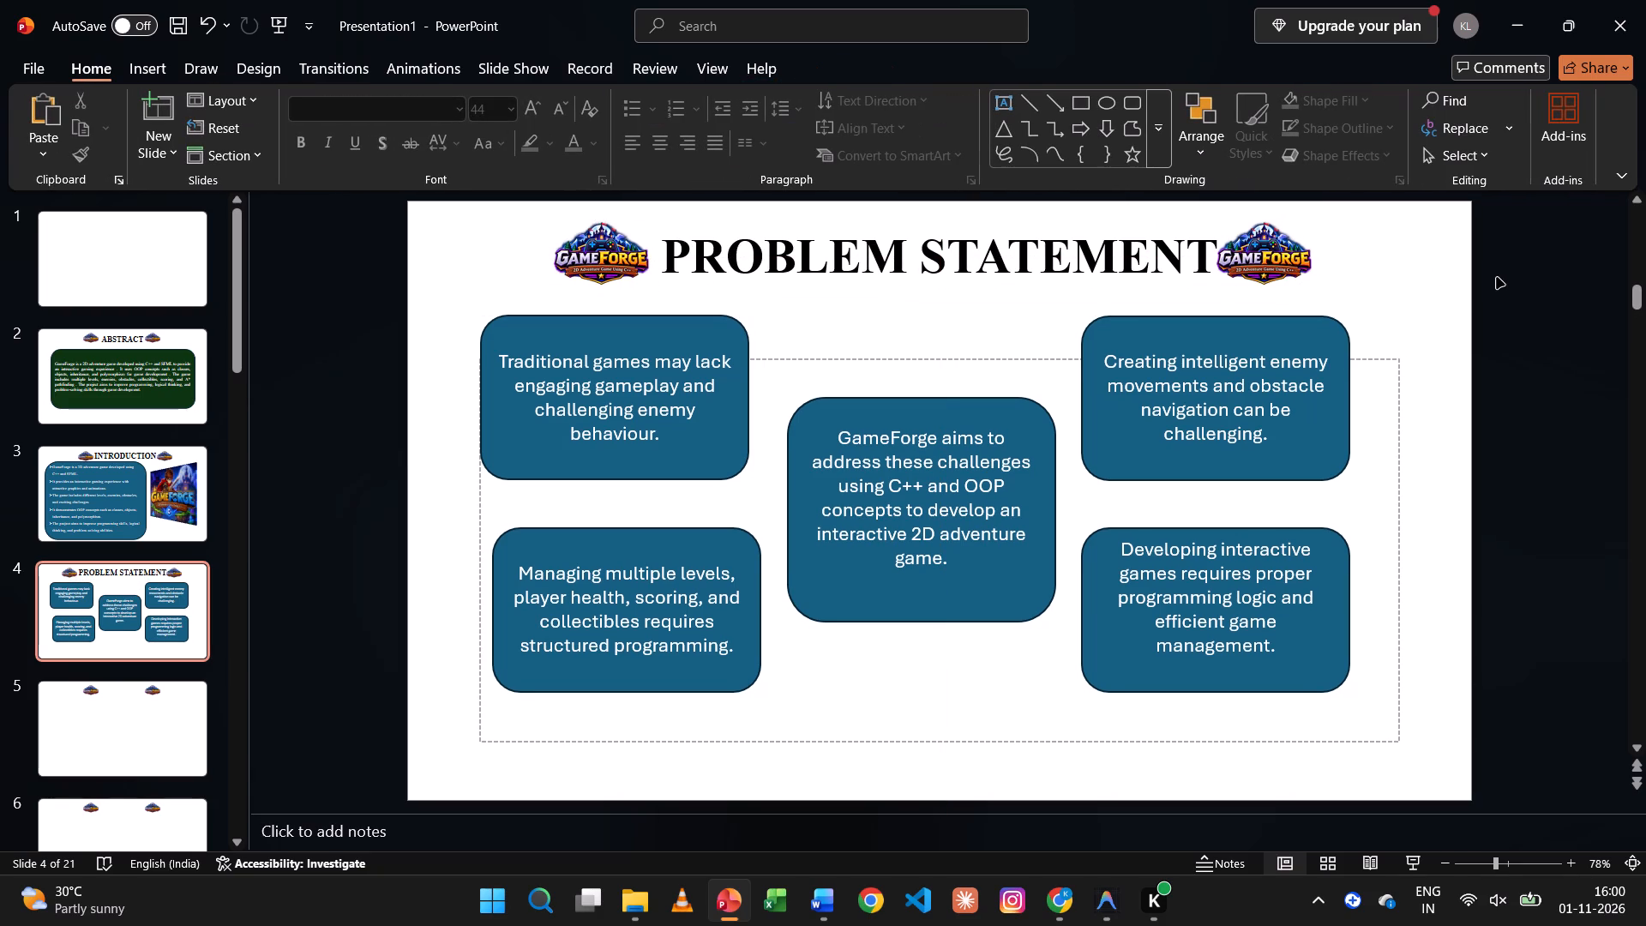
Delete the empty content placeholder behind the boxes on slide 4.
{"action": "left_click", "coordinate": [722, 743]}
{"action": "key", "text": "BackSpace"}
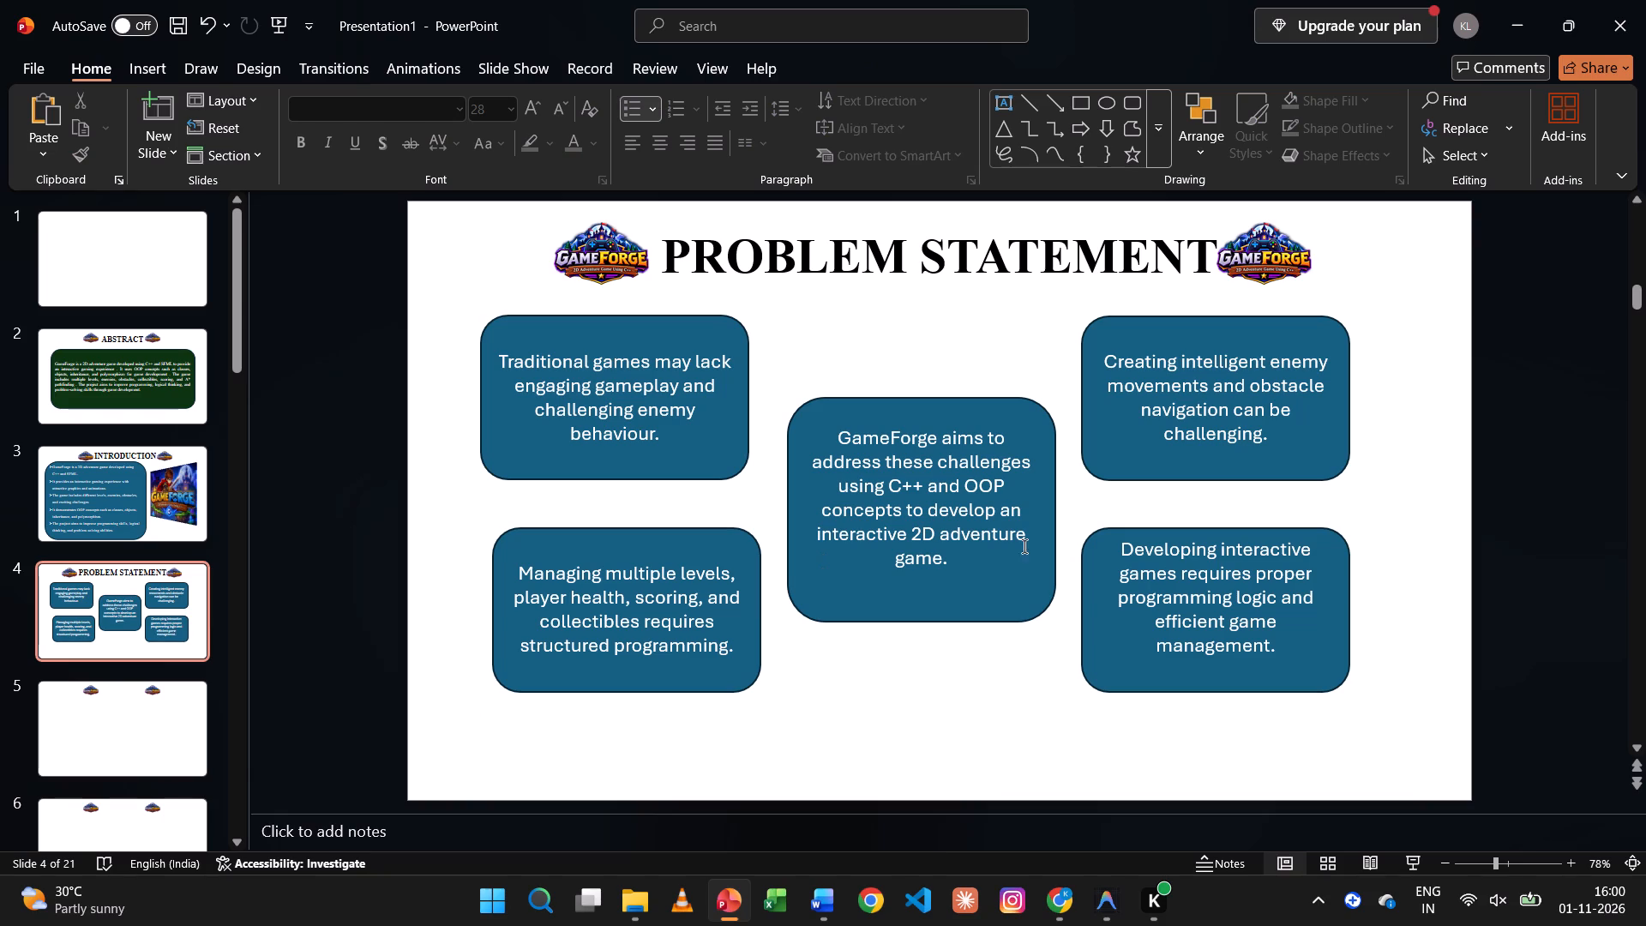
Move the "Traditional games may lack..." box so it aligns vertically above the "Managing multiple levels..." box.
{"action": "left_click", "coordinate": [648, 455]}
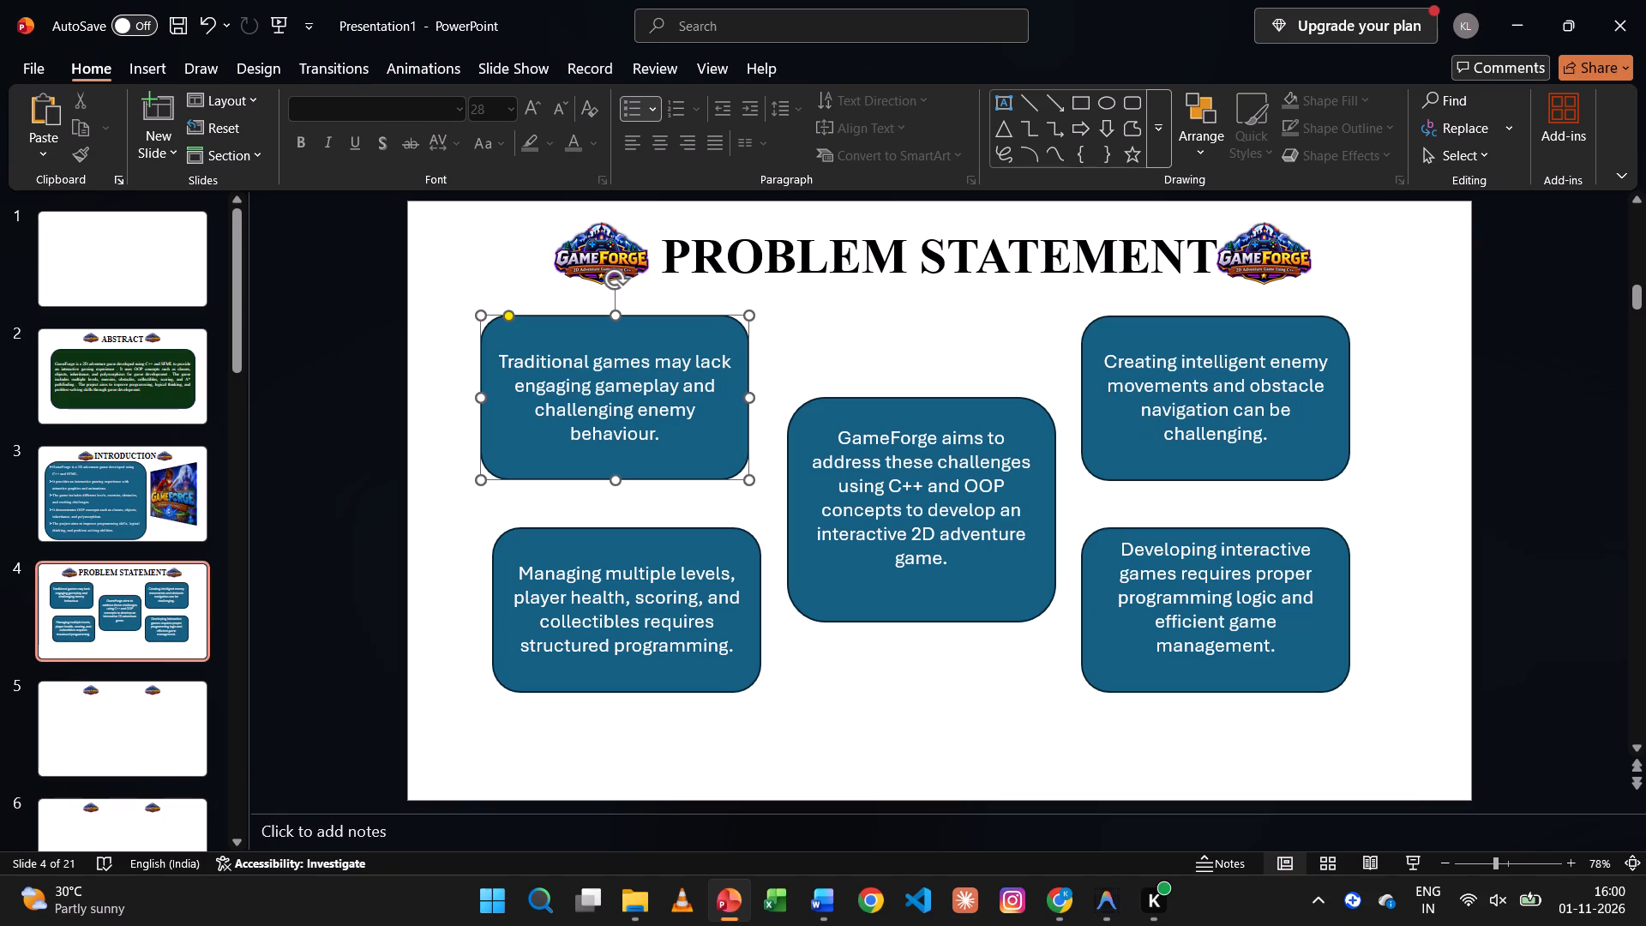
{"action": "left_click_drag", "start_coordinate": [648, 455], "coordinate": [639, 451]}
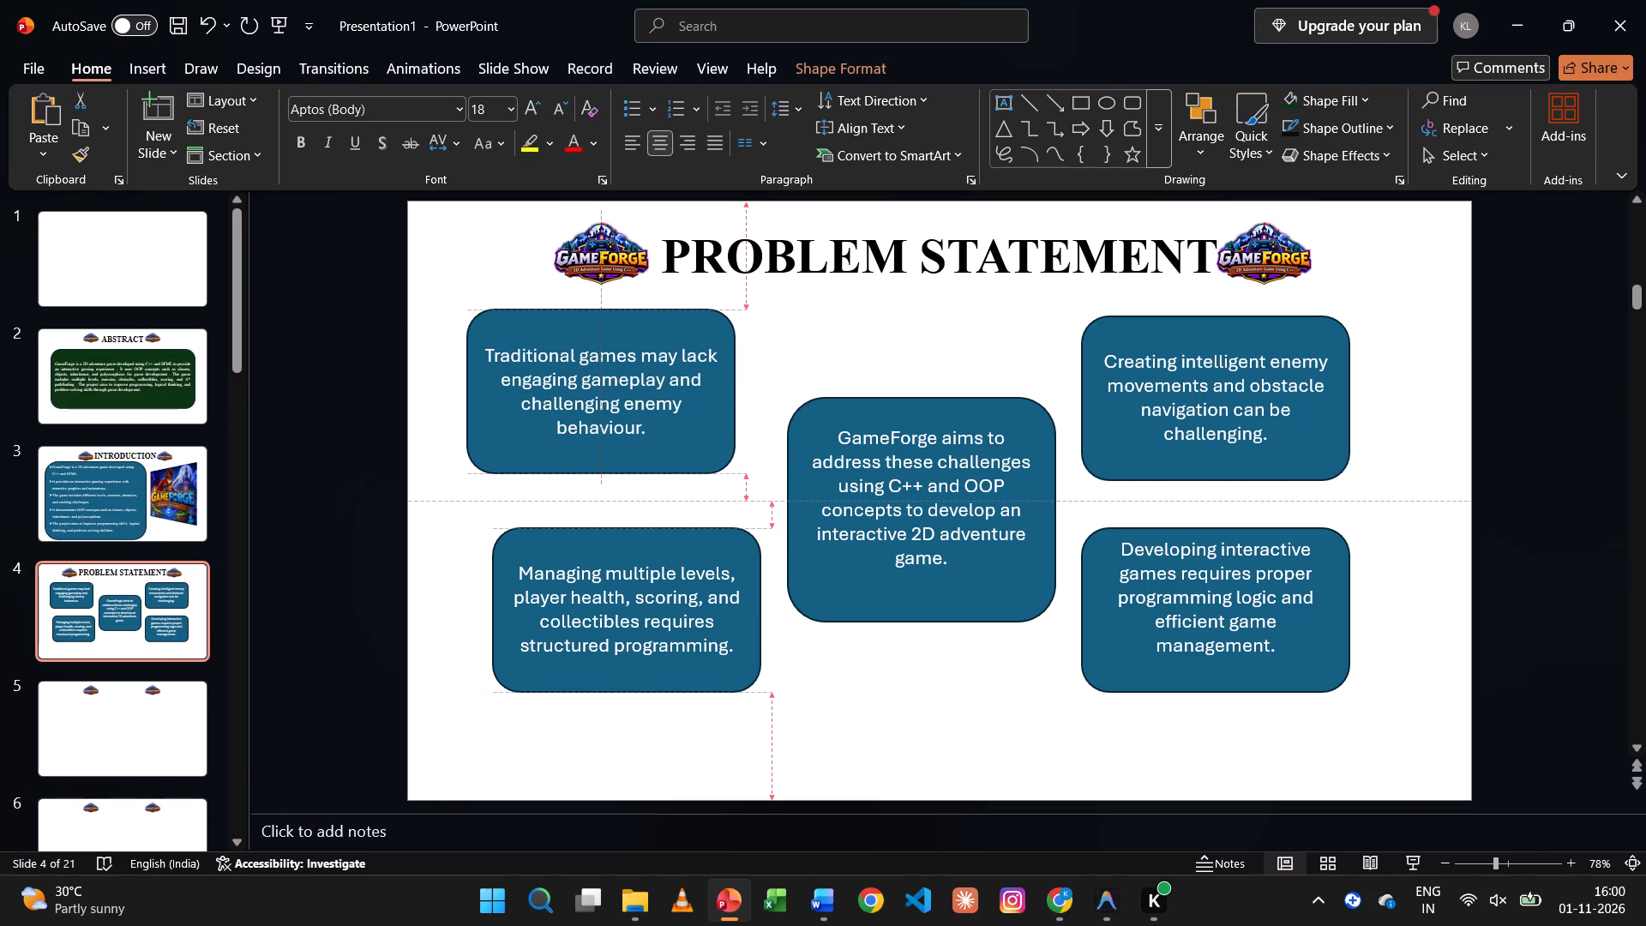
{"action": "left_click_drag", "start_coordinate": [639, 451], "coordinate": [658, 446]}
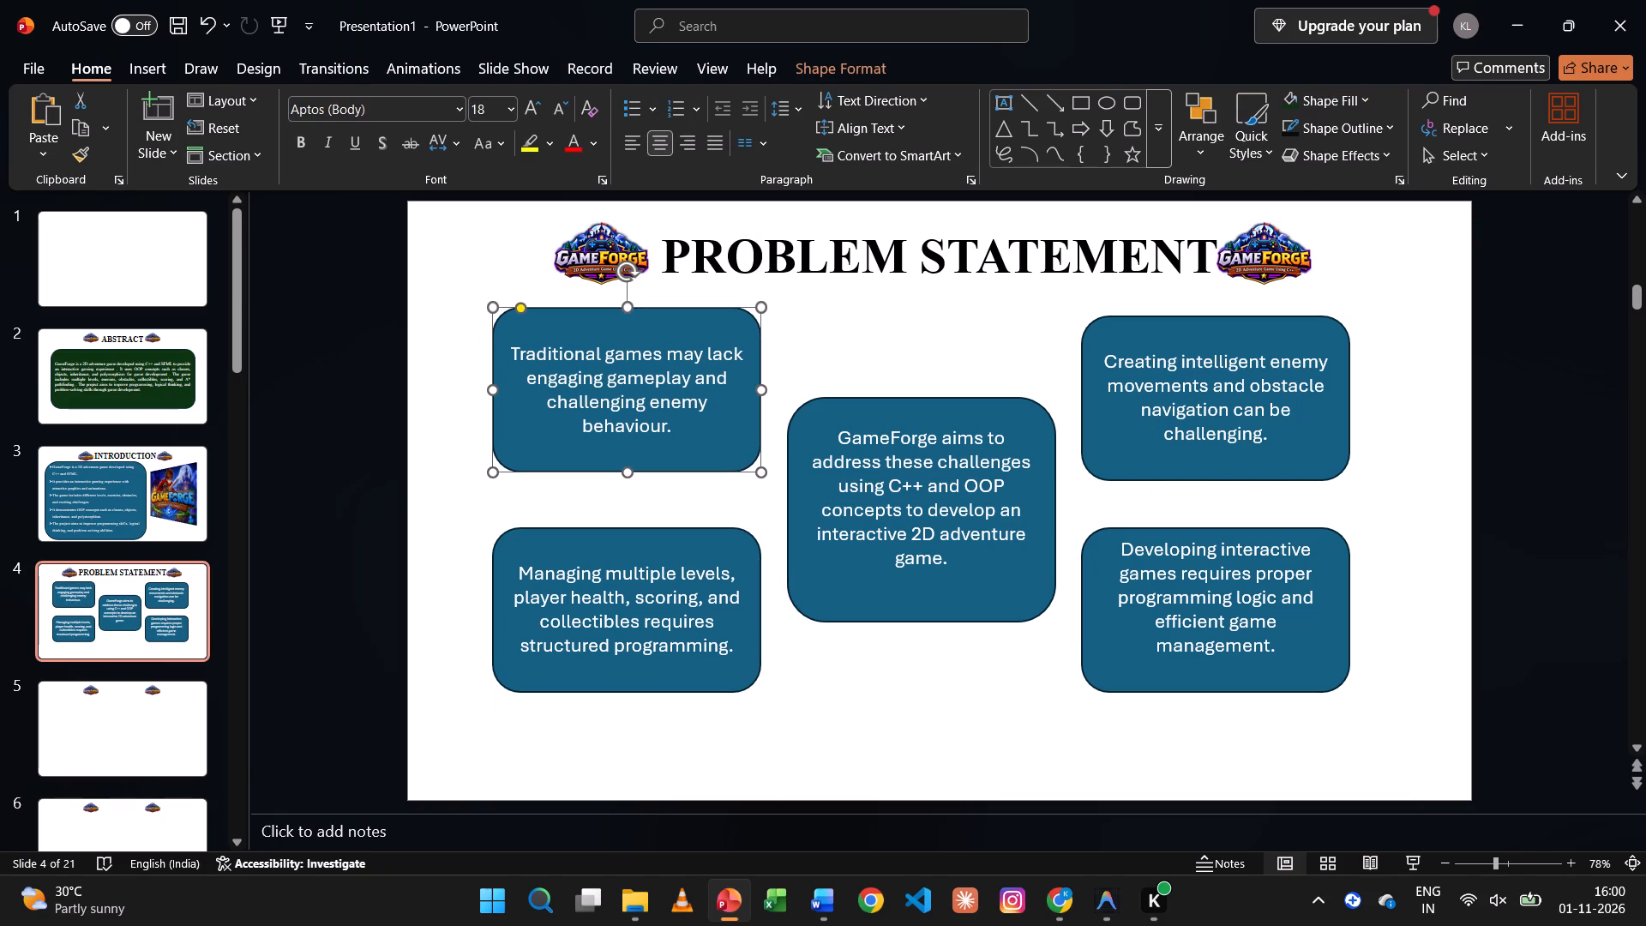
Select all five text boxes on slide 4 together and set their font to Times New Roman.
{"action": "left_click", "coordinate": [813, 491], "text": "ctrl+shift"}
{"action": "left_click", "coordinate": [1172, 415], "text": "ctrl+shift"}
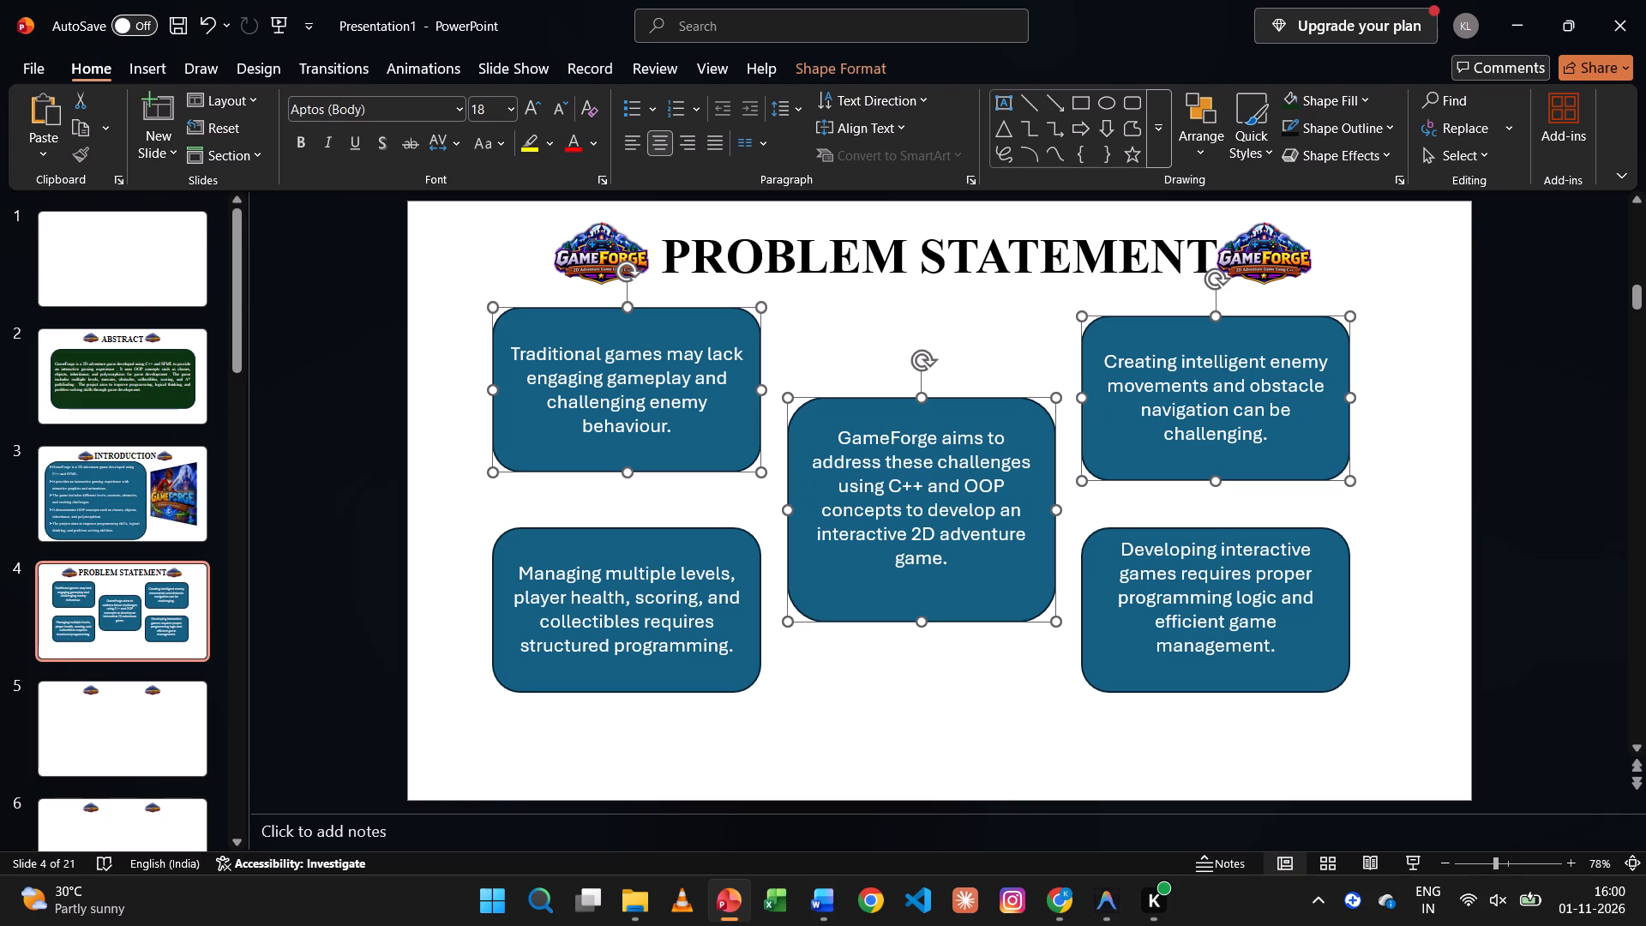
{"action": "left_click", "coordinate": [1162, 621], "text": "ctrl+shift"}
{"action": "left_click", "coordinate": [635, 657], "text": "ctrl+shift"}
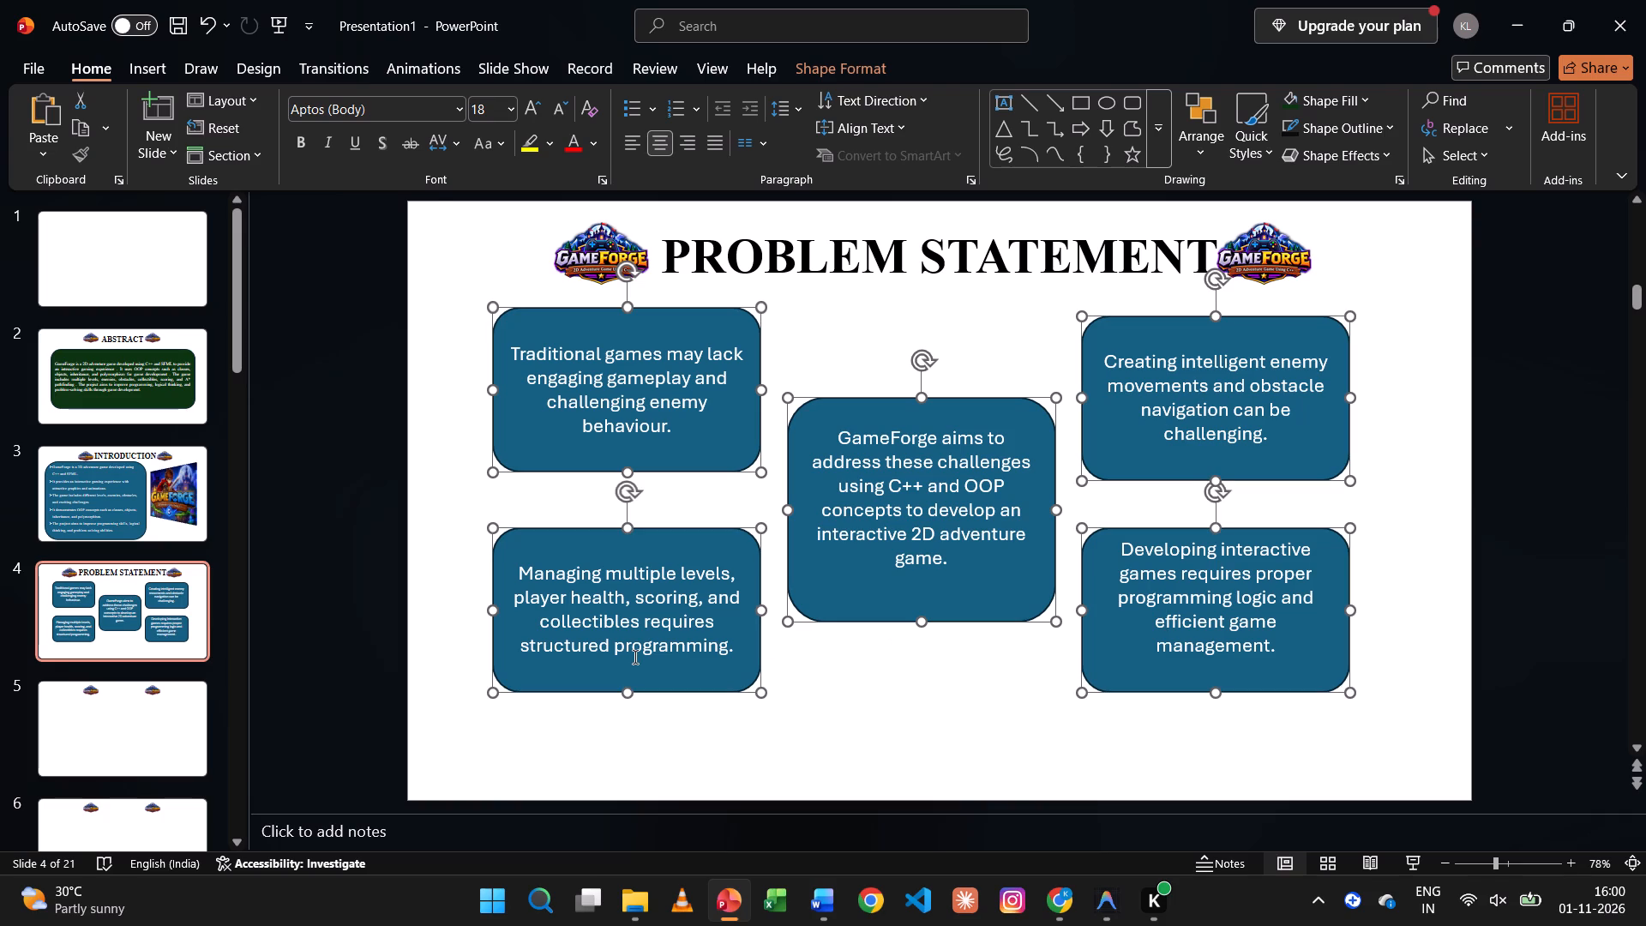
{"action": "left_click", "coordinate": [381, 97]}
{"action": "left_click", "coordinate": [384, 120]}
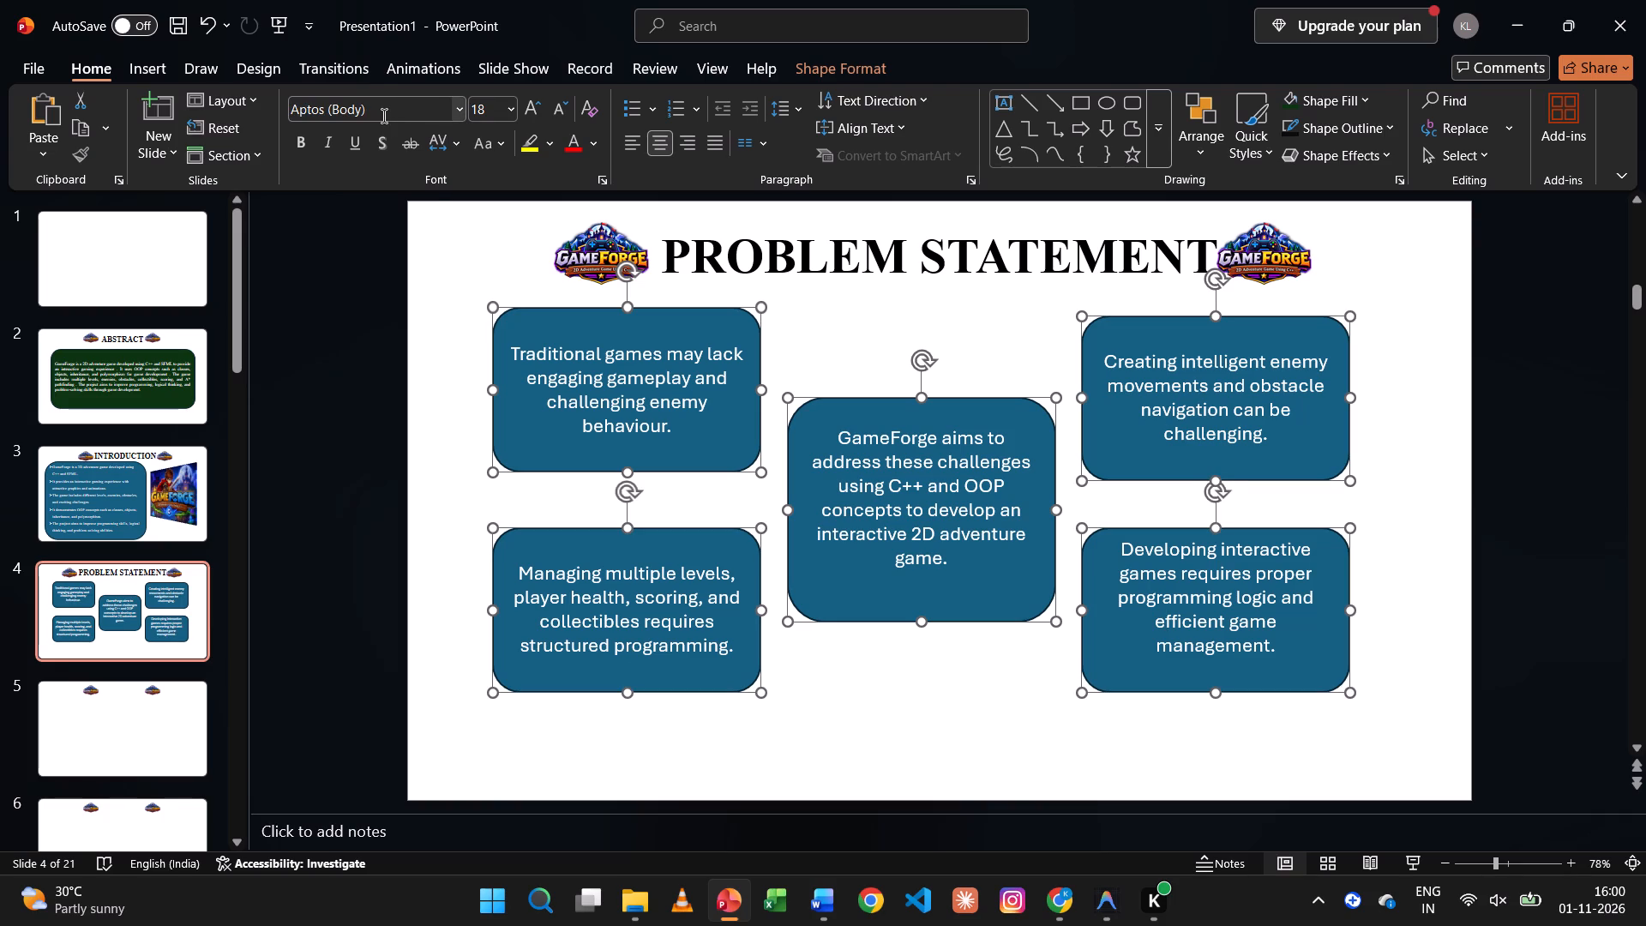
{"action": "left_click", "coordinate": [384, 116]}
{"action": "key", "text": "BackSpace"}
{"action": "key", "text": "t"}
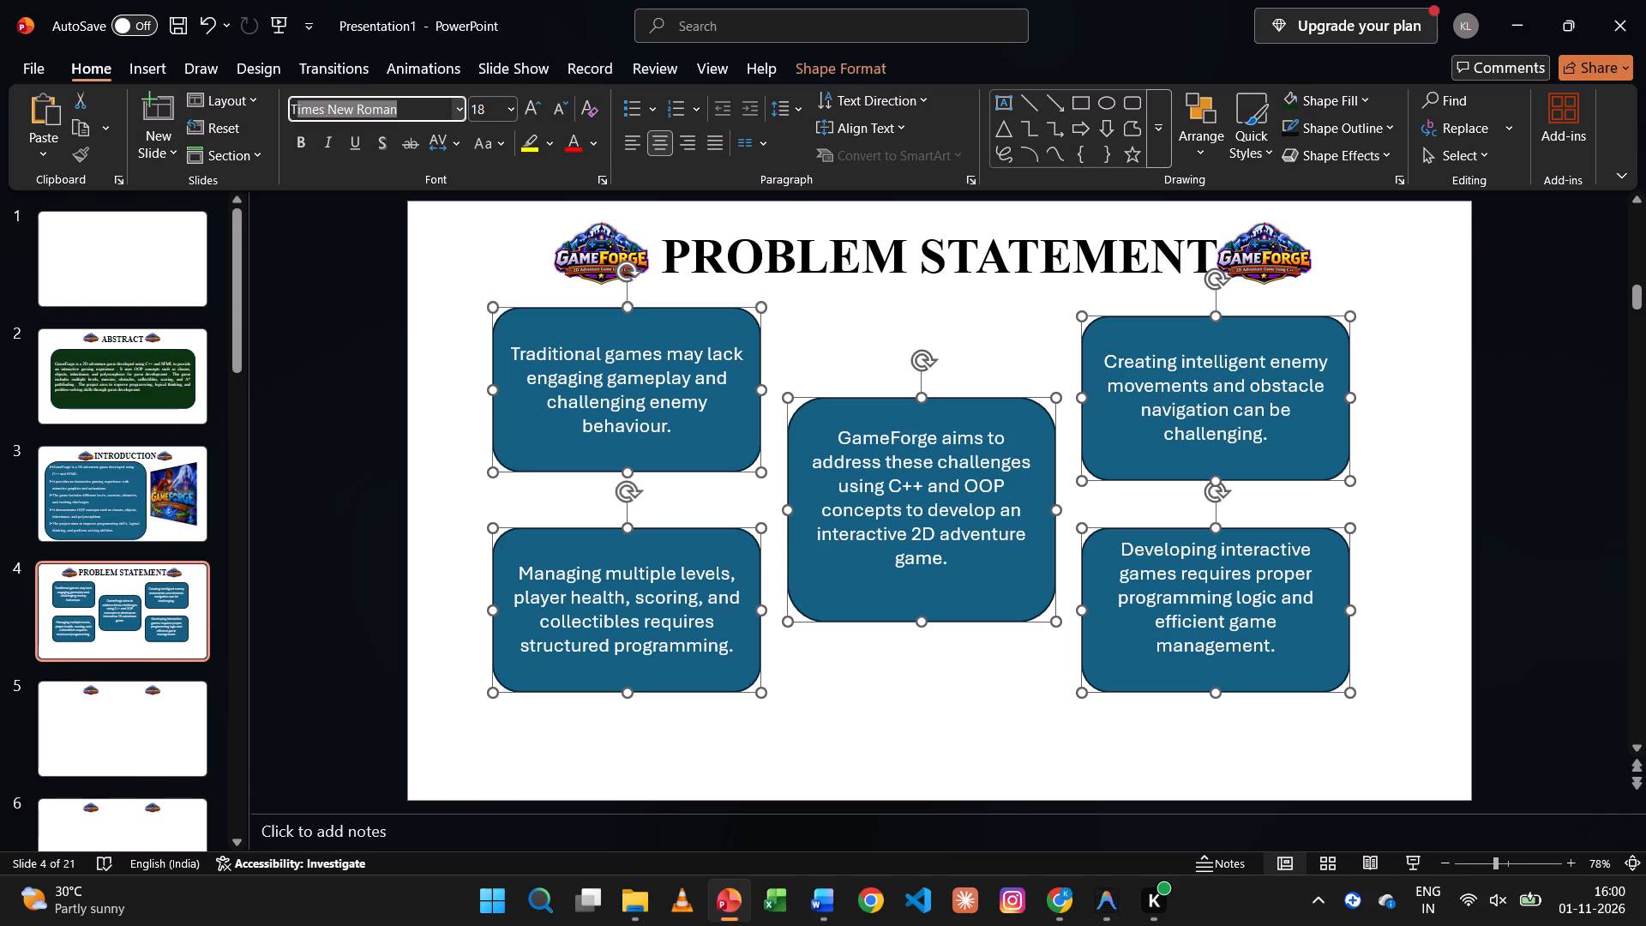
{"action": "key", "text": "Return"}
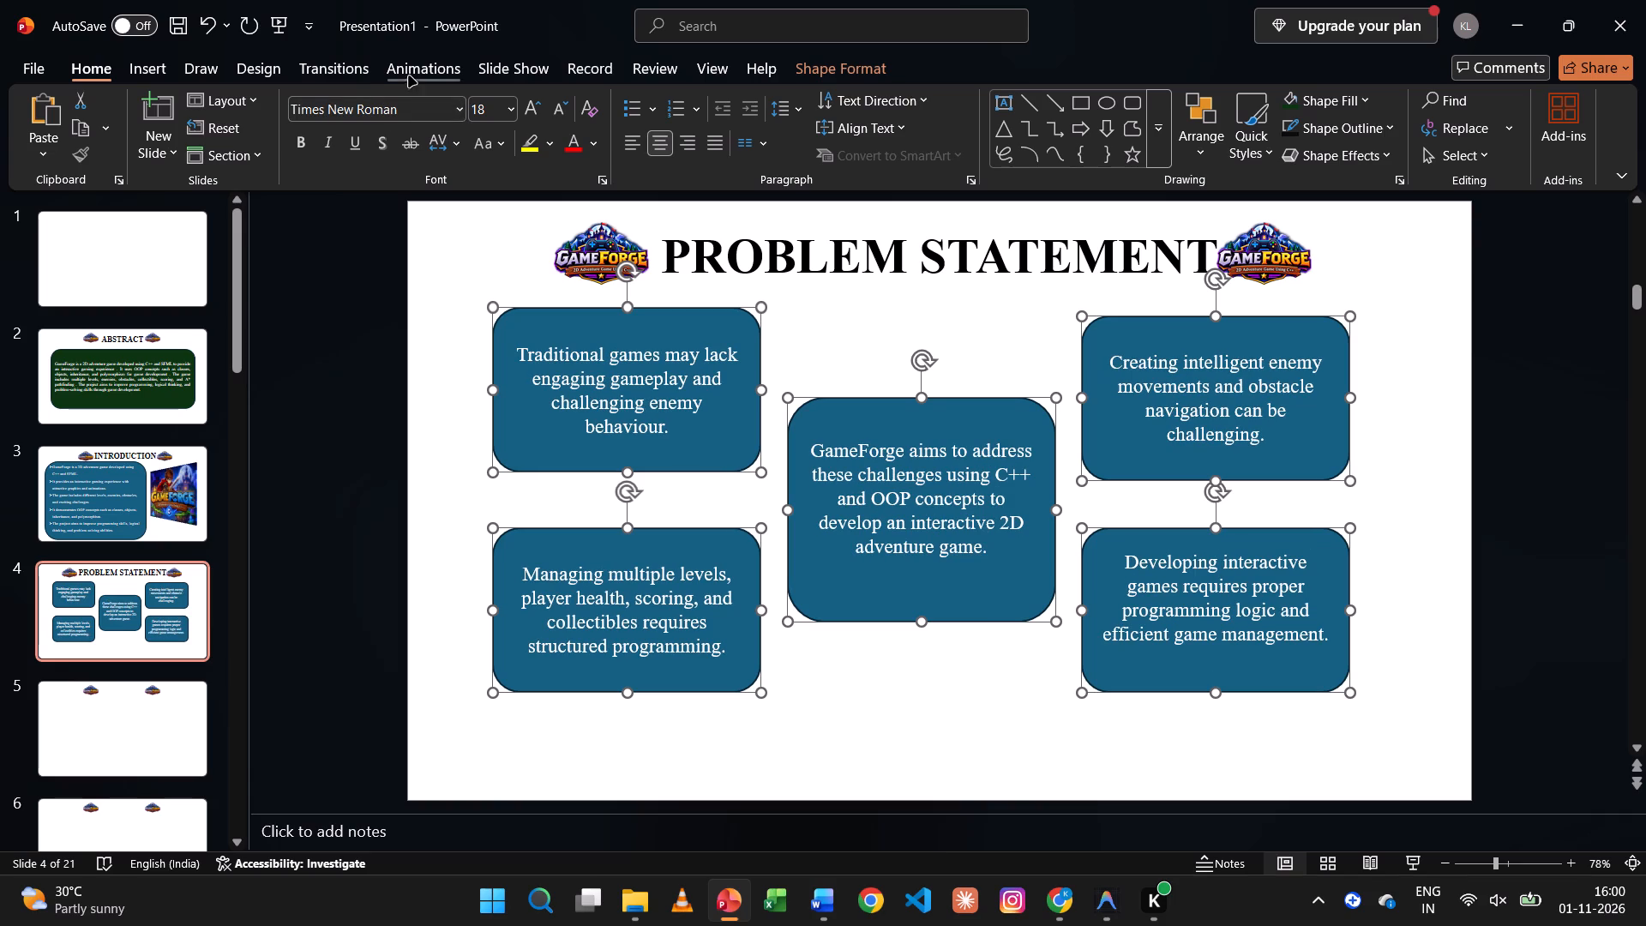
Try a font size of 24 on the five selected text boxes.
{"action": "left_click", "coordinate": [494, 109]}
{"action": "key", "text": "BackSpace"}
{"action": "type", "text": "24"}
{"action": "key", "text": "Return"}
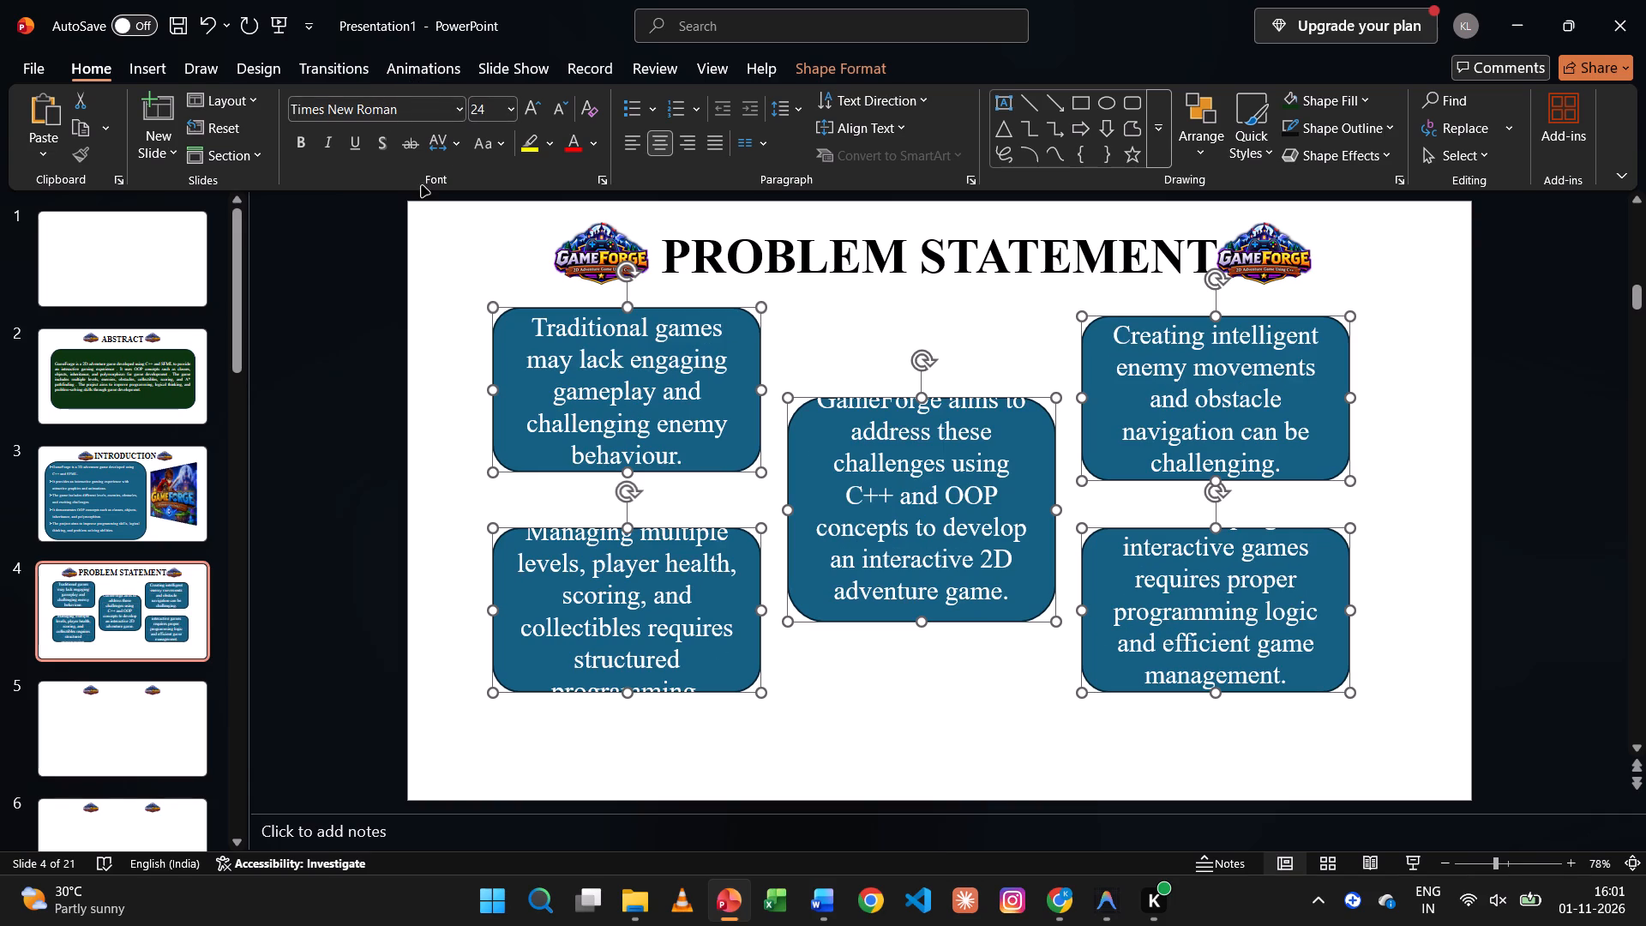
Set the font size of all five text boxes on slide 4 to 22.
{"action": "left_click", "coordinate": [489, 111]}
{"action": "key", "text": "BackSpace"}
{"action": "type", "text": "22"}
{"action": "key", "text": "Return"}
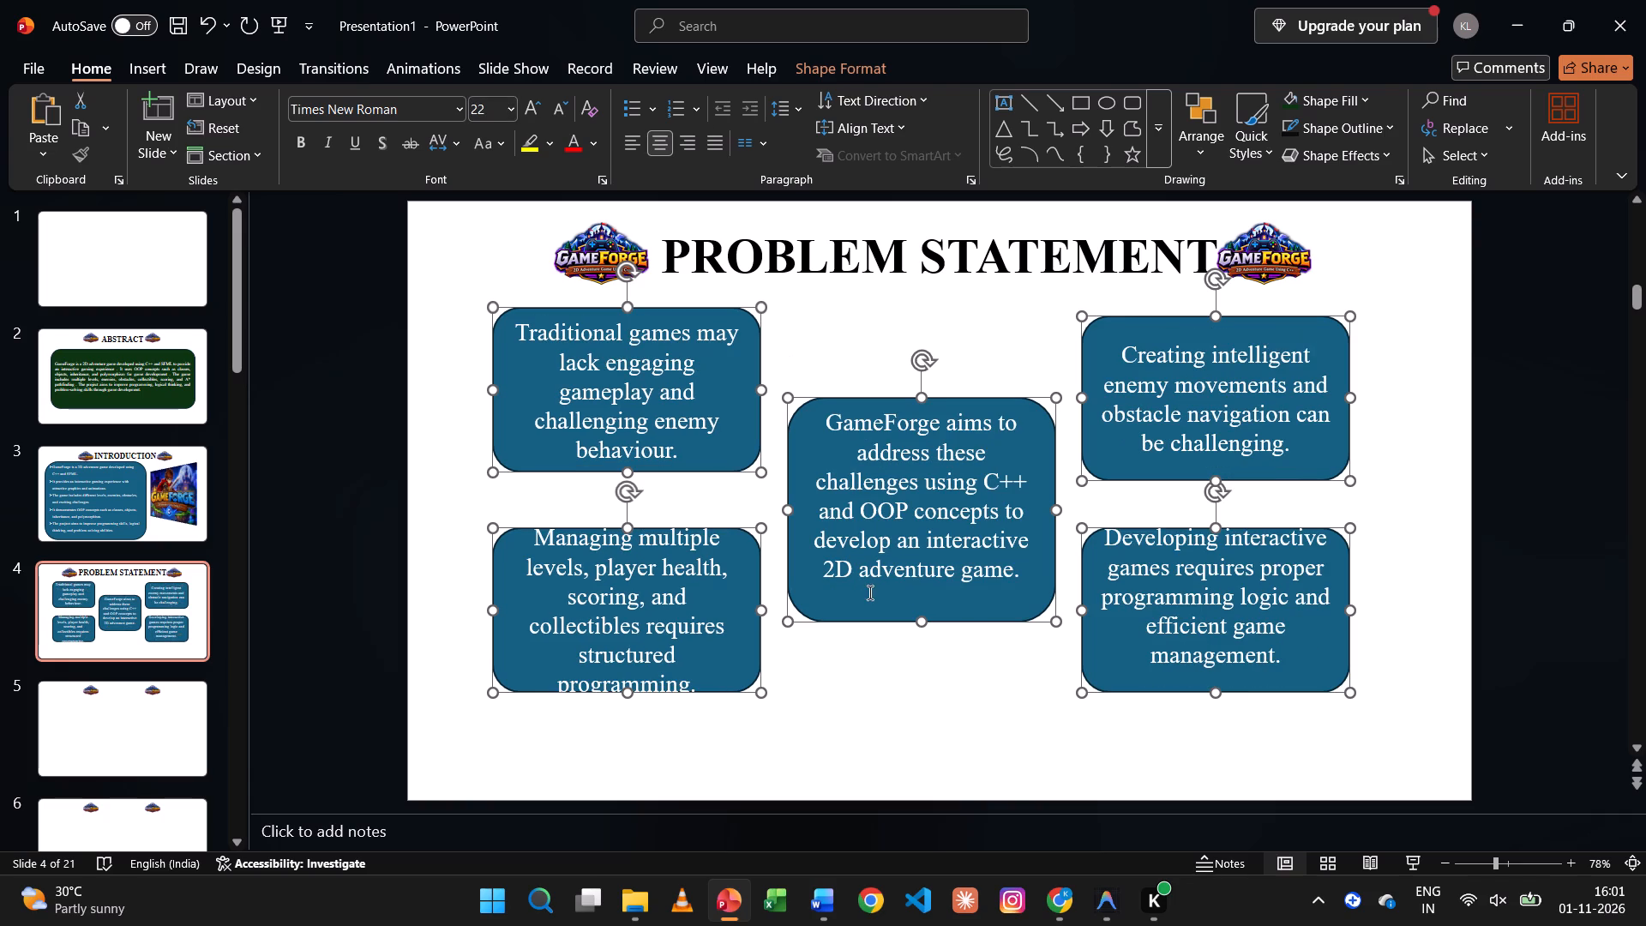
{"action": "left_click", "coordinate": [953, 707]}
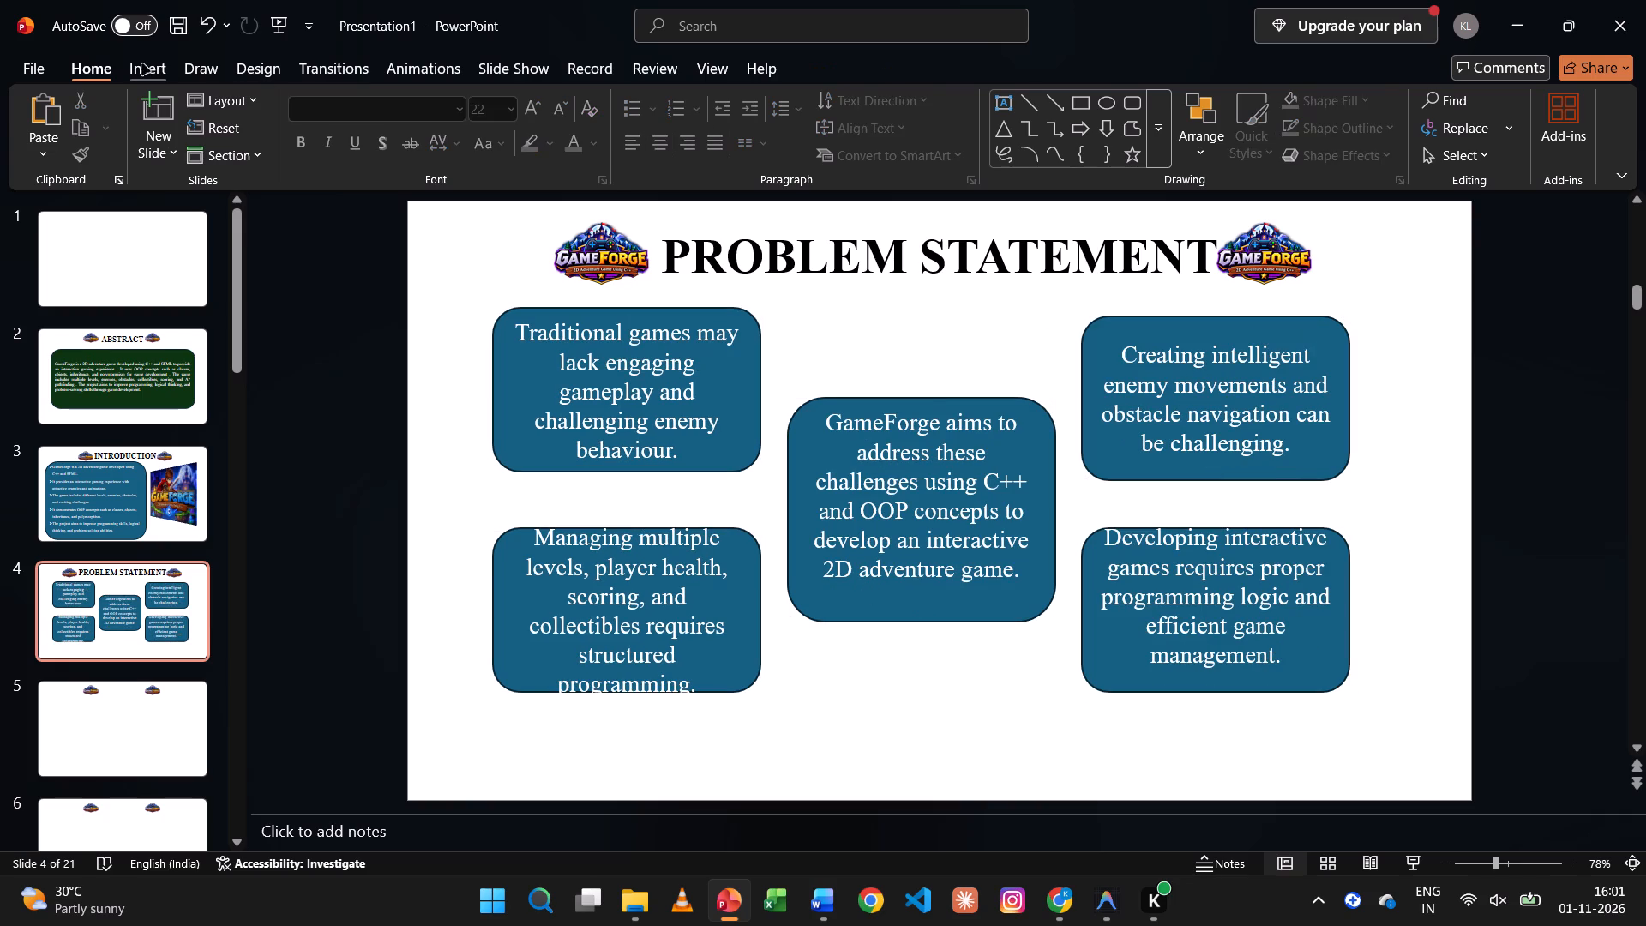
Draw a curved-down arrow about 3.6 cm wide and 1.8 cm high from the "Traditional games..." box to just above the centre box.
{"action": "left_click", "coordinate": [134, 63]}
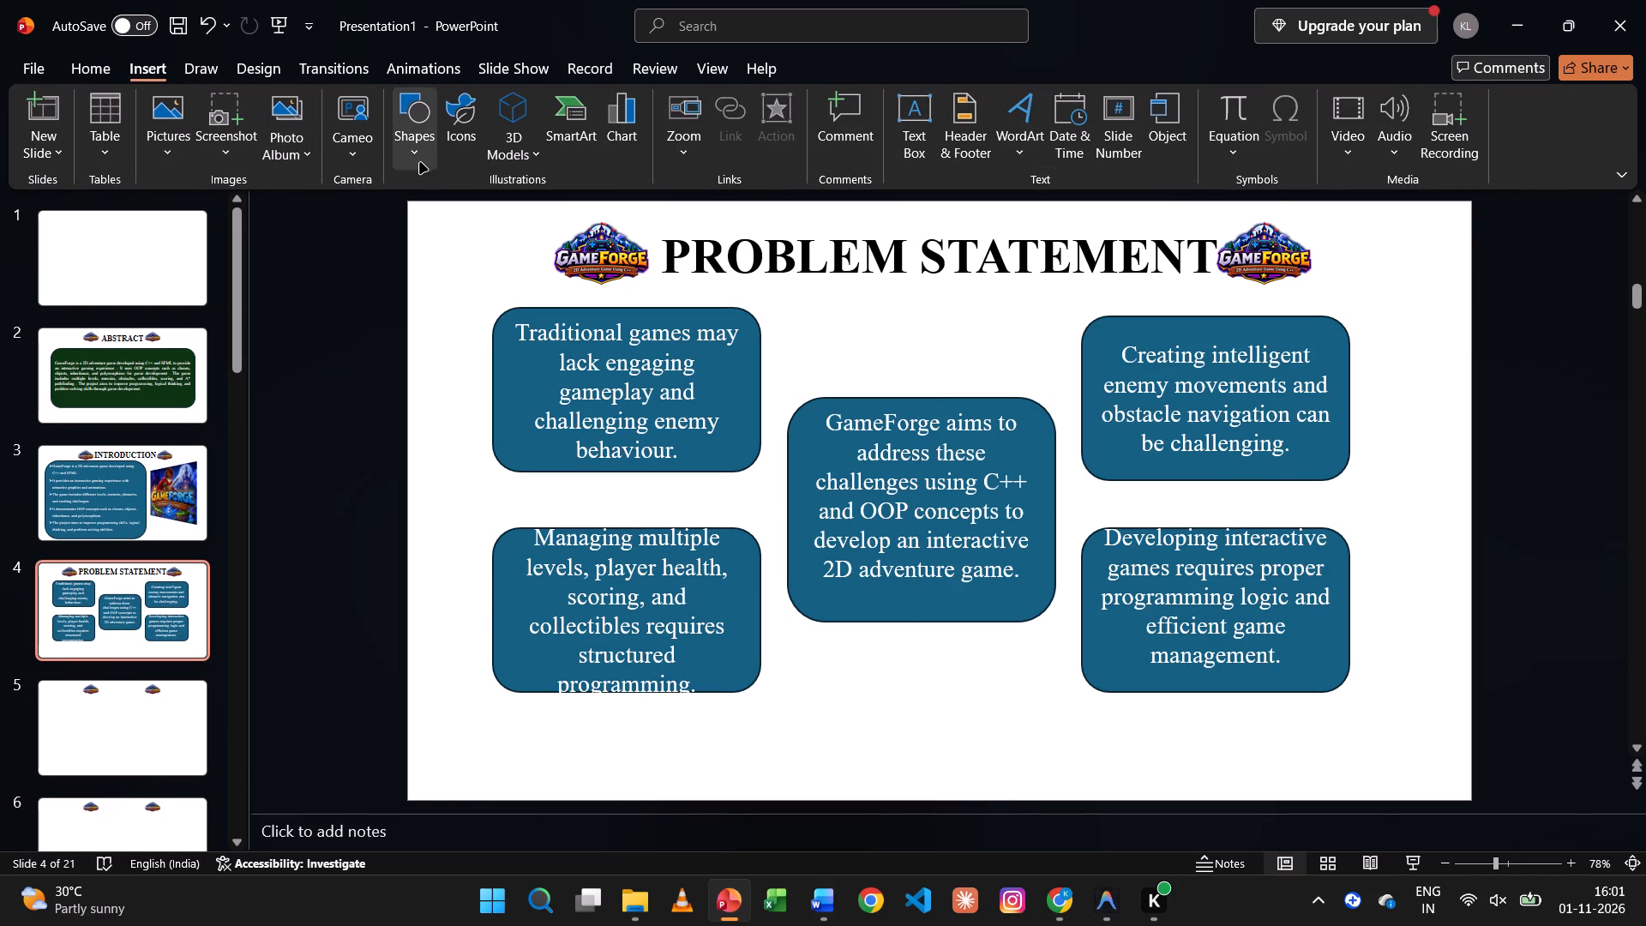
{"action": "left_click", "coordinate": [420, 160]}
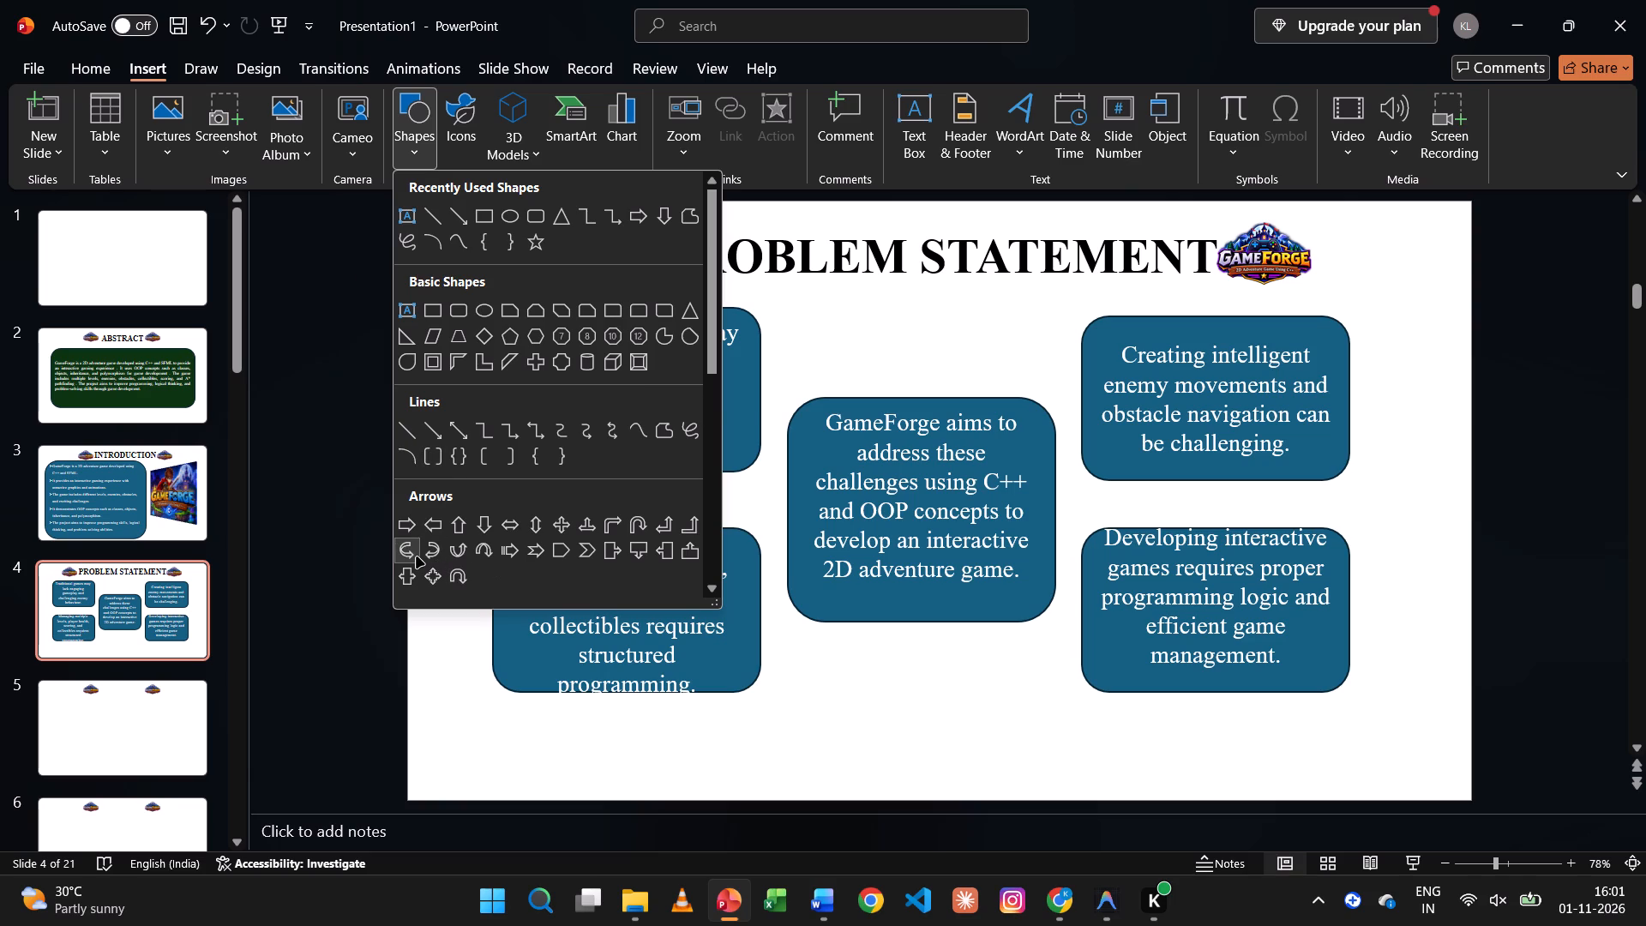
{"action": "left_click", "coordinate": [482, 555]}
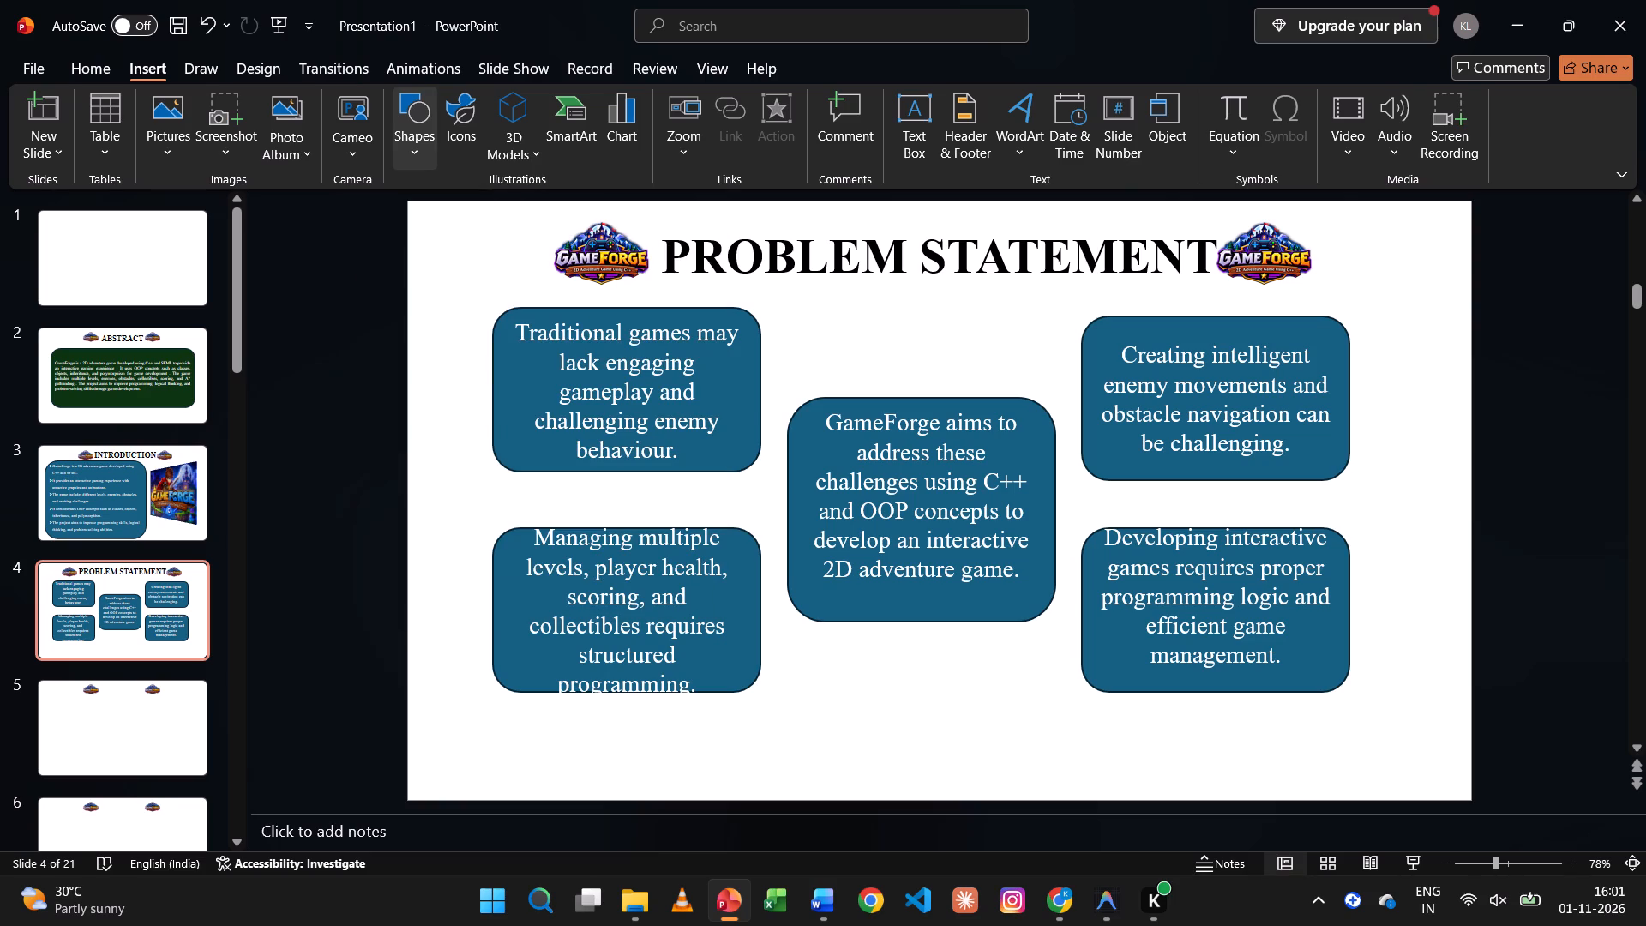
{"action": "left_click_drag", "start_coordinate": [763, 349], "coordinate": [883, 376]}
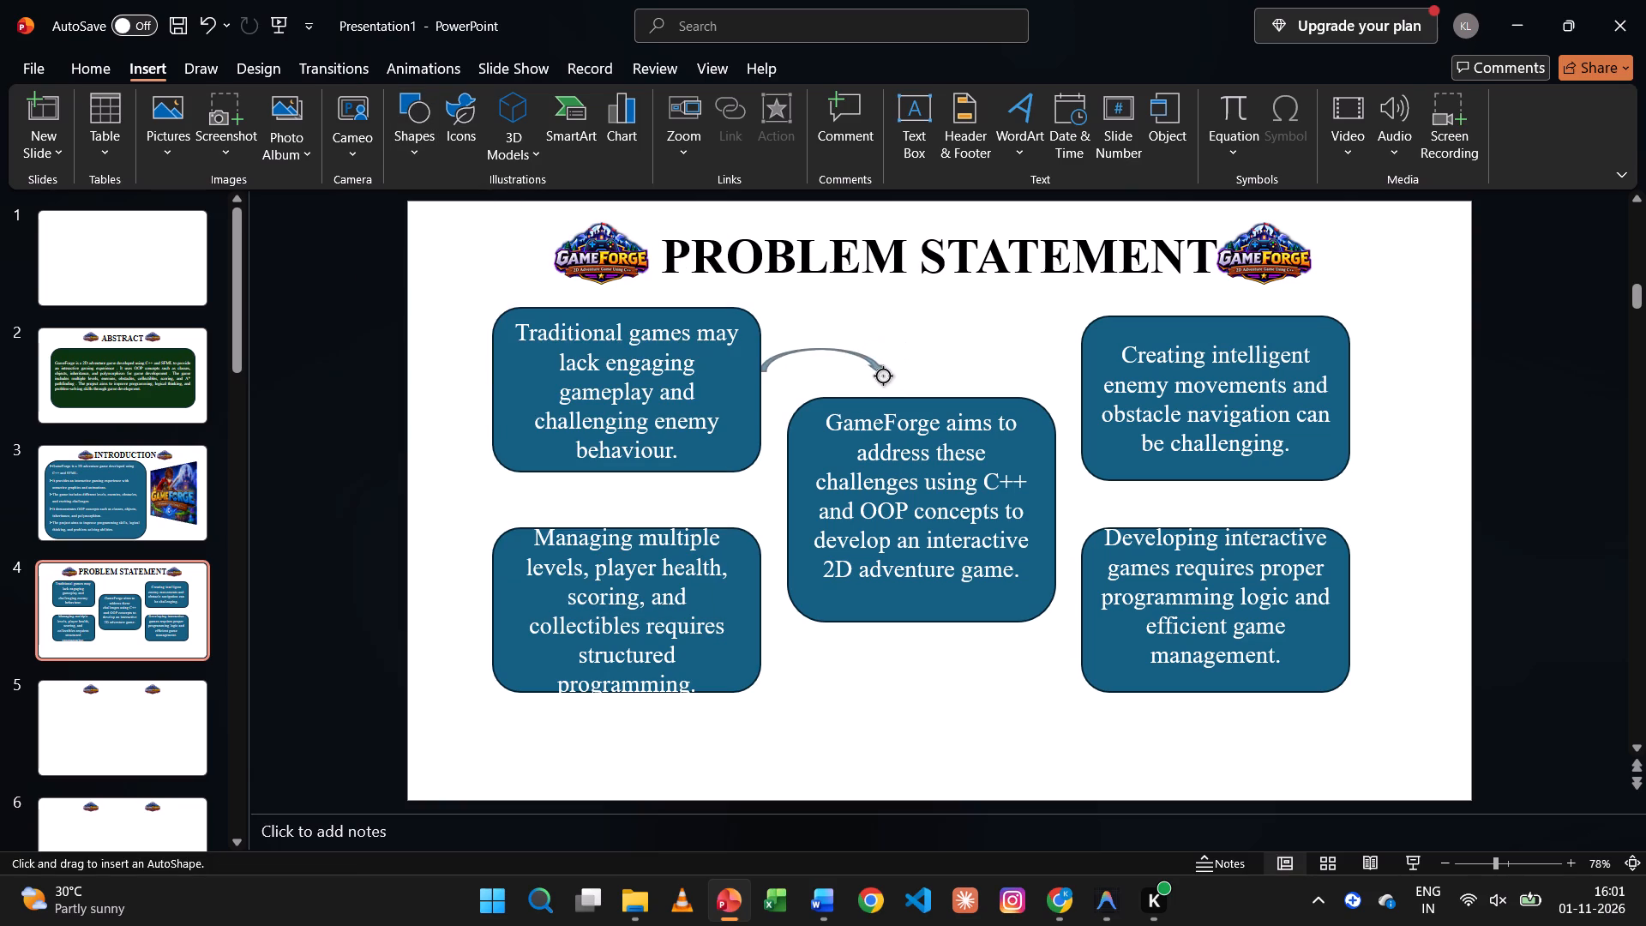
{"action": "left_click_drag", "start_coordinate": [883, 376], "coordinate": [874, 405]}
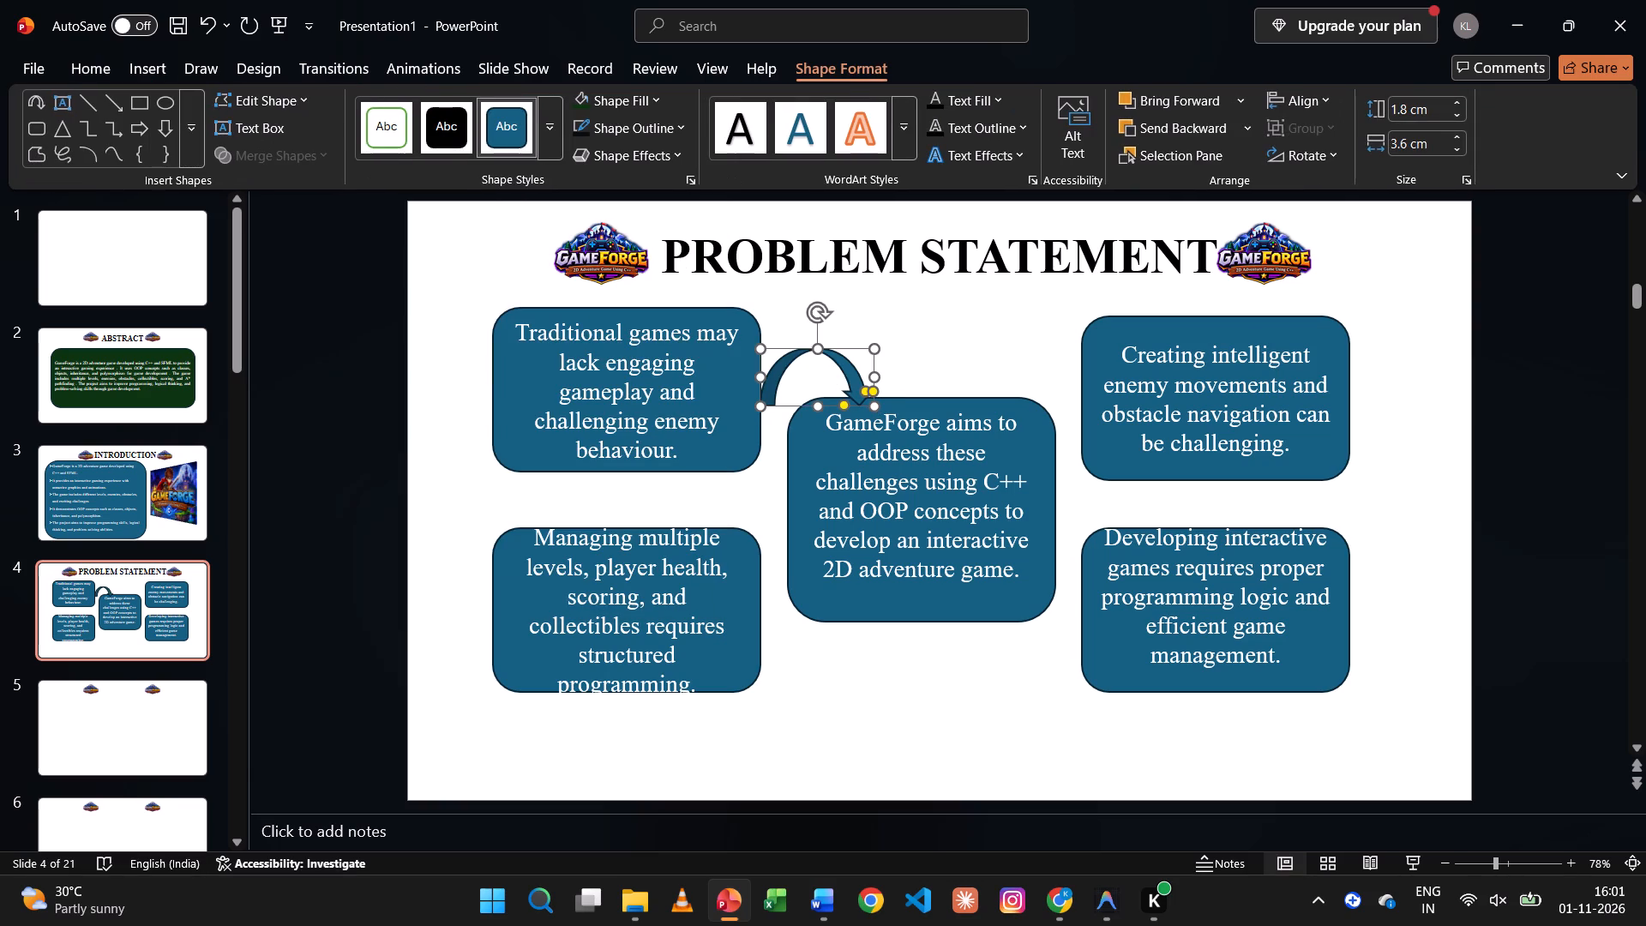
{"action": "left_click_drag", "start_coordinate": [838, 368], "coordinate": [841, 340]}
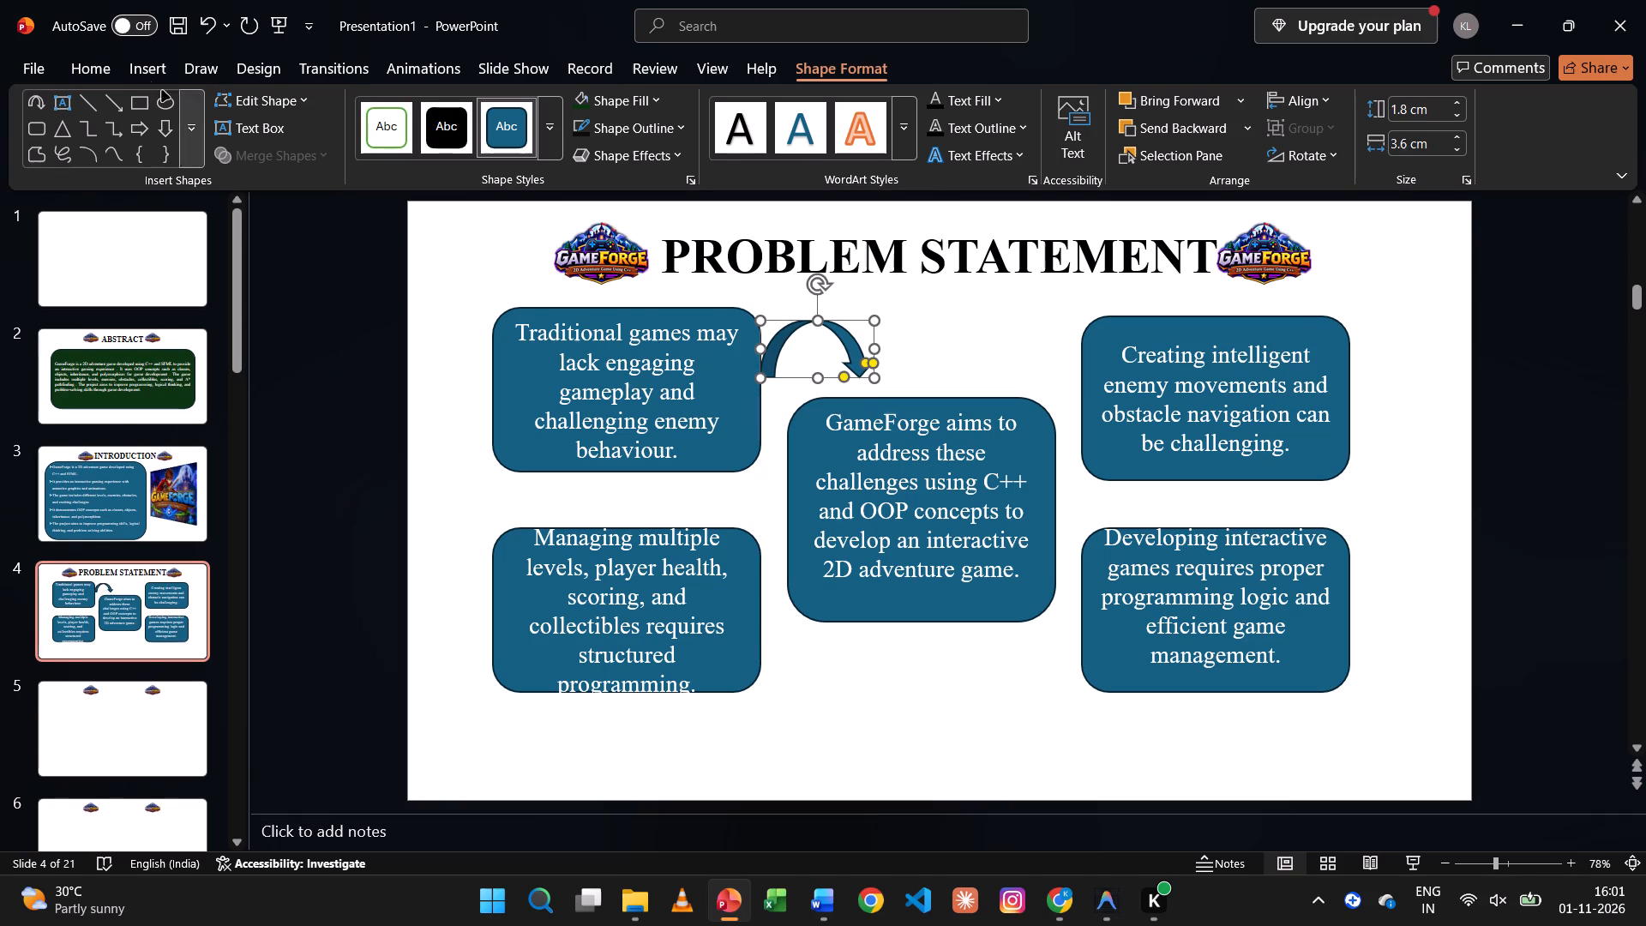
Draw a curved-left arrow about 4.45 cm wide and 1.94 cm high below the centre box, beside the "Developing interactive games..." box.
{"action": "left_click", "coordinate": [169, 69]}
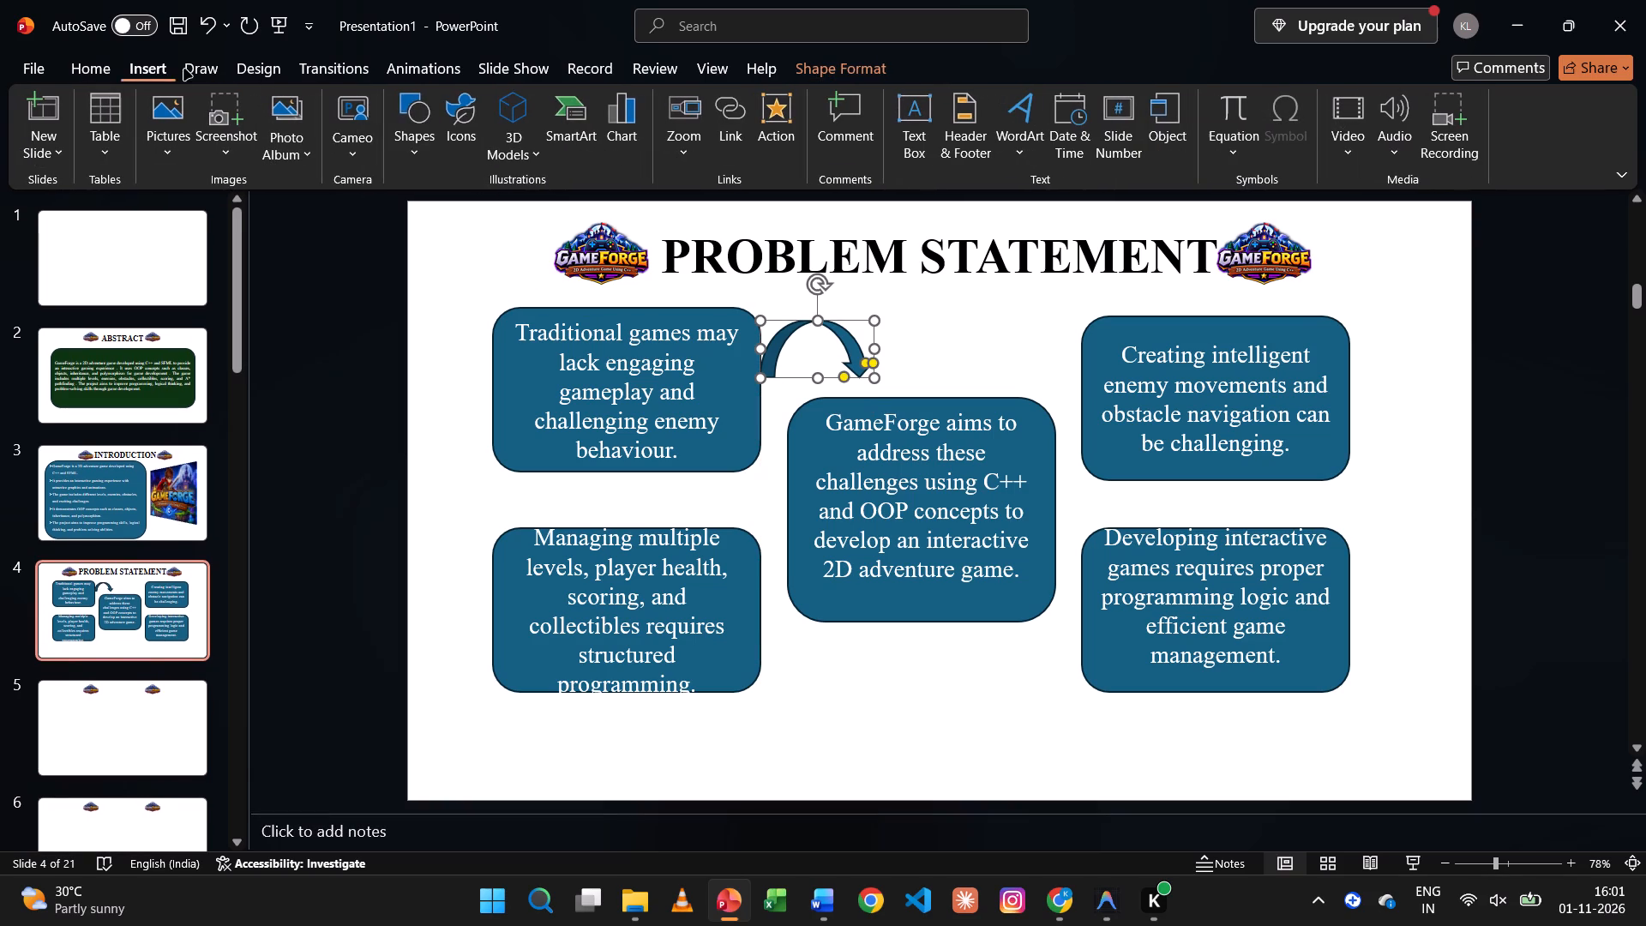
{"action": "left_click", "coordinate": [404, 149]}
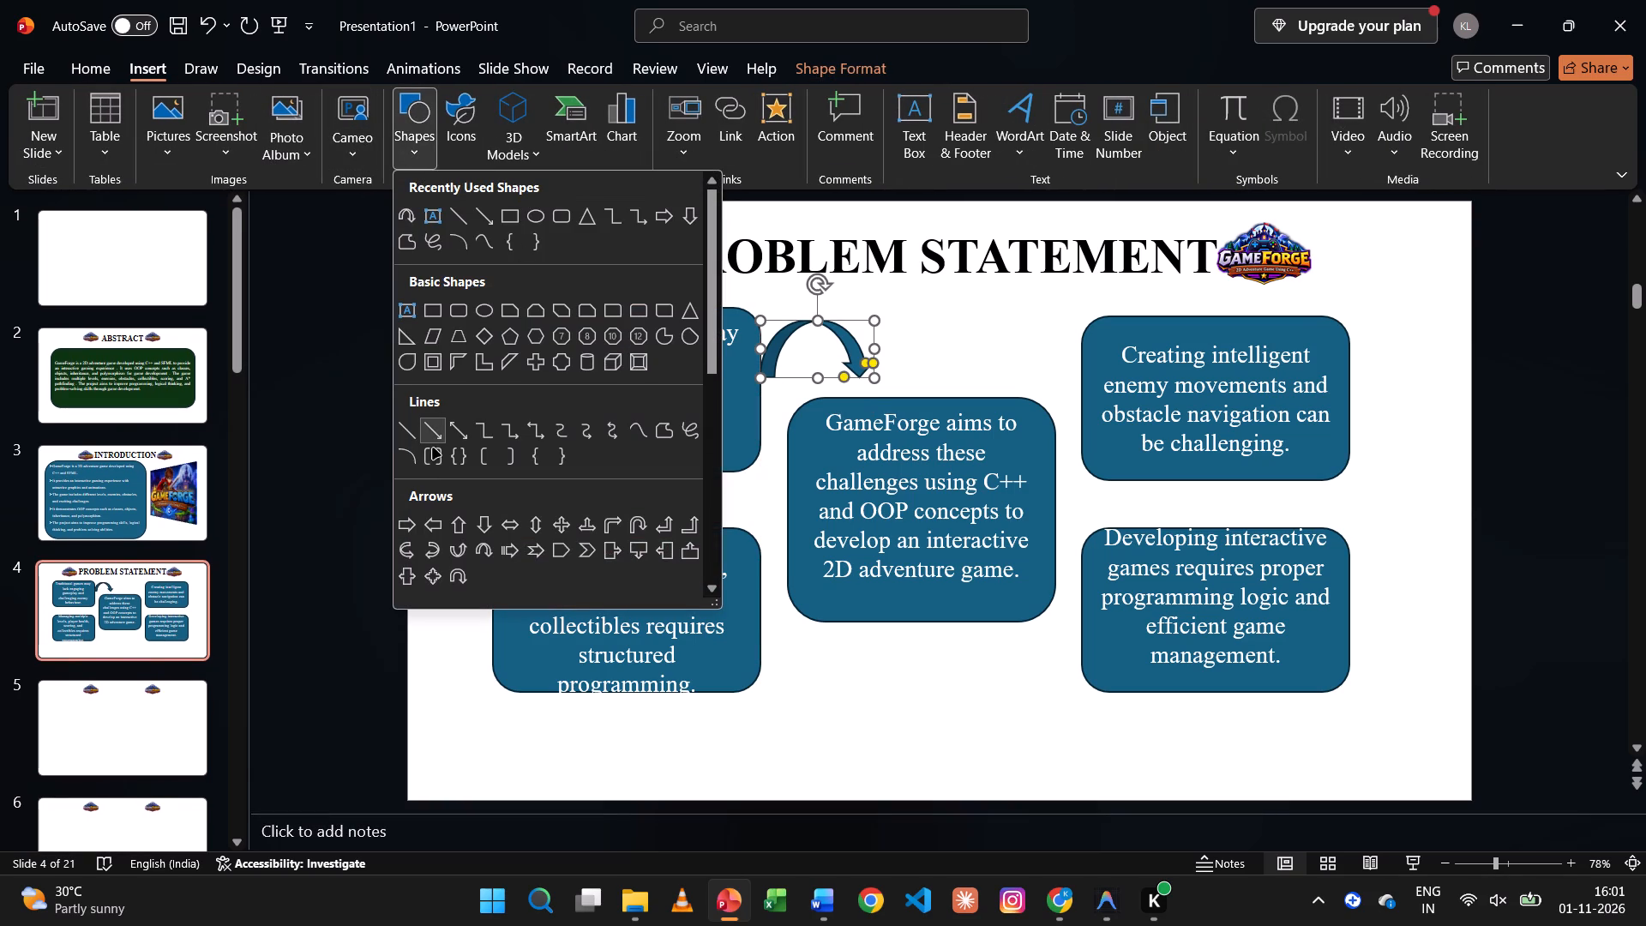
{"action": "left_click", "coordinate": [435, 556]}
{"action": "left_click_drag", "start_coordinate": [1072, 643], "coordinate": [963, 650]}
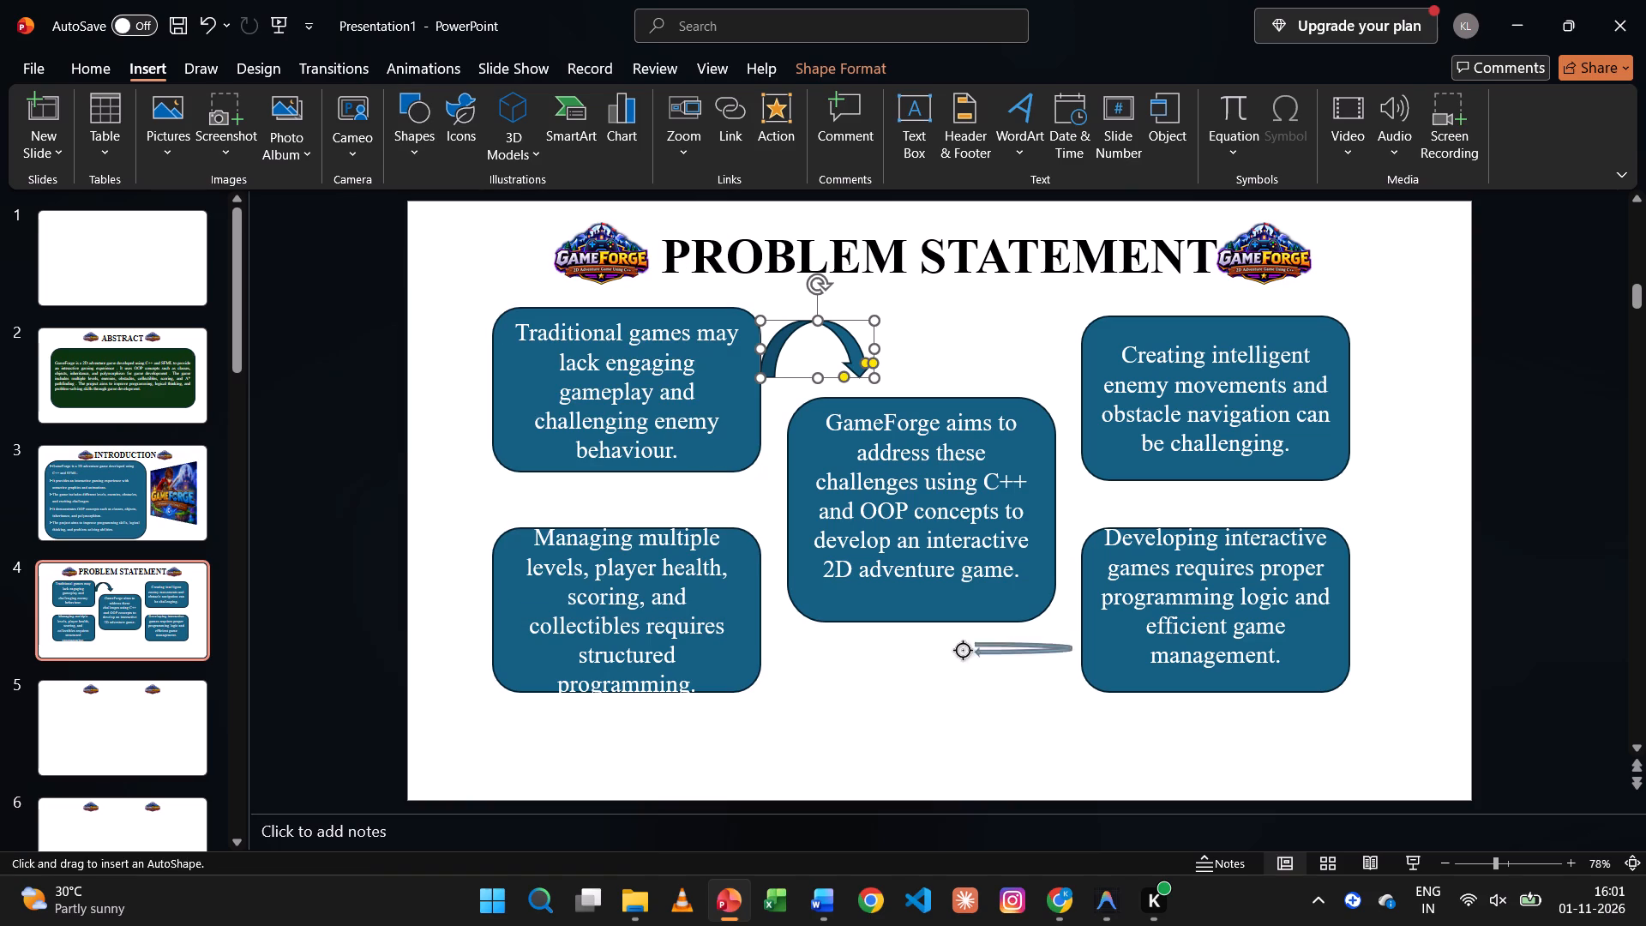
{"action": "left_click_drag", "start_coordinate": [963, 650], "coordinate": [932, 708]}
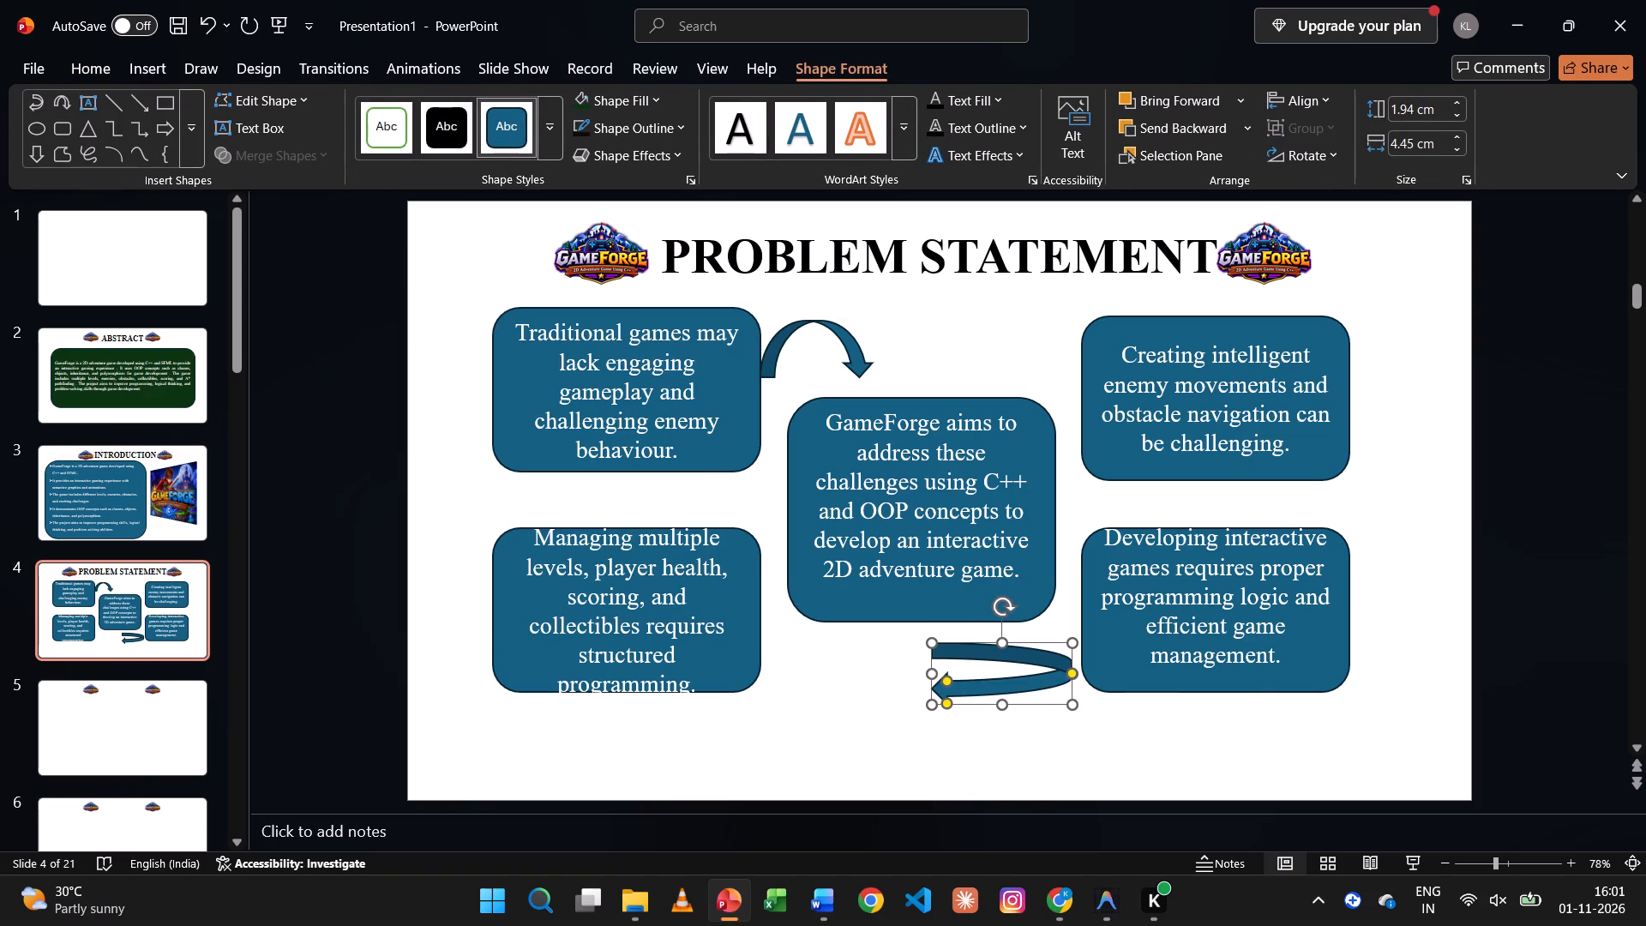
Rotate the lower curved arrow and resize it to about 4.6 by 3.6 cm, curving from the "Developing interactive games..." box up toward the centre box.
{"action": "left_click_drag", "start_coordinate": [1007, 604], "coordinate": [1024, 715]}
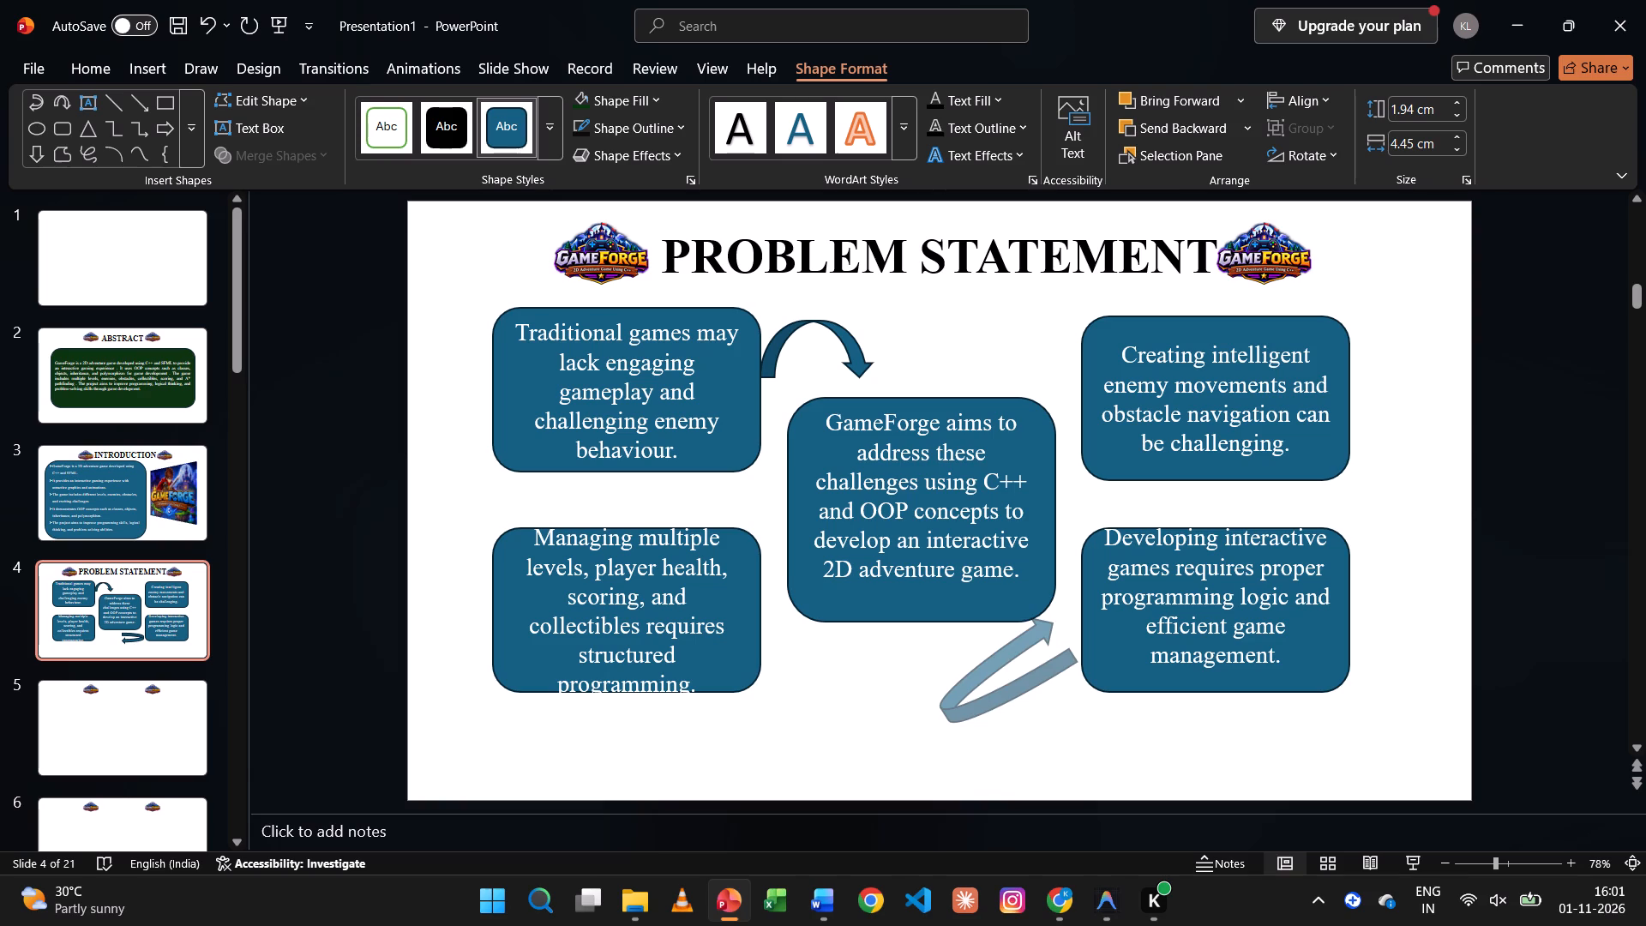
{"action": "left_click_drag", "start_coordinate": [1024, 715], "coordinate": [1048, 715]}
{"action": "left_click", "coordinate": [958, 732]}
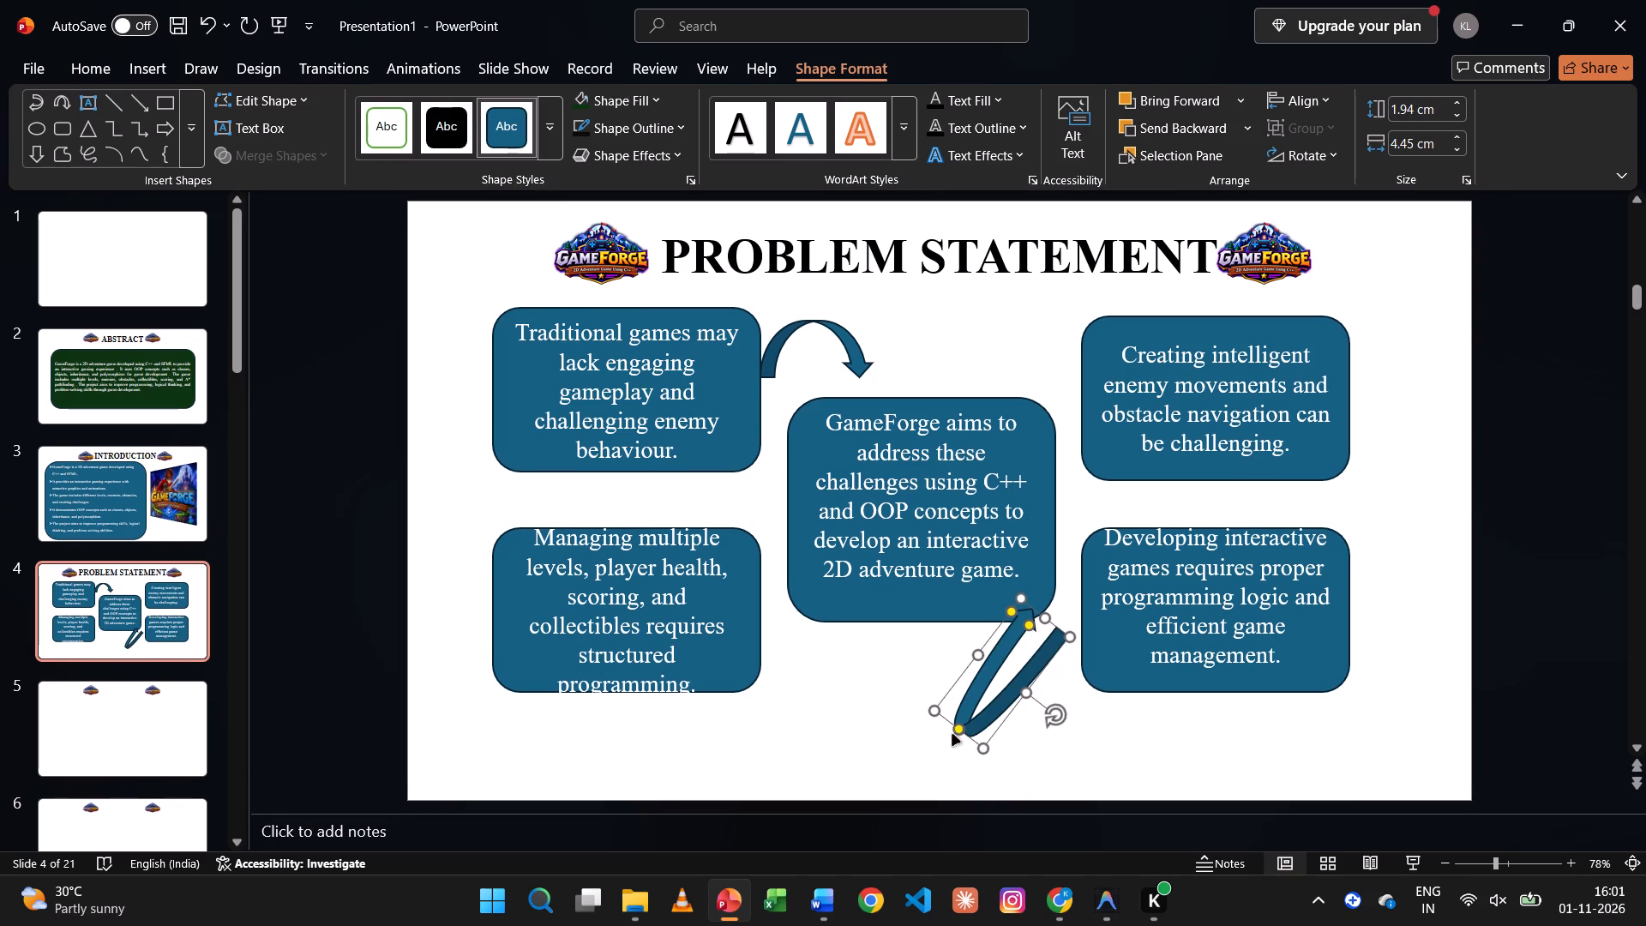
{"action": "left_click_drag", "start_coordinate": [935, 712], "coordinate": [976, 670]}
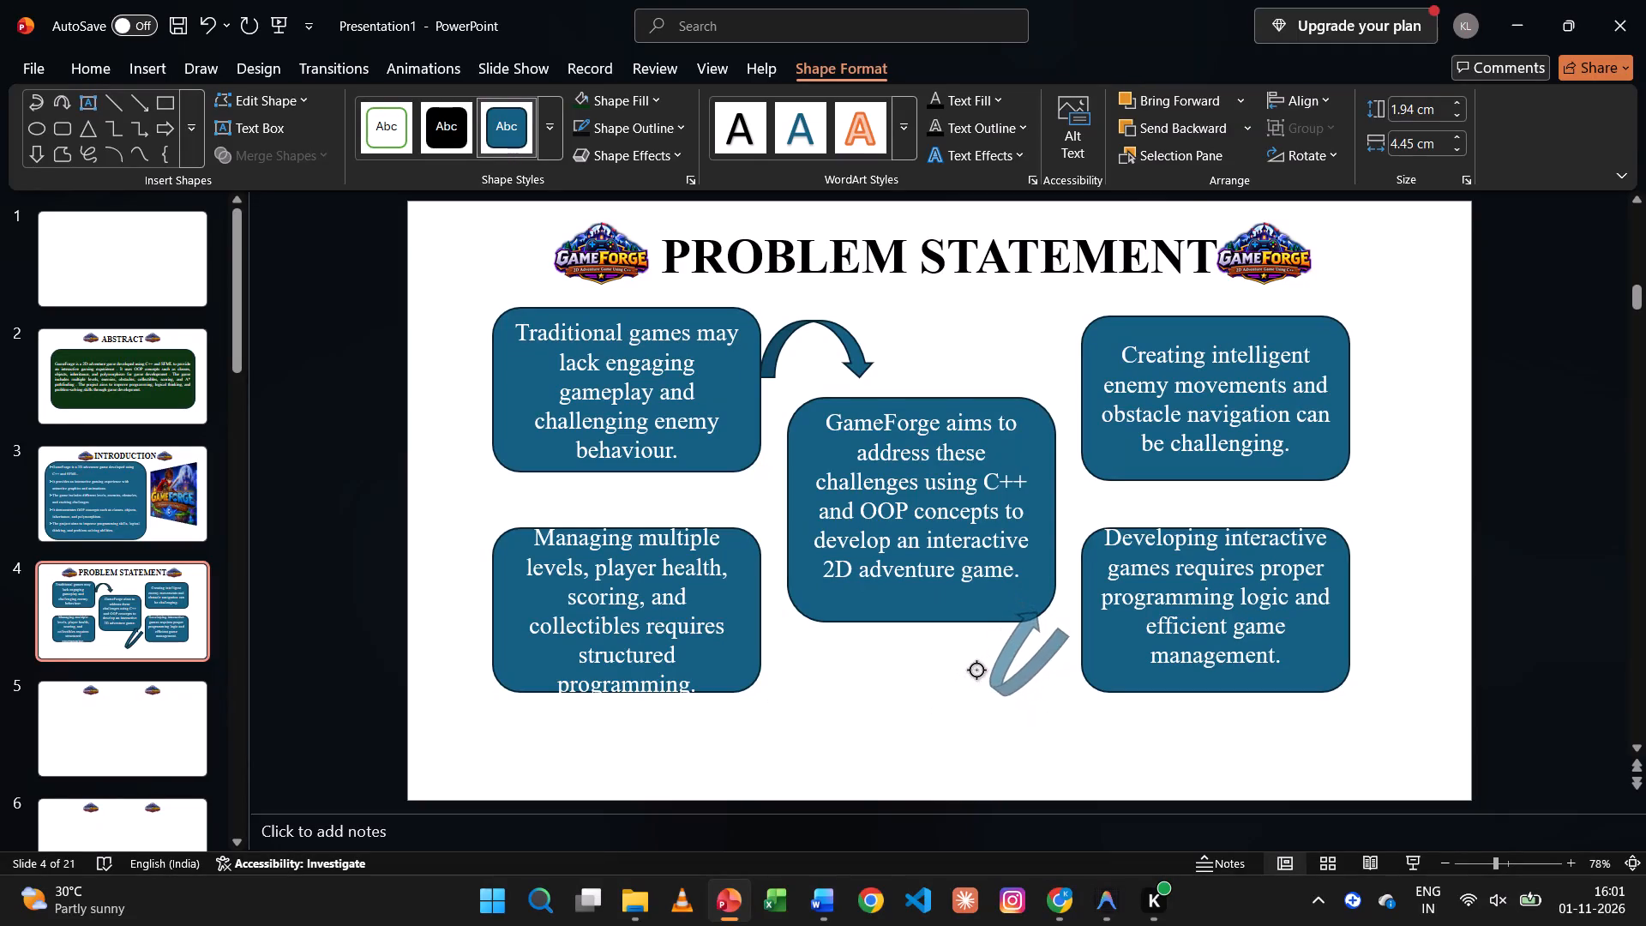
{"action": "left_click_drag", "start_coordinate": [976, 670], "coordinate": [994, 657]}
{"action": "left_click_drag", "start_coordinate": [1010, 659], "coordinate": [1006, 672]}
{"action": "left_click_drag", "start_coordinate": [1076, 705], "coordinate": [1090, 695]}
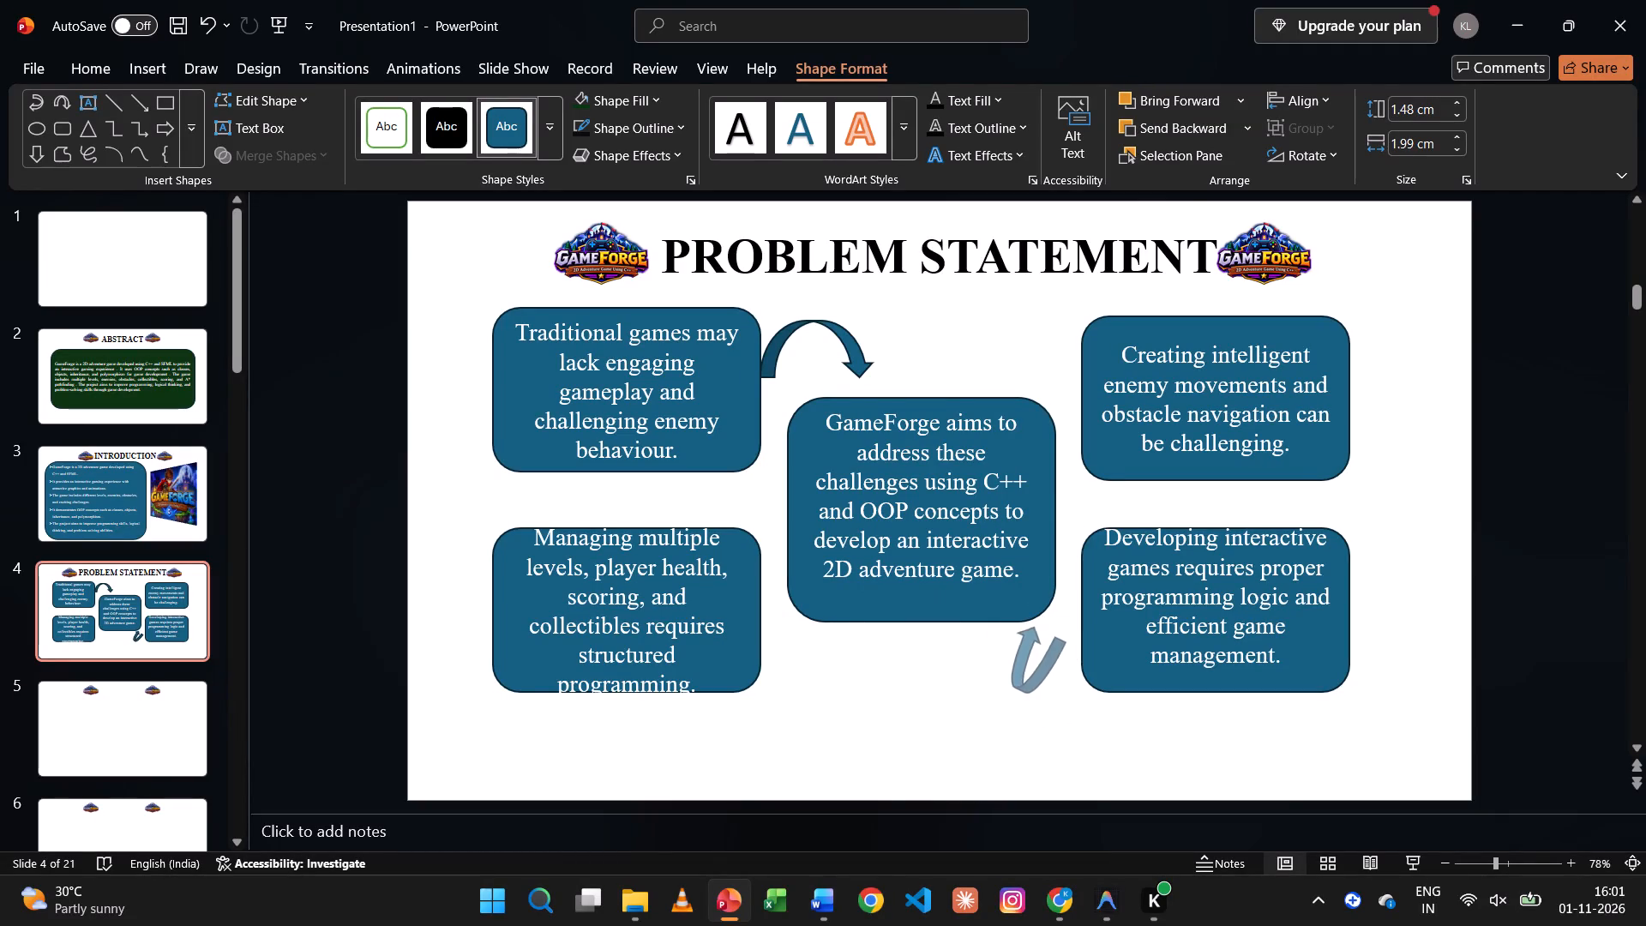
{"action": "left_click_drag", "start_coordinate": [1090, 695], "coordinate": [1098, 686]}
{"action": "left_click_drag", "start_coordinate": [1055, 663], "coordinate": [1096, 672]}
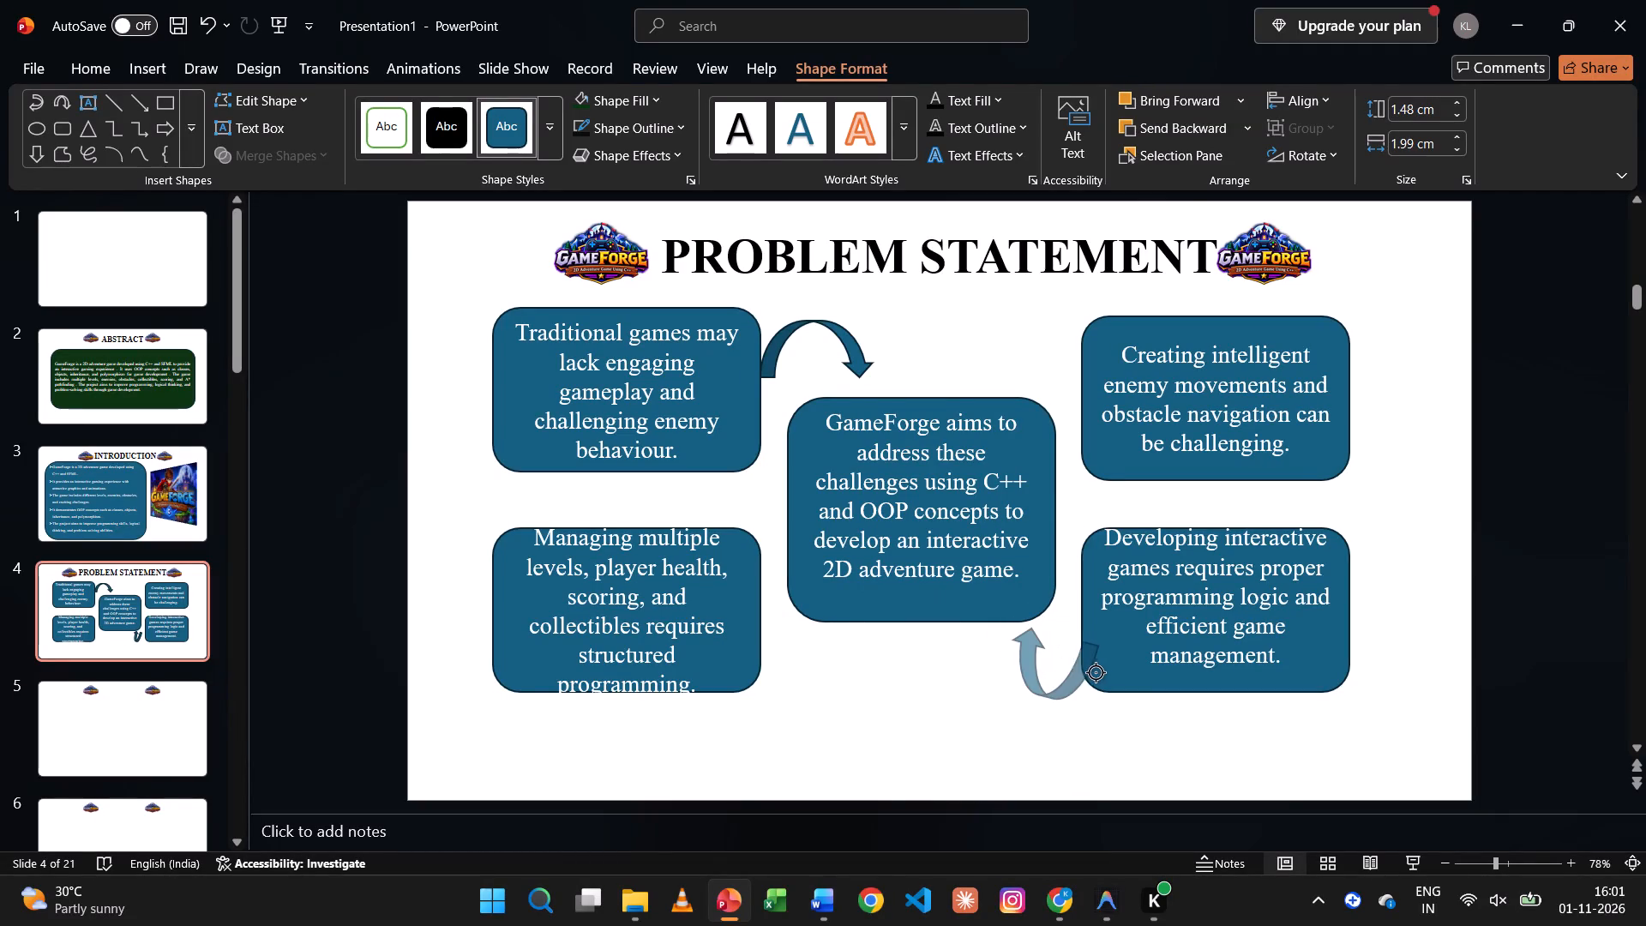
{"action": "left_click_drag", "start_coordinate": [1096, 672], "coordinate": [1131, 762]}
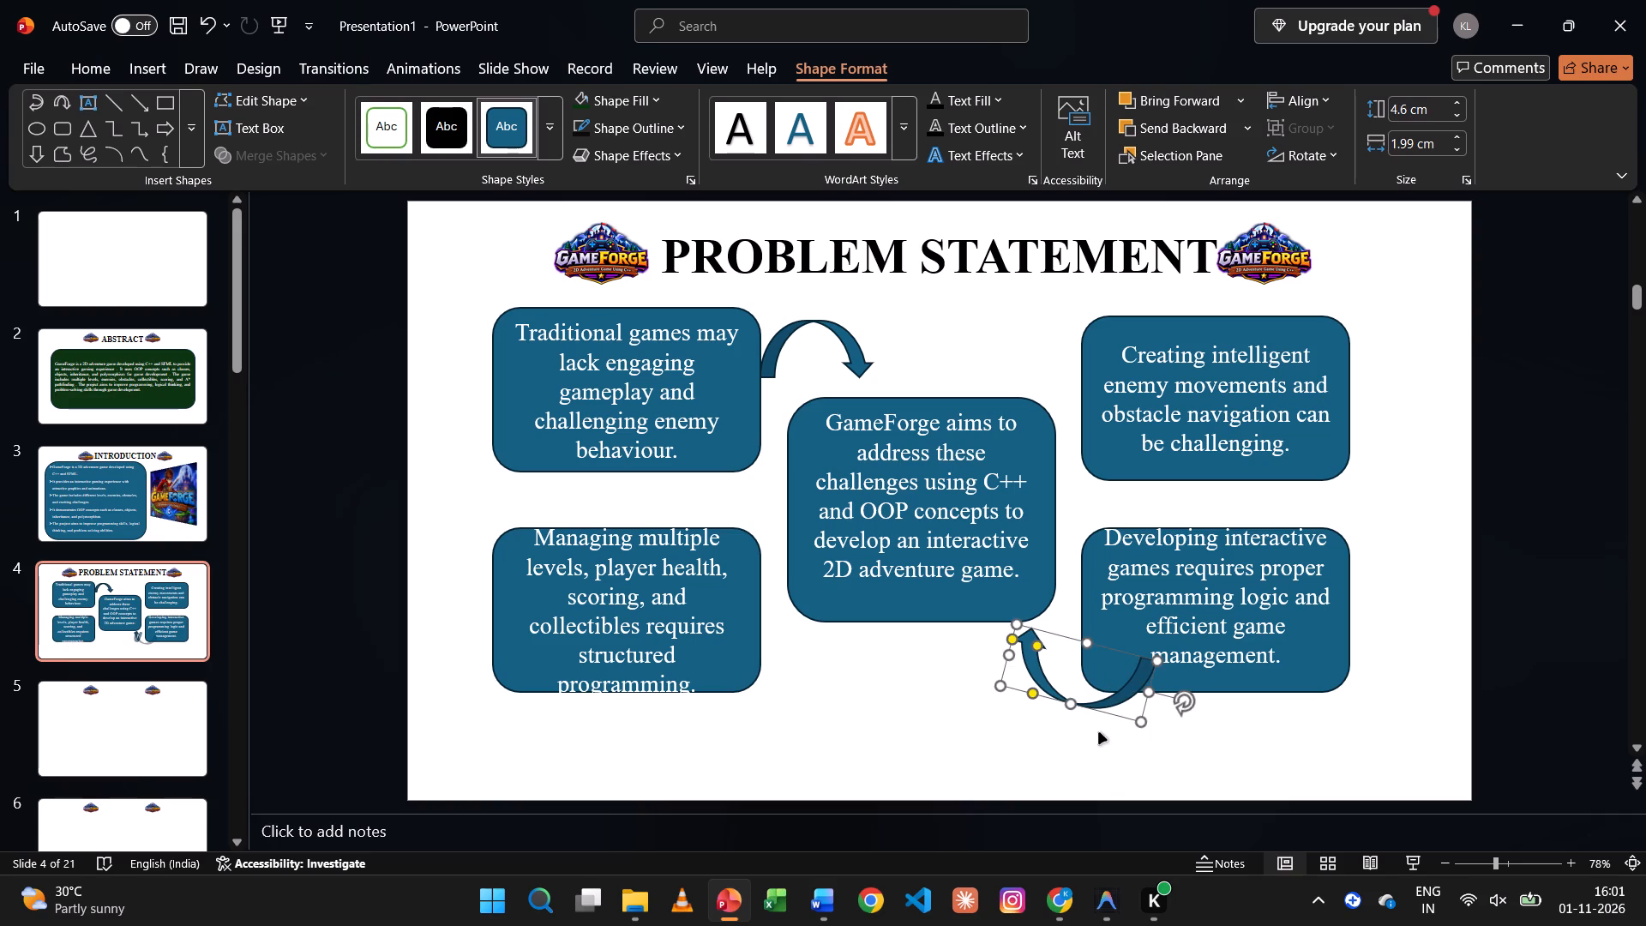
{"action": "left_click_drag", "start_coordinate": [1068, 704], "coordinate": [1048, 752]}
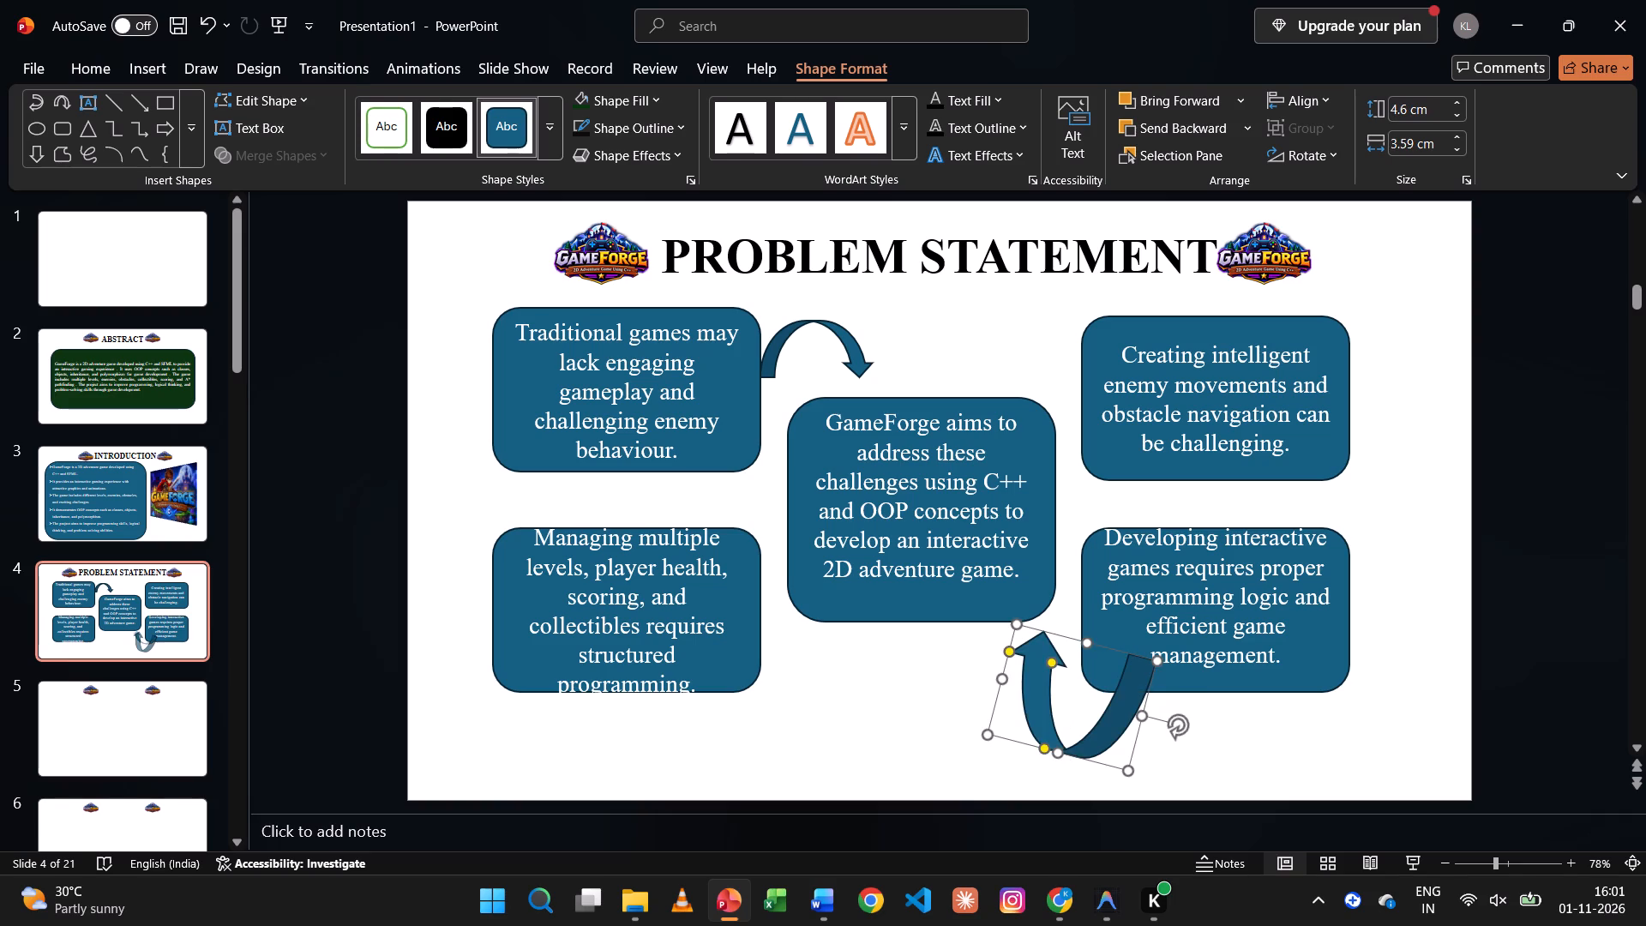
{"action": "left_click_drag", "start_coordinate": [1088, 747], "coordinate": [1029, 767]}
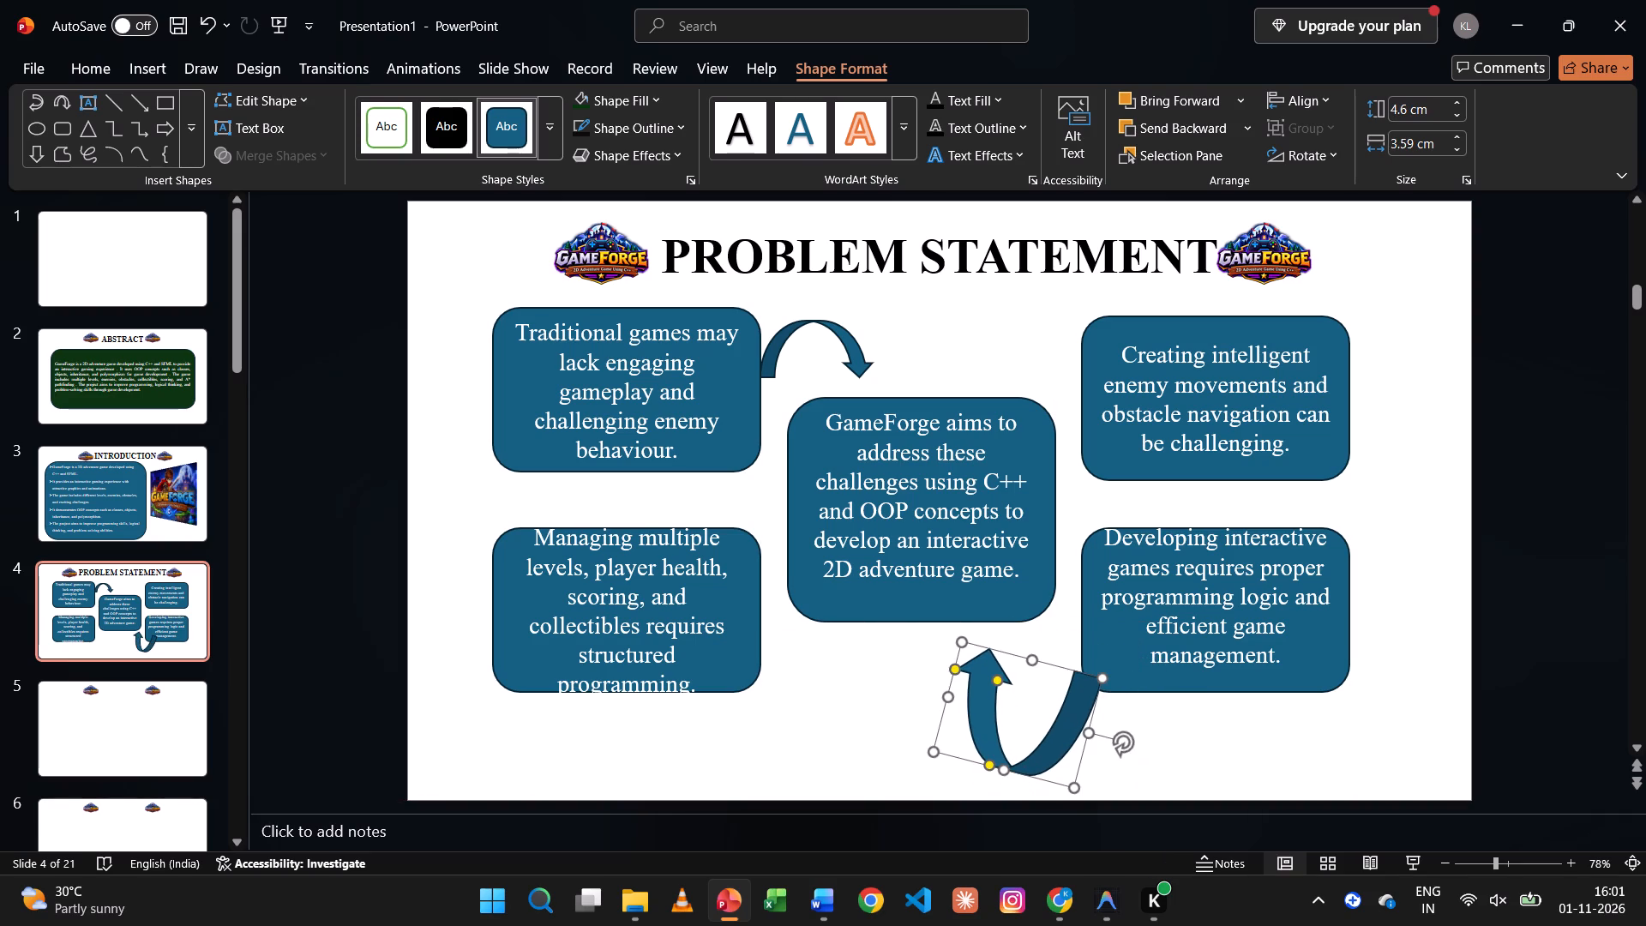
Enlarge the upper curved arrow to about 2.7 cm high and widen it so its head meets the centre box's top edge.
{"action": "left_click", "coordinate": [834, 350]}
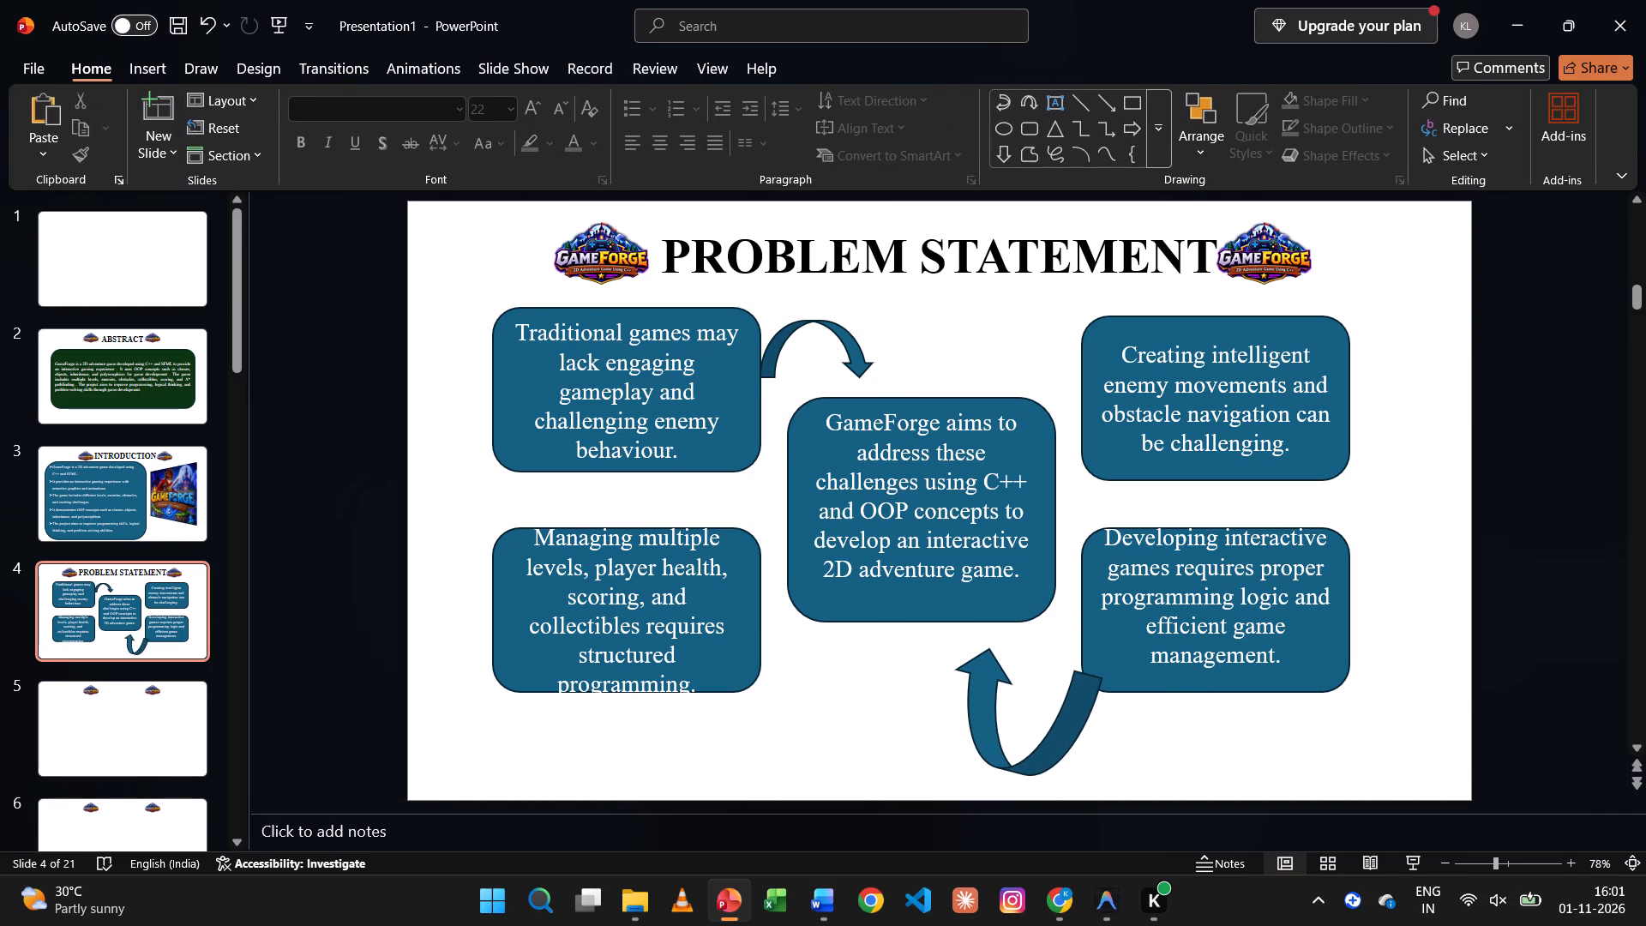
{"action": "left_click", "coordinate": [844, 333]}
{"action": "left_click_drag", "start_coordinate": [818, 321], "coordinate": [838, 250]}
{"action": "left_click_drag", "start_coordinate": [831, 322], "coordinate": [822, 343]}
{"action": "left_click", "coordinate": [864, 345]}
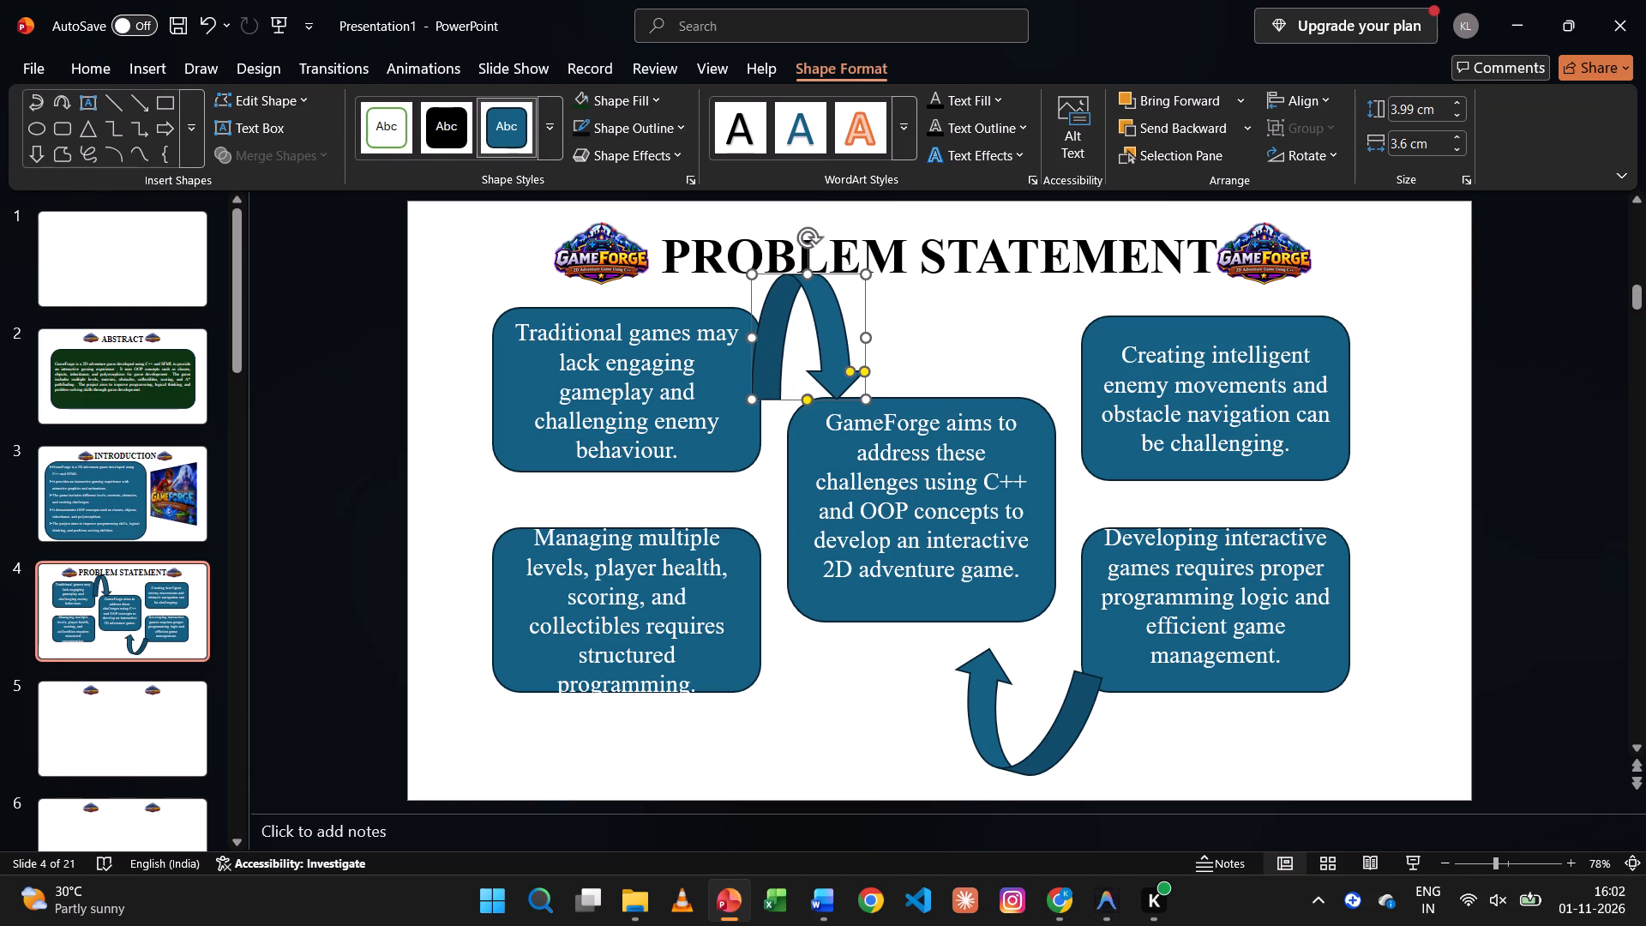
{"action": "left_click_drag", "start_coordinate": [864, 340], "coordinate": [1039, 353]}
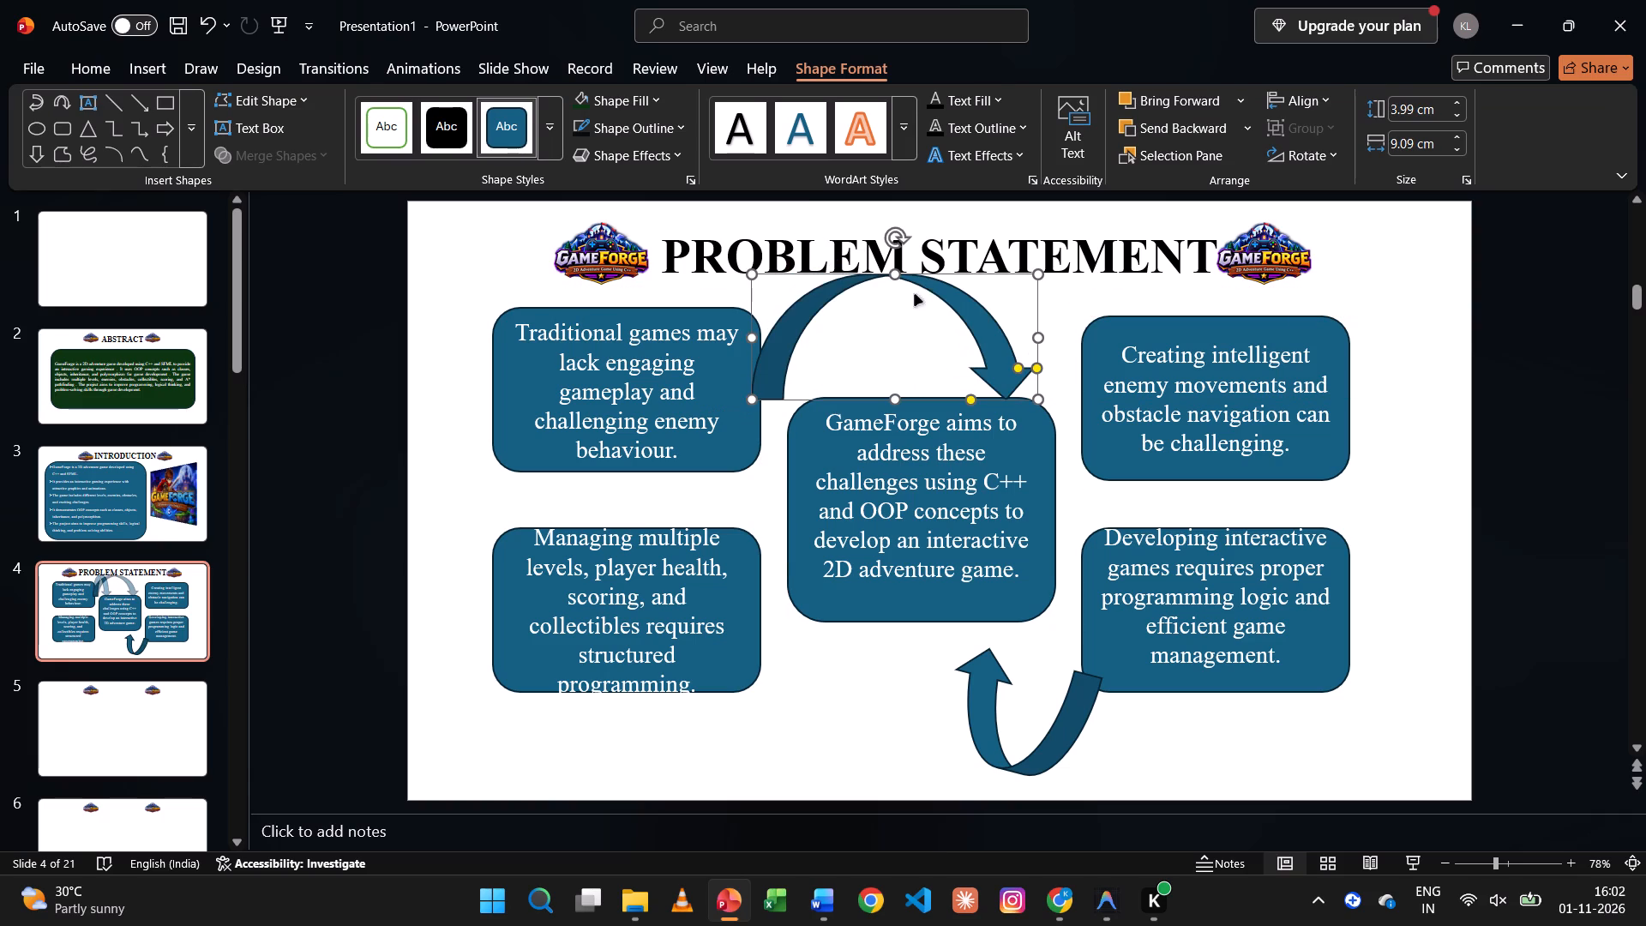
{"action": "left_click_drag", "start_coordinate": [898, 275], "coordinate": [885, 313]}
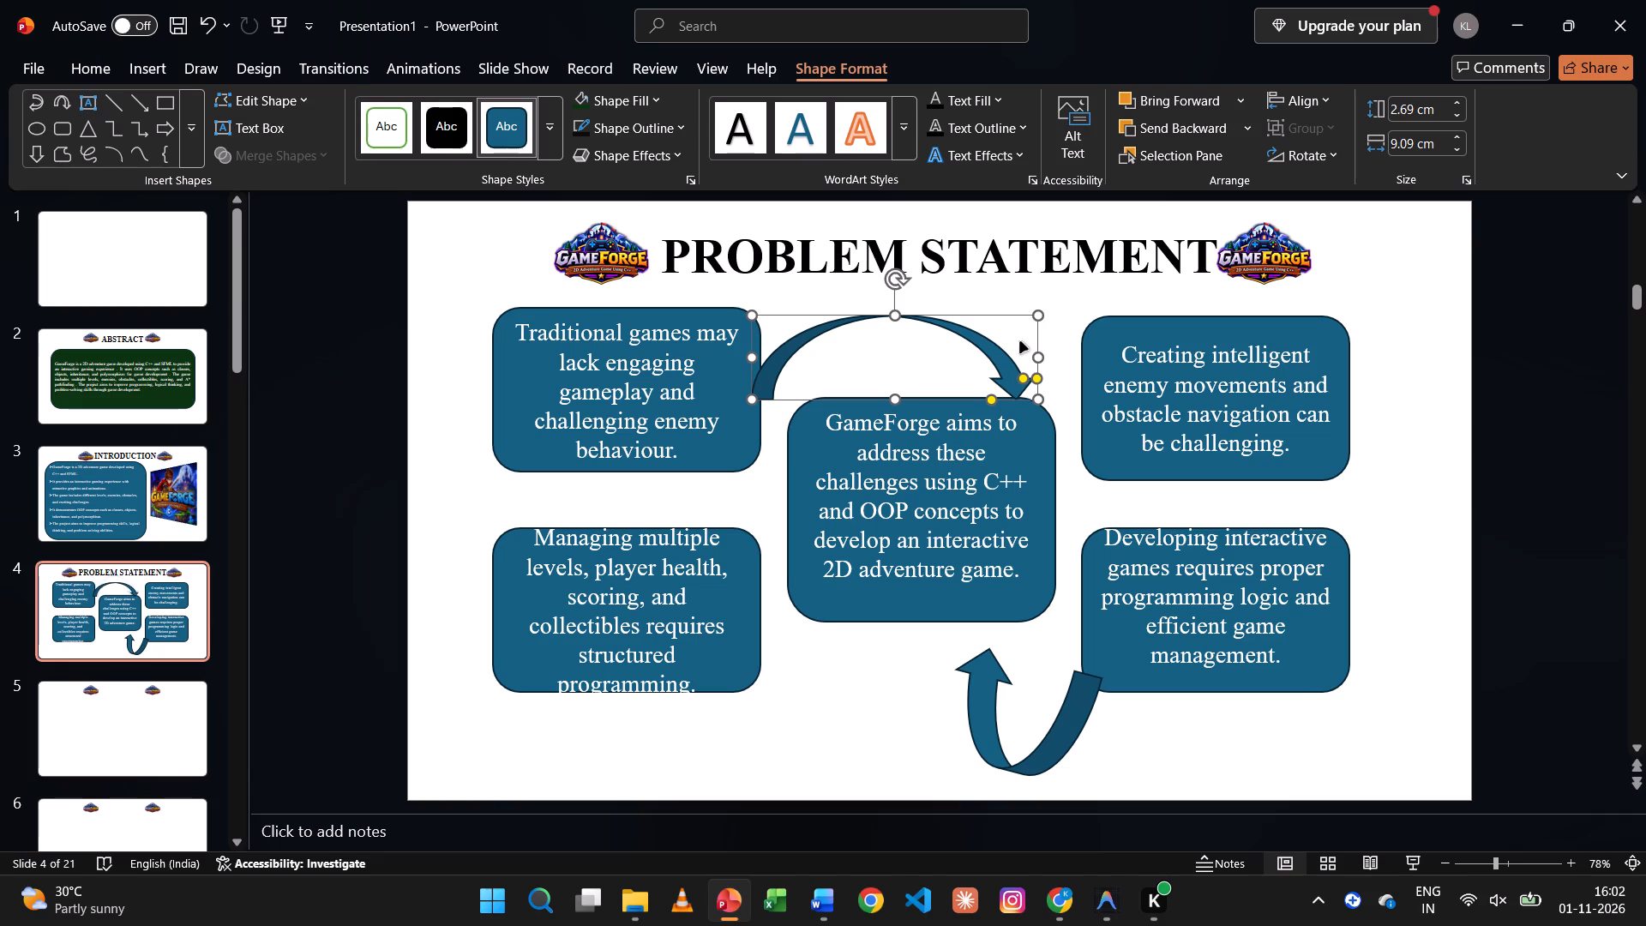
{"action": "left_click_drag", "start_coordinate": [1039, 357], "coordinate": [925, 345]}
Rotate the lower curved arrow slightly and stretch it to about 6.5 cm so its head reaches the centre box's bottom edge.
{"action": "left_click", "coordinate": [980, 673]}
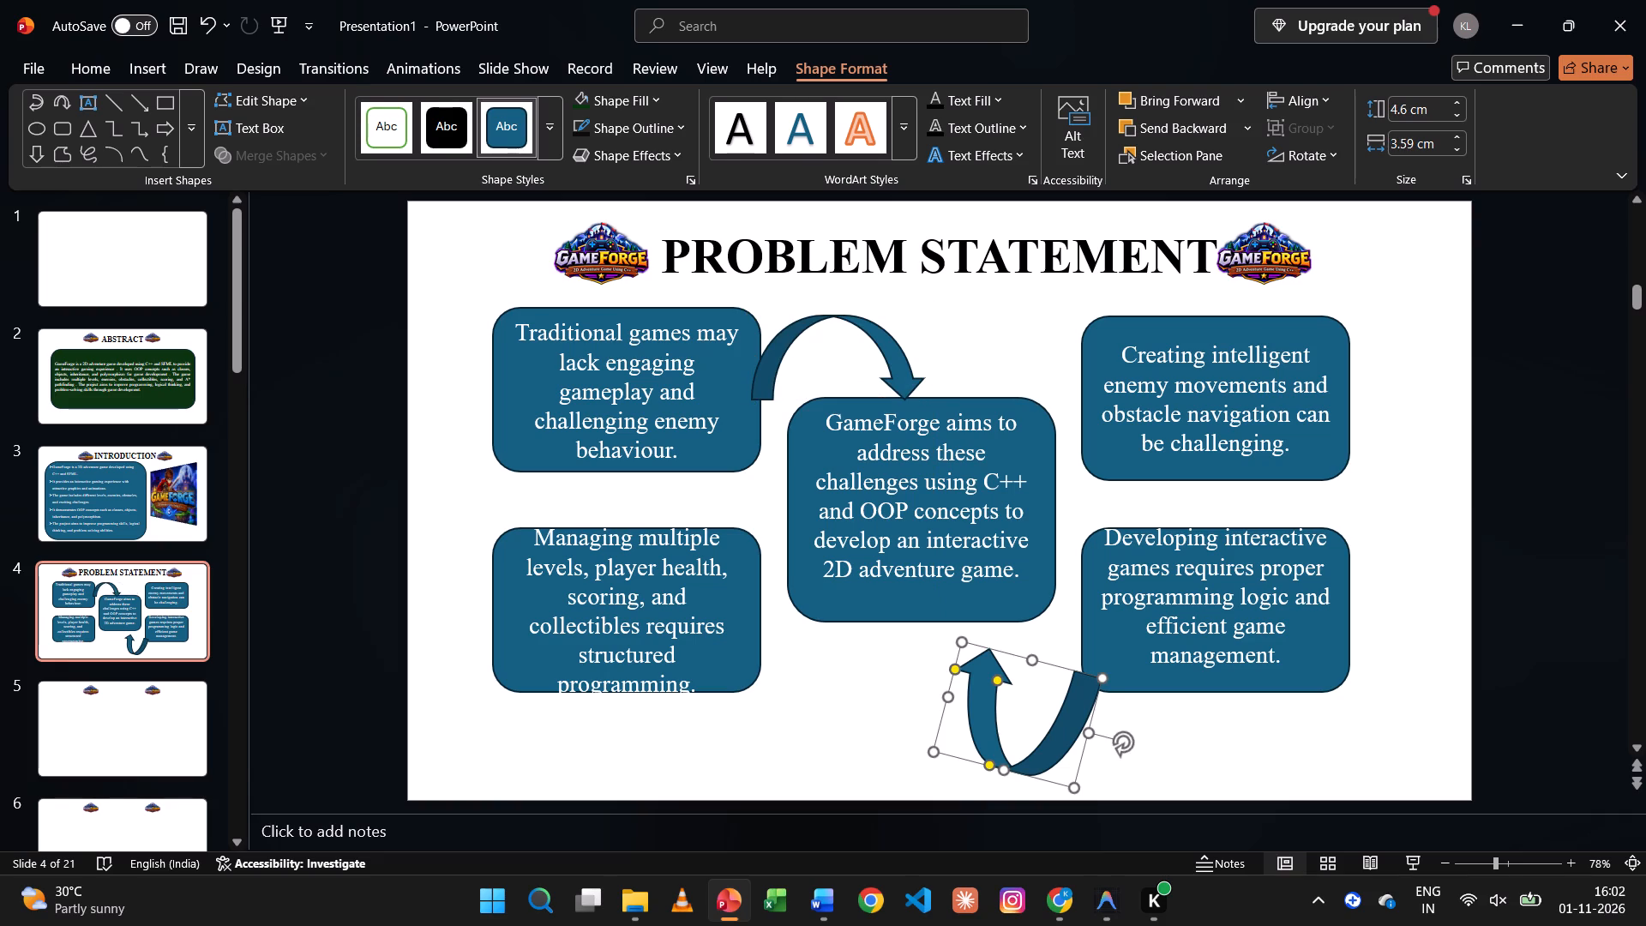
{"action": "left_click_drag", "start_coordinate": [1129, 745], "coordinate": [1171, 802]}
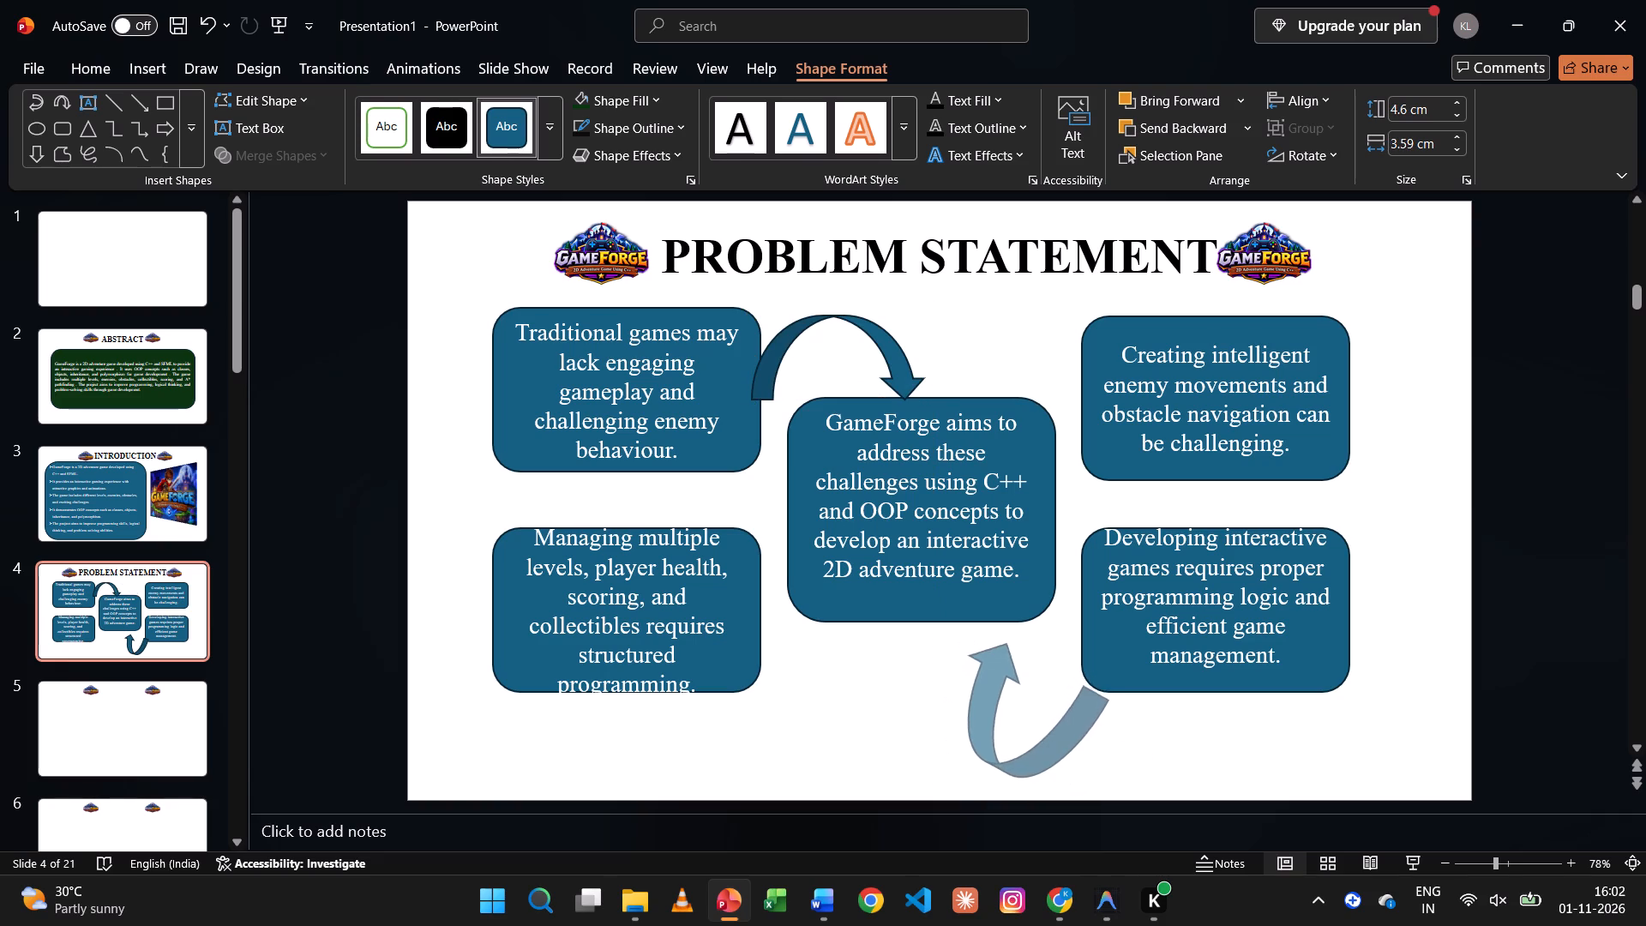
{"action": "left_click_drag", "start_coordinate": [1171, 802], "coordinate": [1138, 762]}
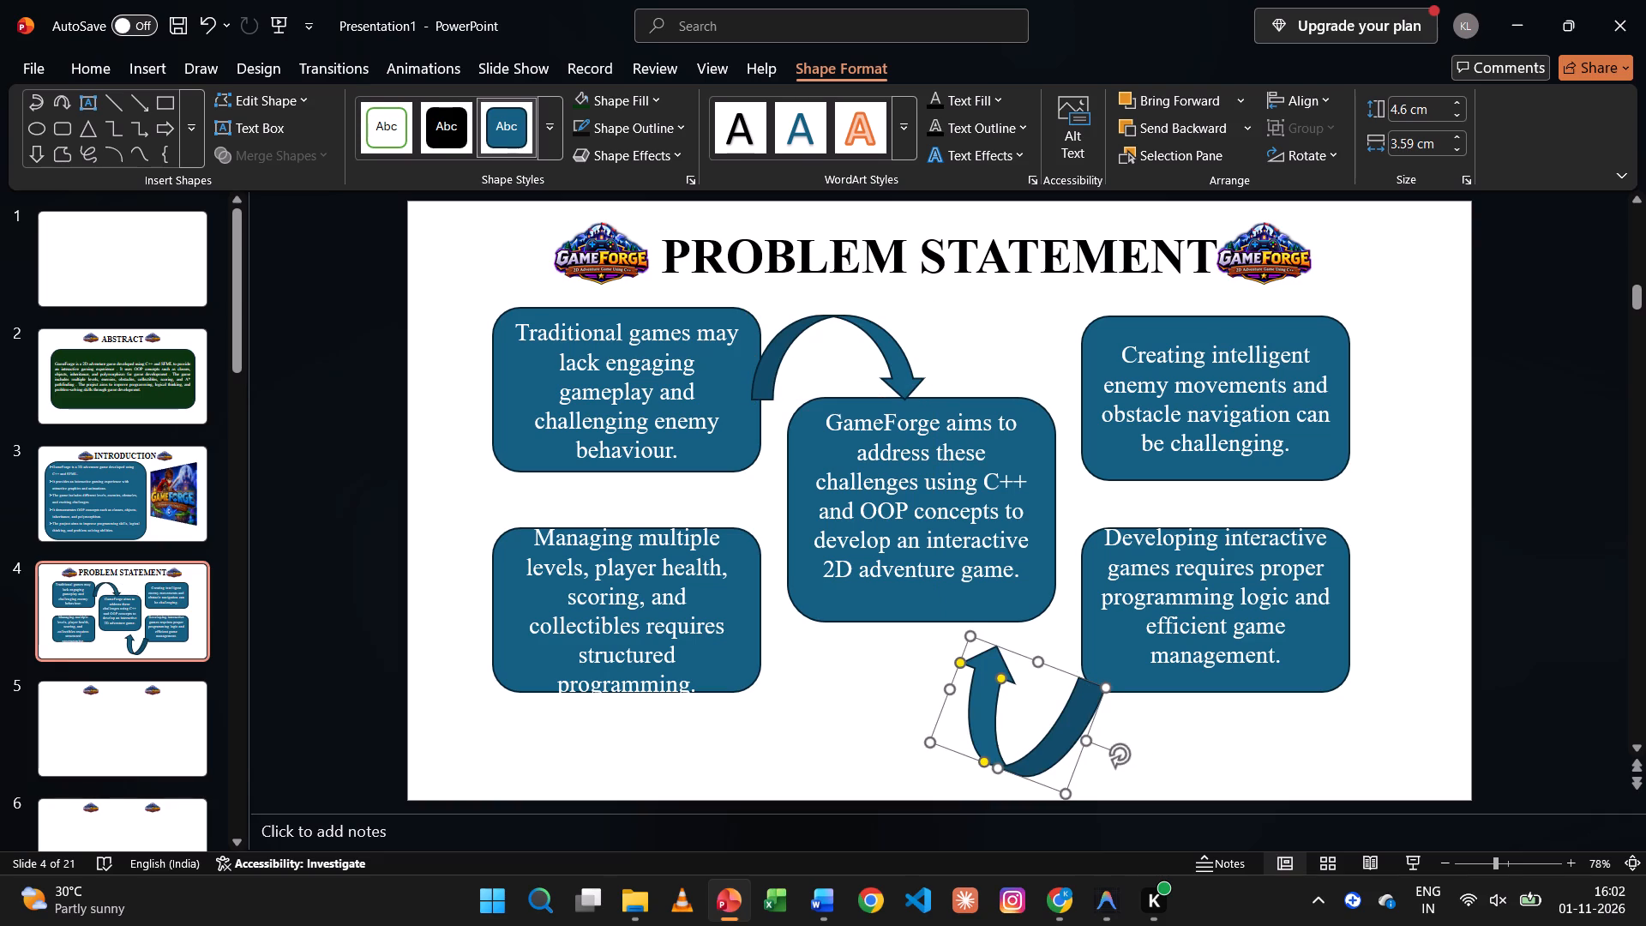
{"action": "left_click", "coordinate": [949, 680]}
{"action": "left_click_drag", "start_coordinate": [949, 689], "coordinate": [913, 617]}
{"action": "left_click", "coordinate": [806, 725]}
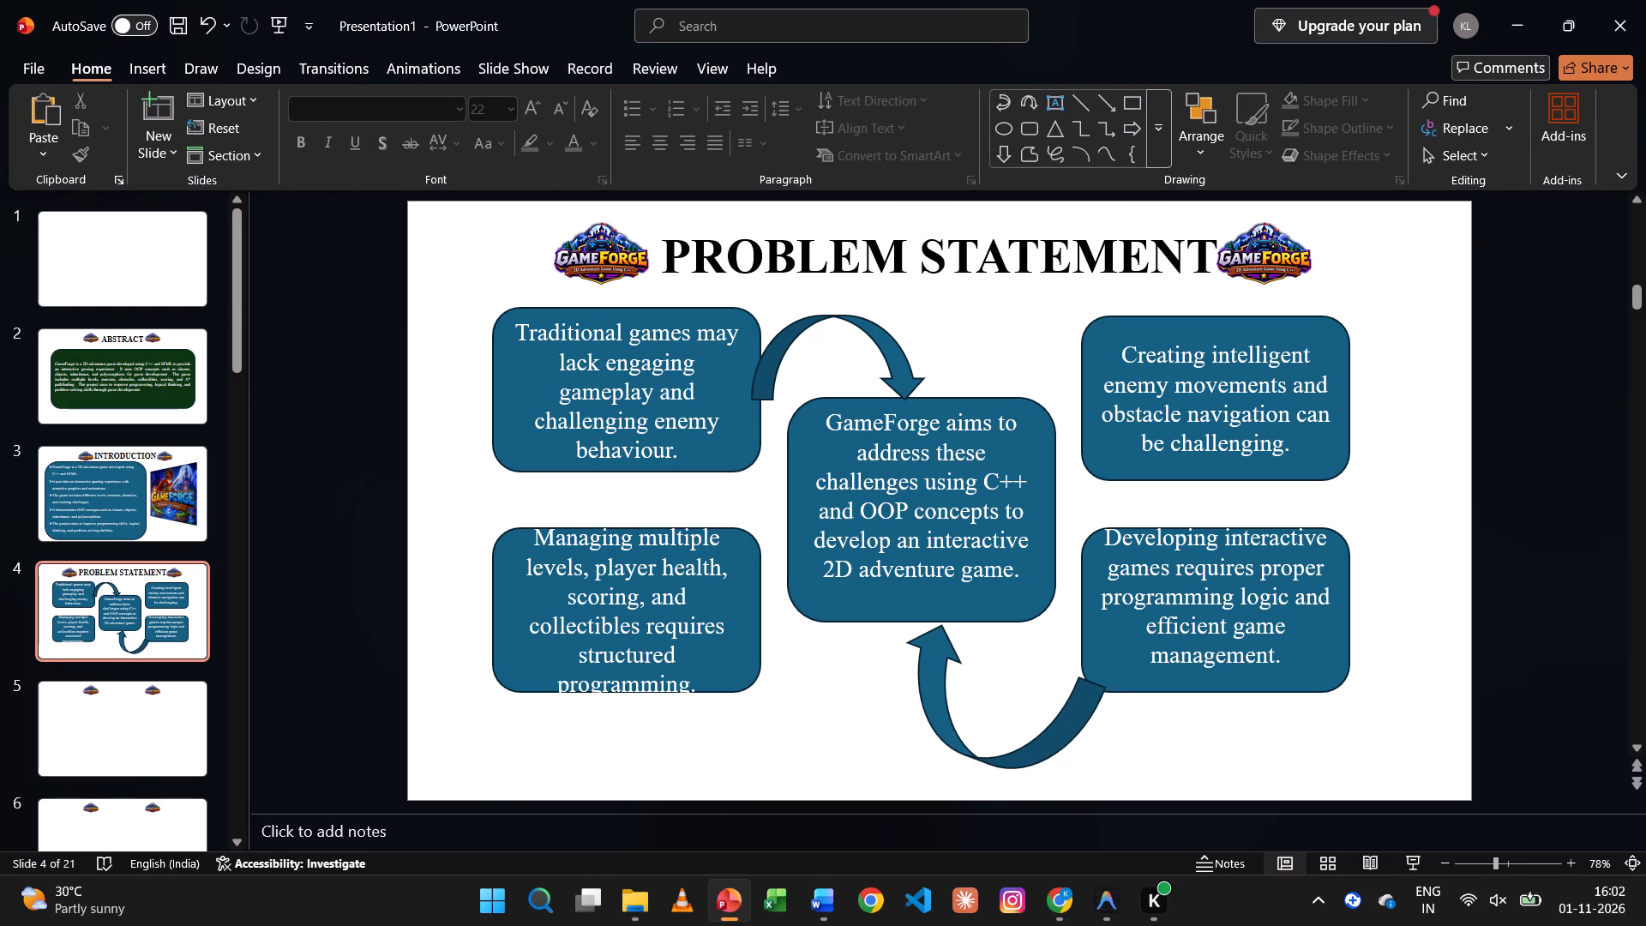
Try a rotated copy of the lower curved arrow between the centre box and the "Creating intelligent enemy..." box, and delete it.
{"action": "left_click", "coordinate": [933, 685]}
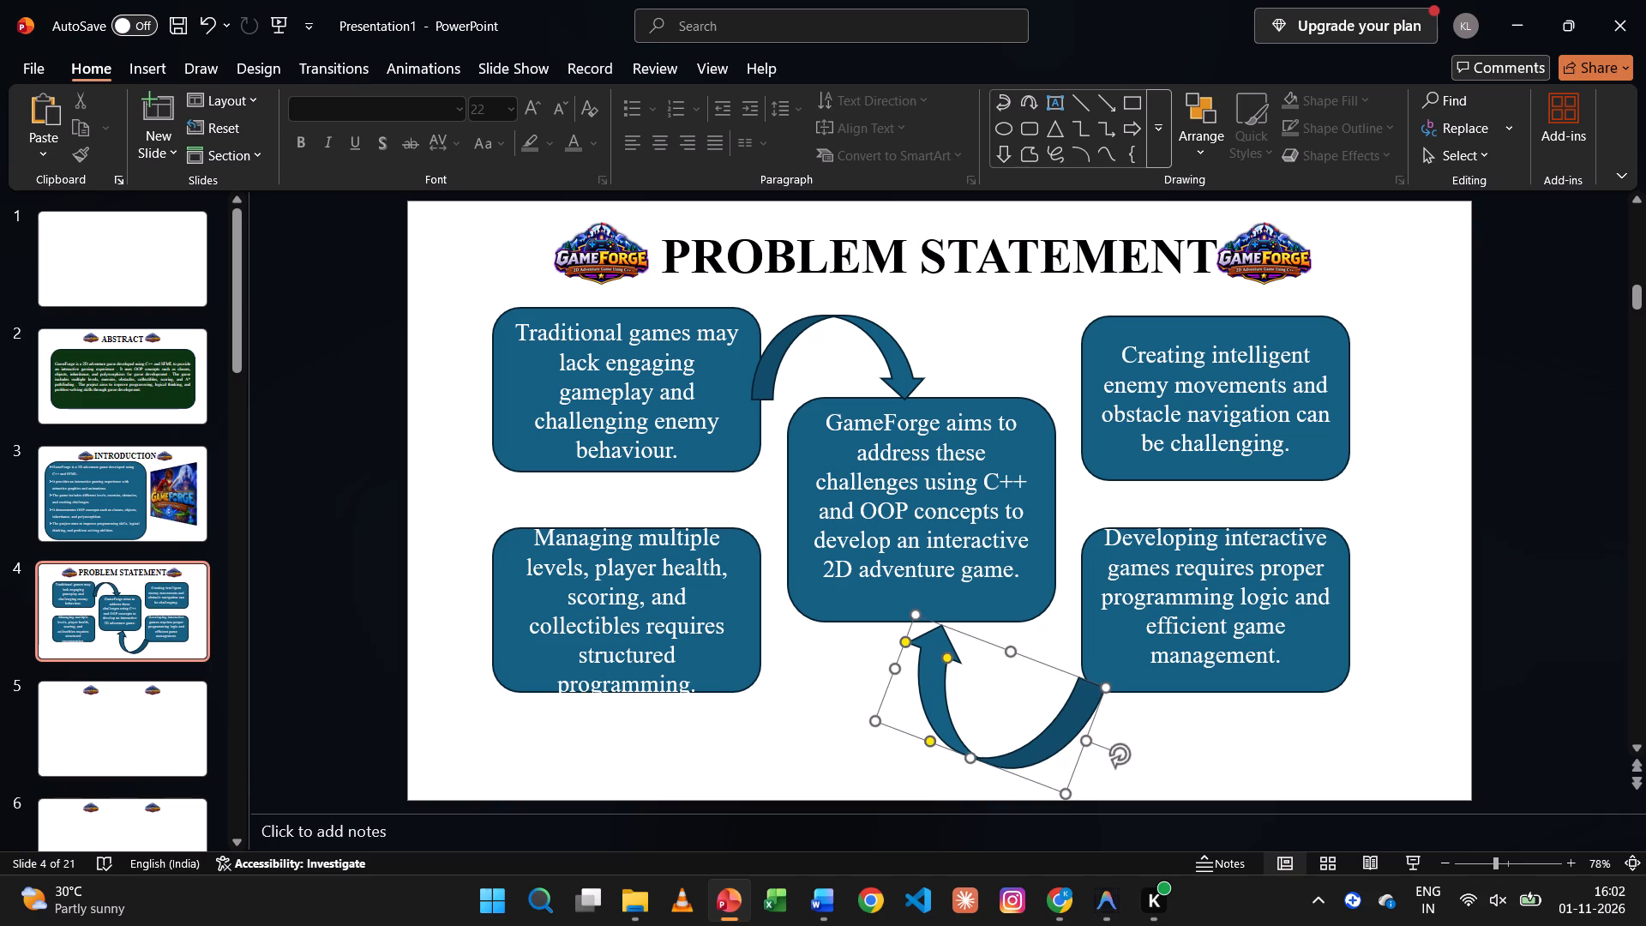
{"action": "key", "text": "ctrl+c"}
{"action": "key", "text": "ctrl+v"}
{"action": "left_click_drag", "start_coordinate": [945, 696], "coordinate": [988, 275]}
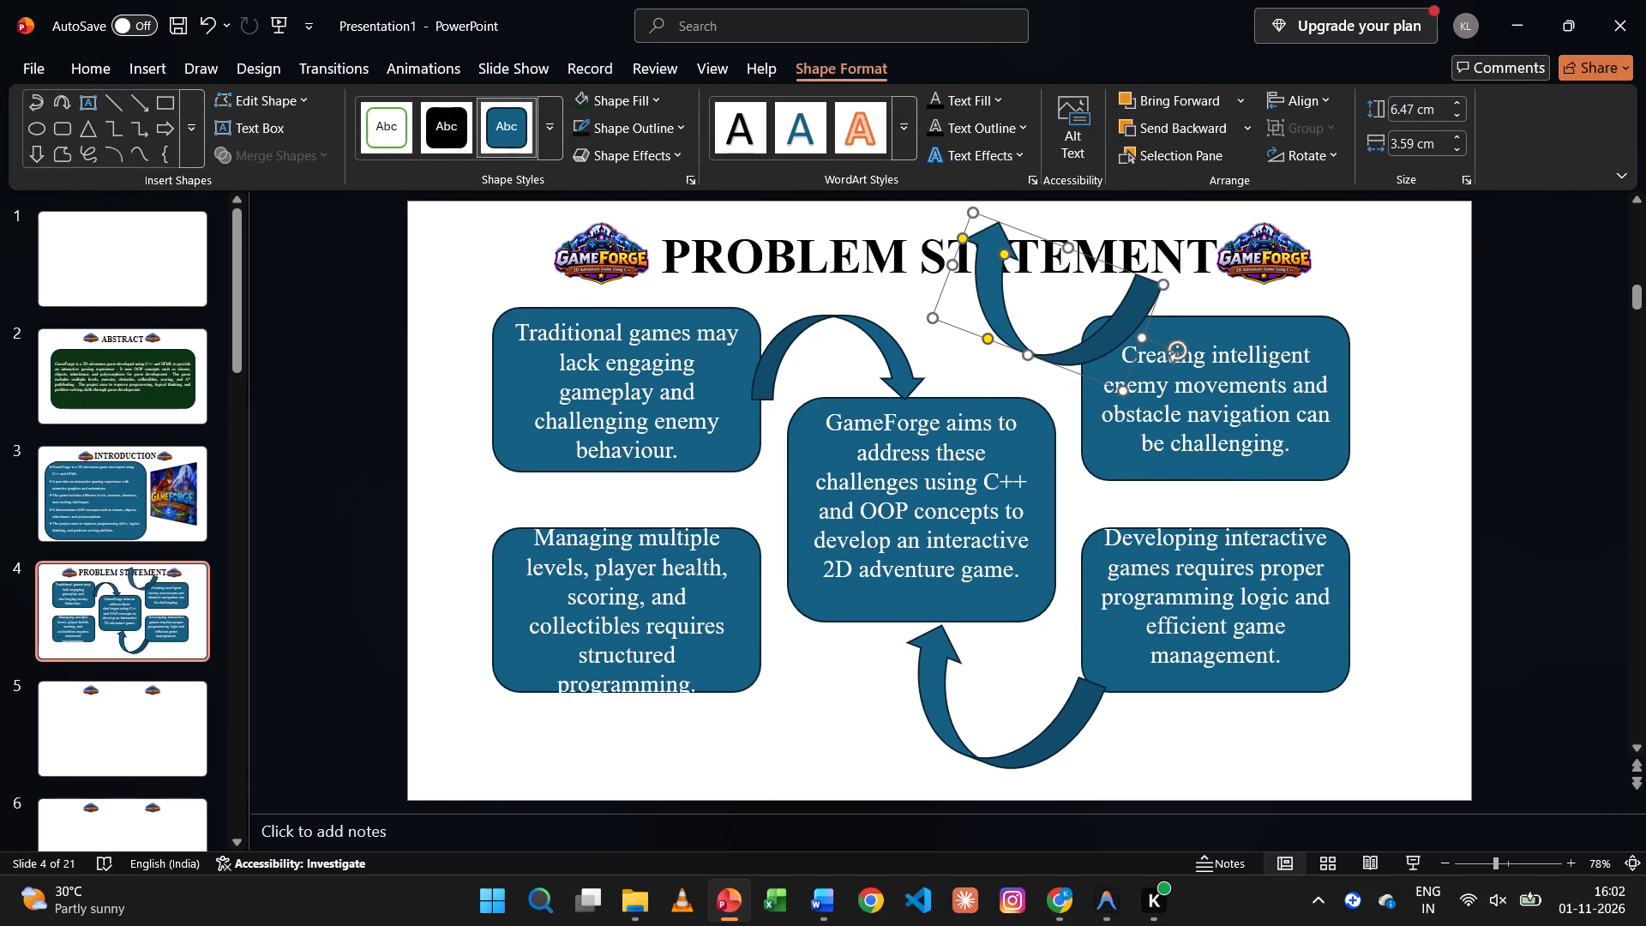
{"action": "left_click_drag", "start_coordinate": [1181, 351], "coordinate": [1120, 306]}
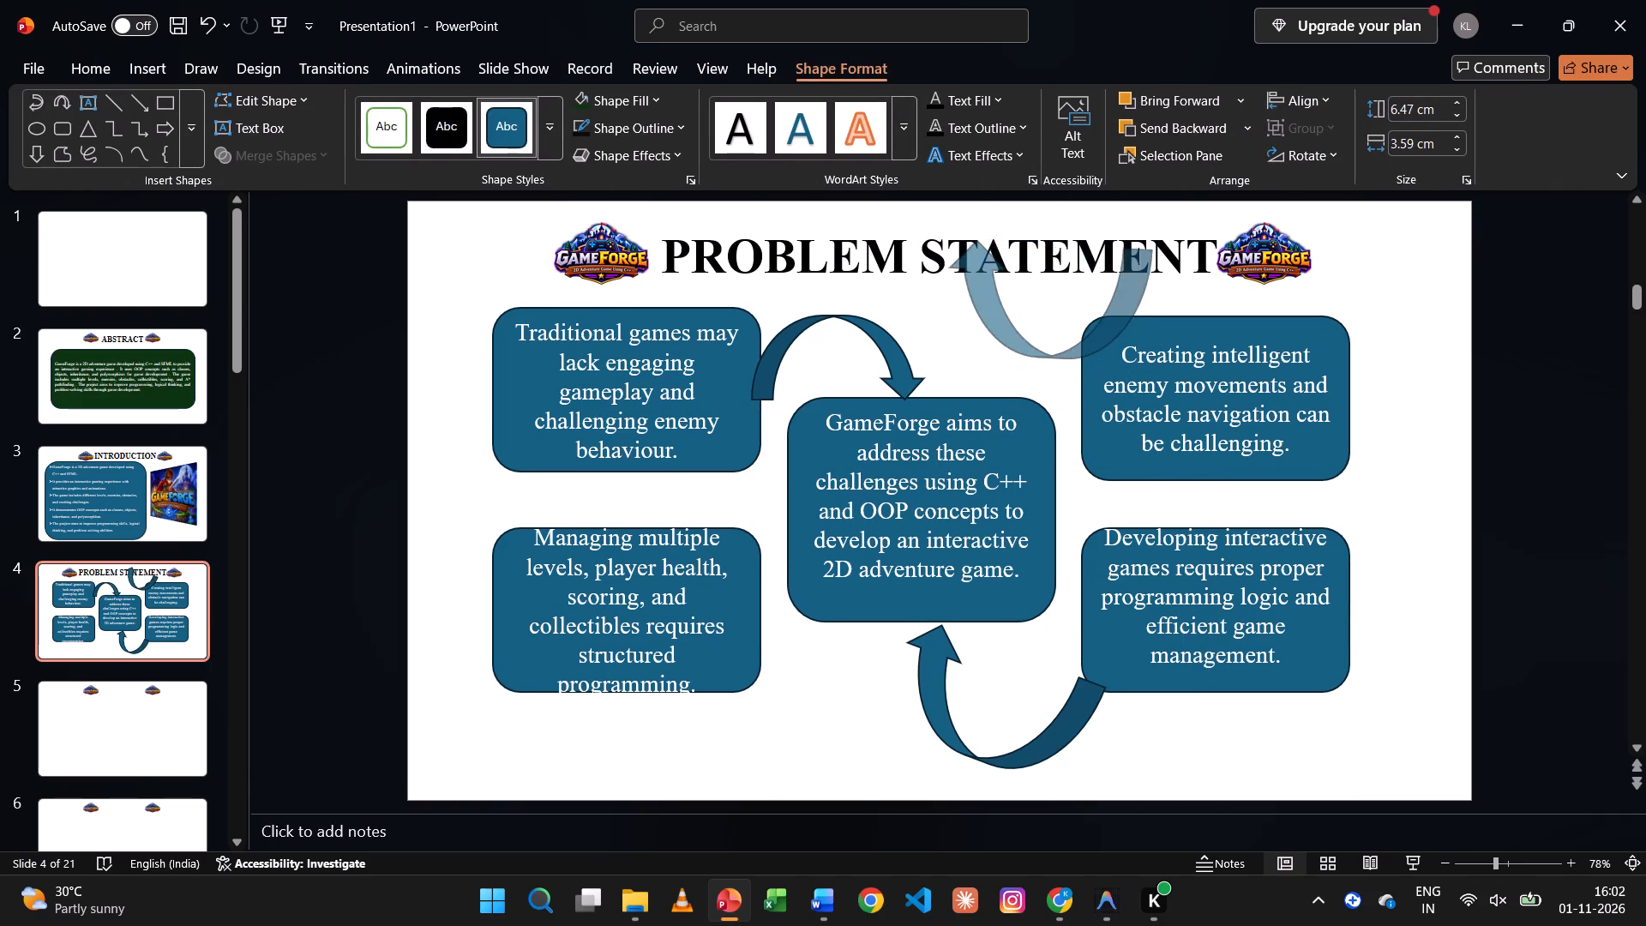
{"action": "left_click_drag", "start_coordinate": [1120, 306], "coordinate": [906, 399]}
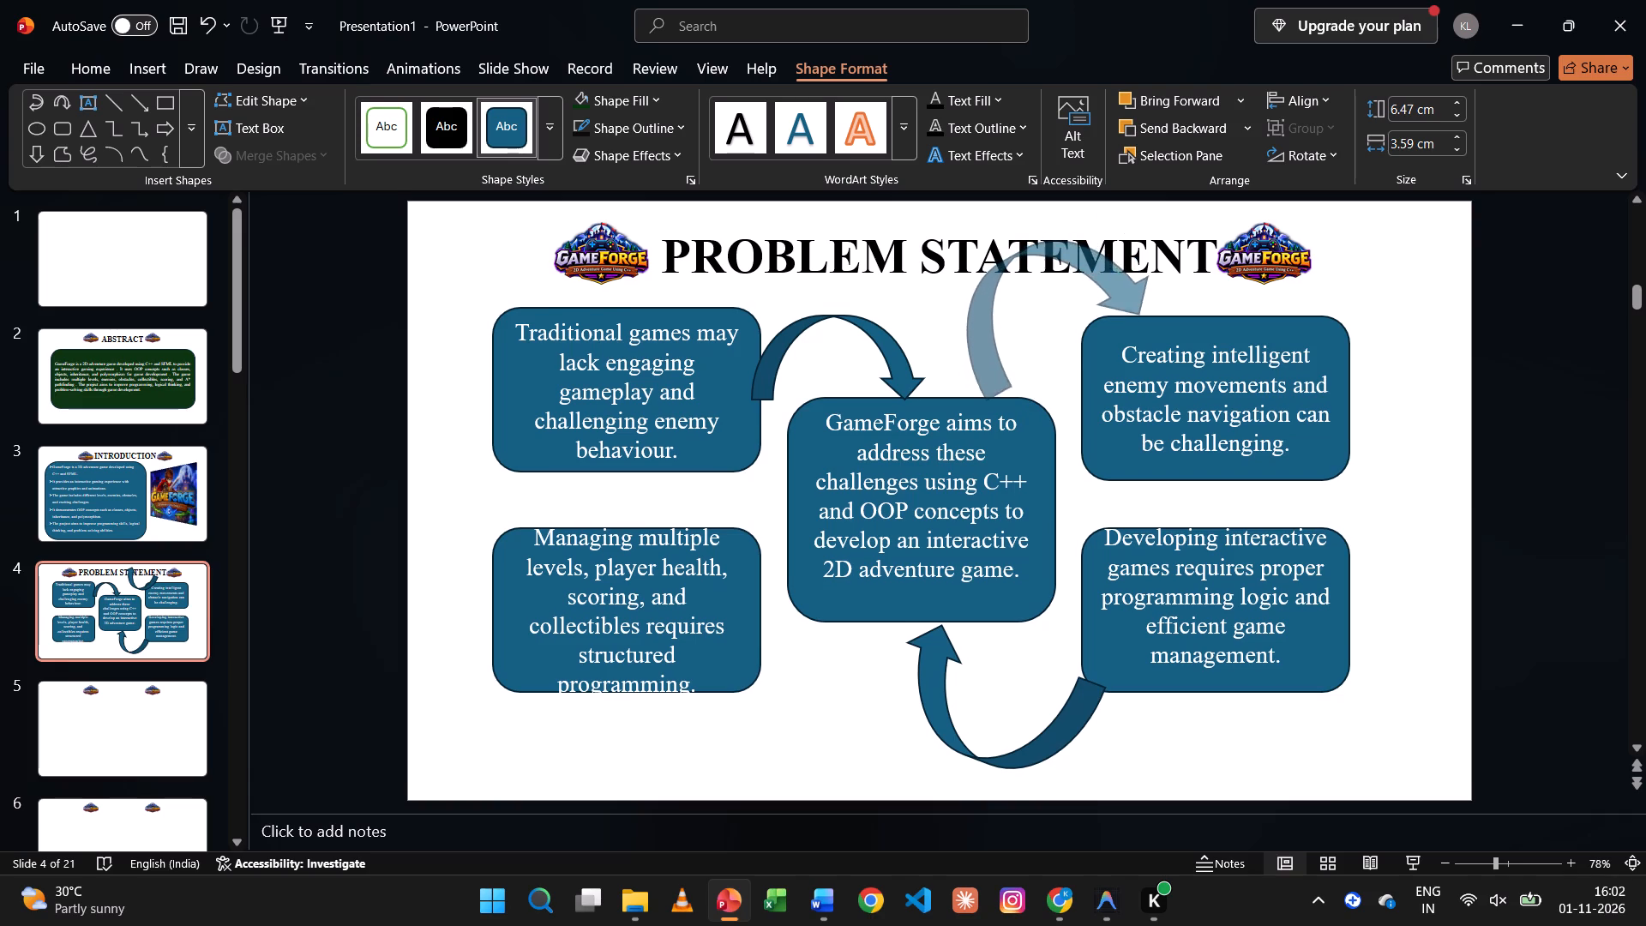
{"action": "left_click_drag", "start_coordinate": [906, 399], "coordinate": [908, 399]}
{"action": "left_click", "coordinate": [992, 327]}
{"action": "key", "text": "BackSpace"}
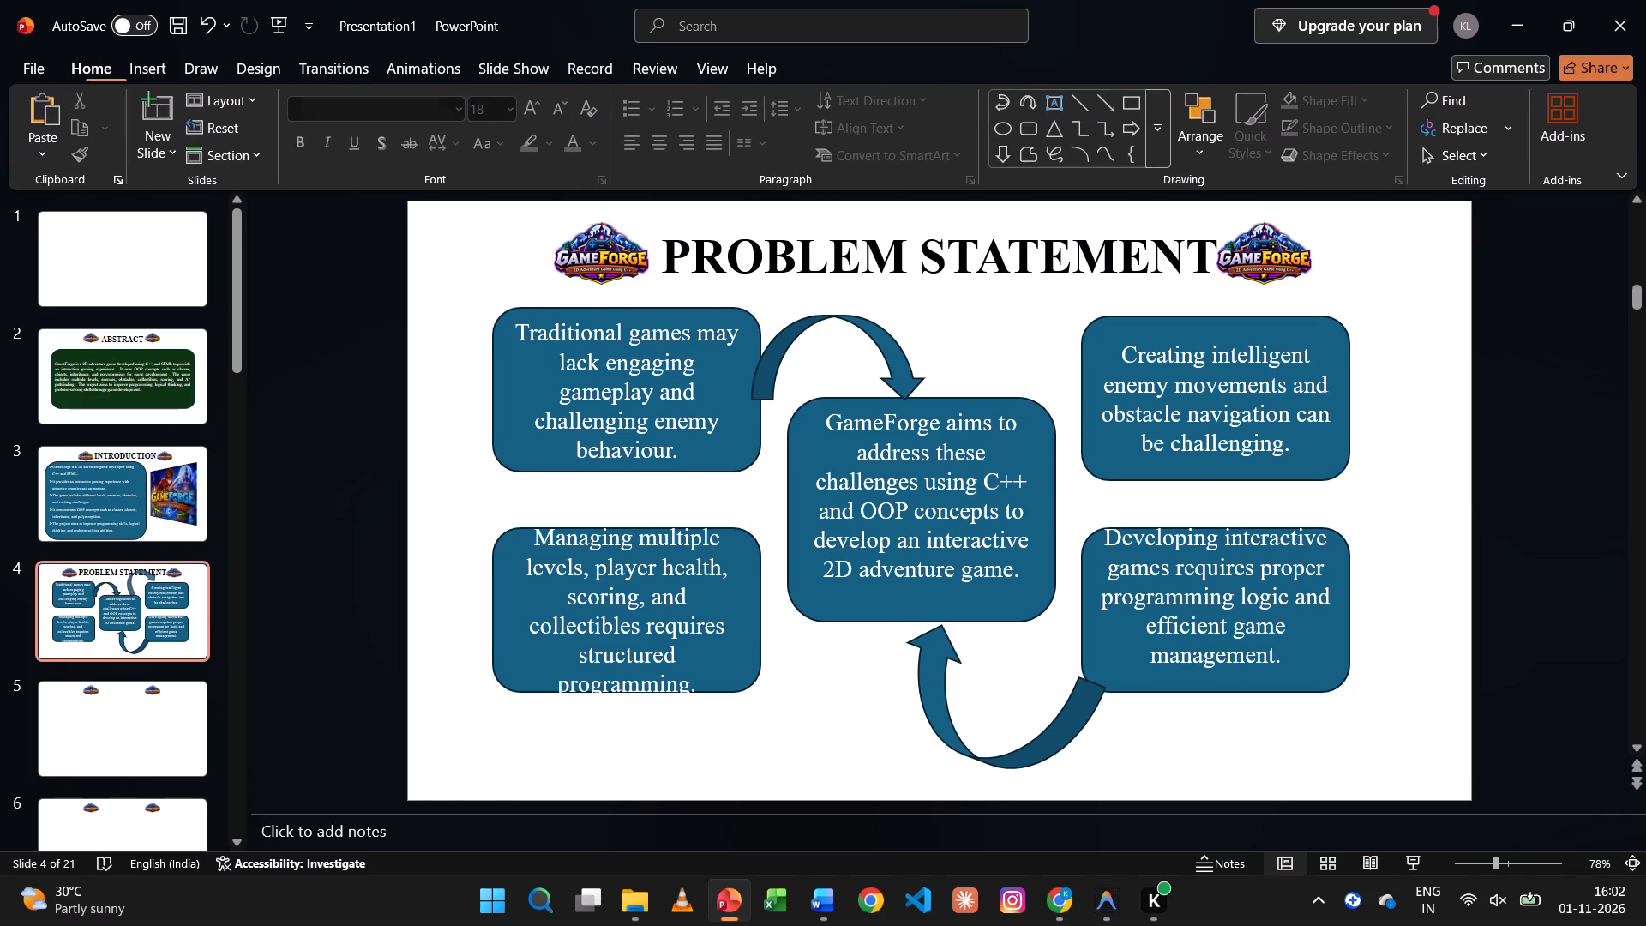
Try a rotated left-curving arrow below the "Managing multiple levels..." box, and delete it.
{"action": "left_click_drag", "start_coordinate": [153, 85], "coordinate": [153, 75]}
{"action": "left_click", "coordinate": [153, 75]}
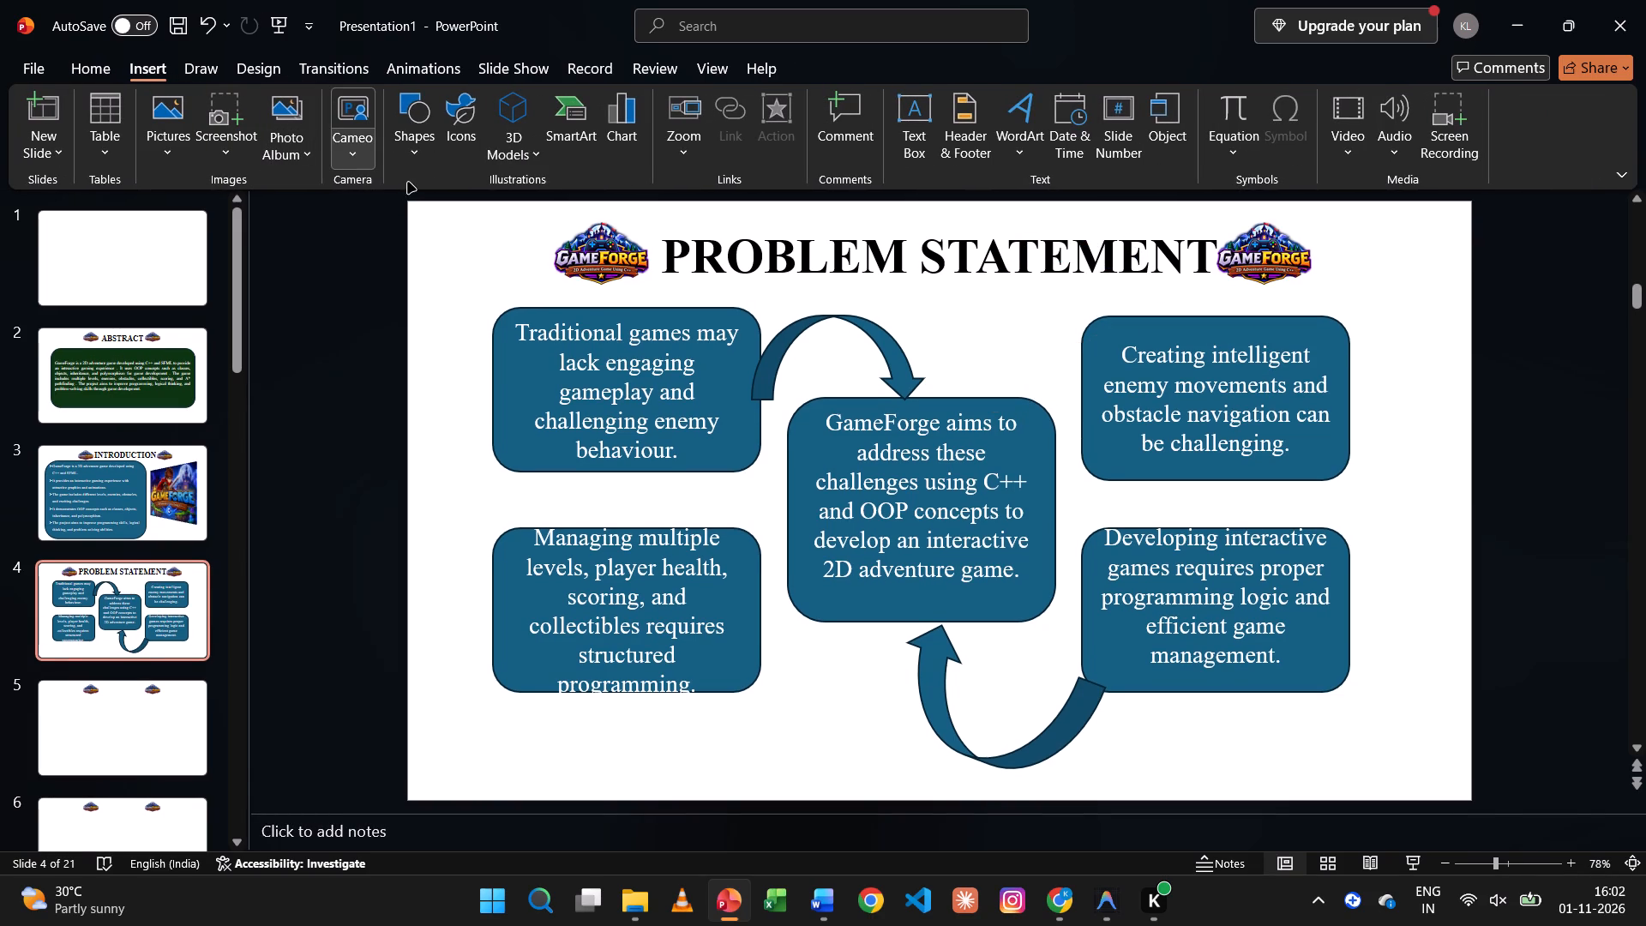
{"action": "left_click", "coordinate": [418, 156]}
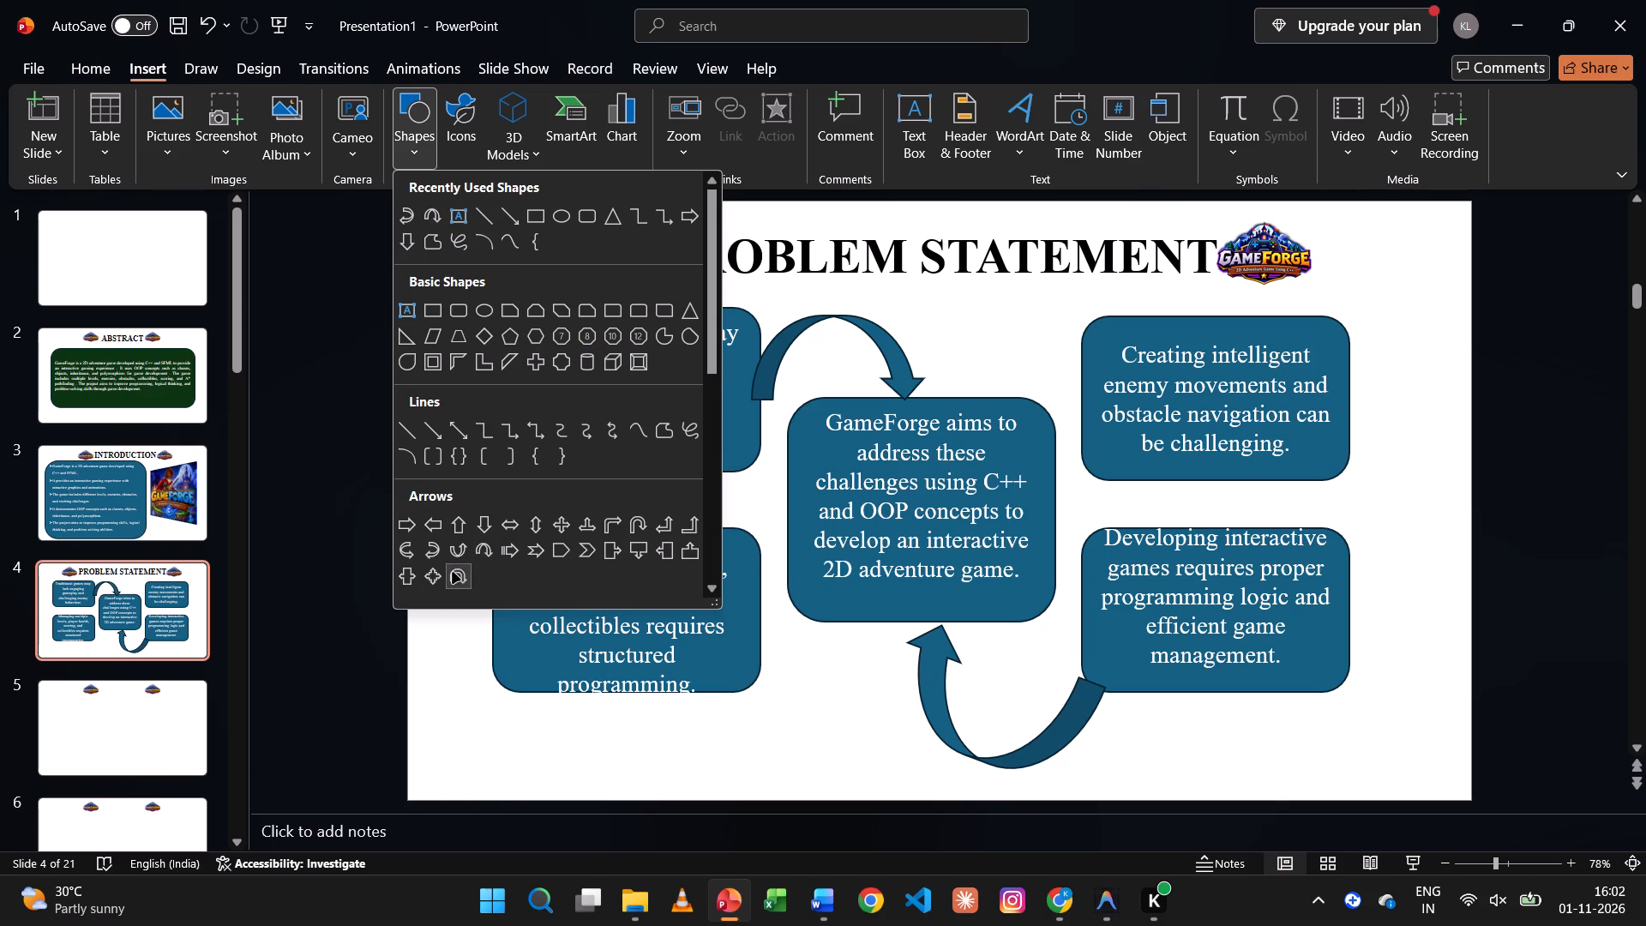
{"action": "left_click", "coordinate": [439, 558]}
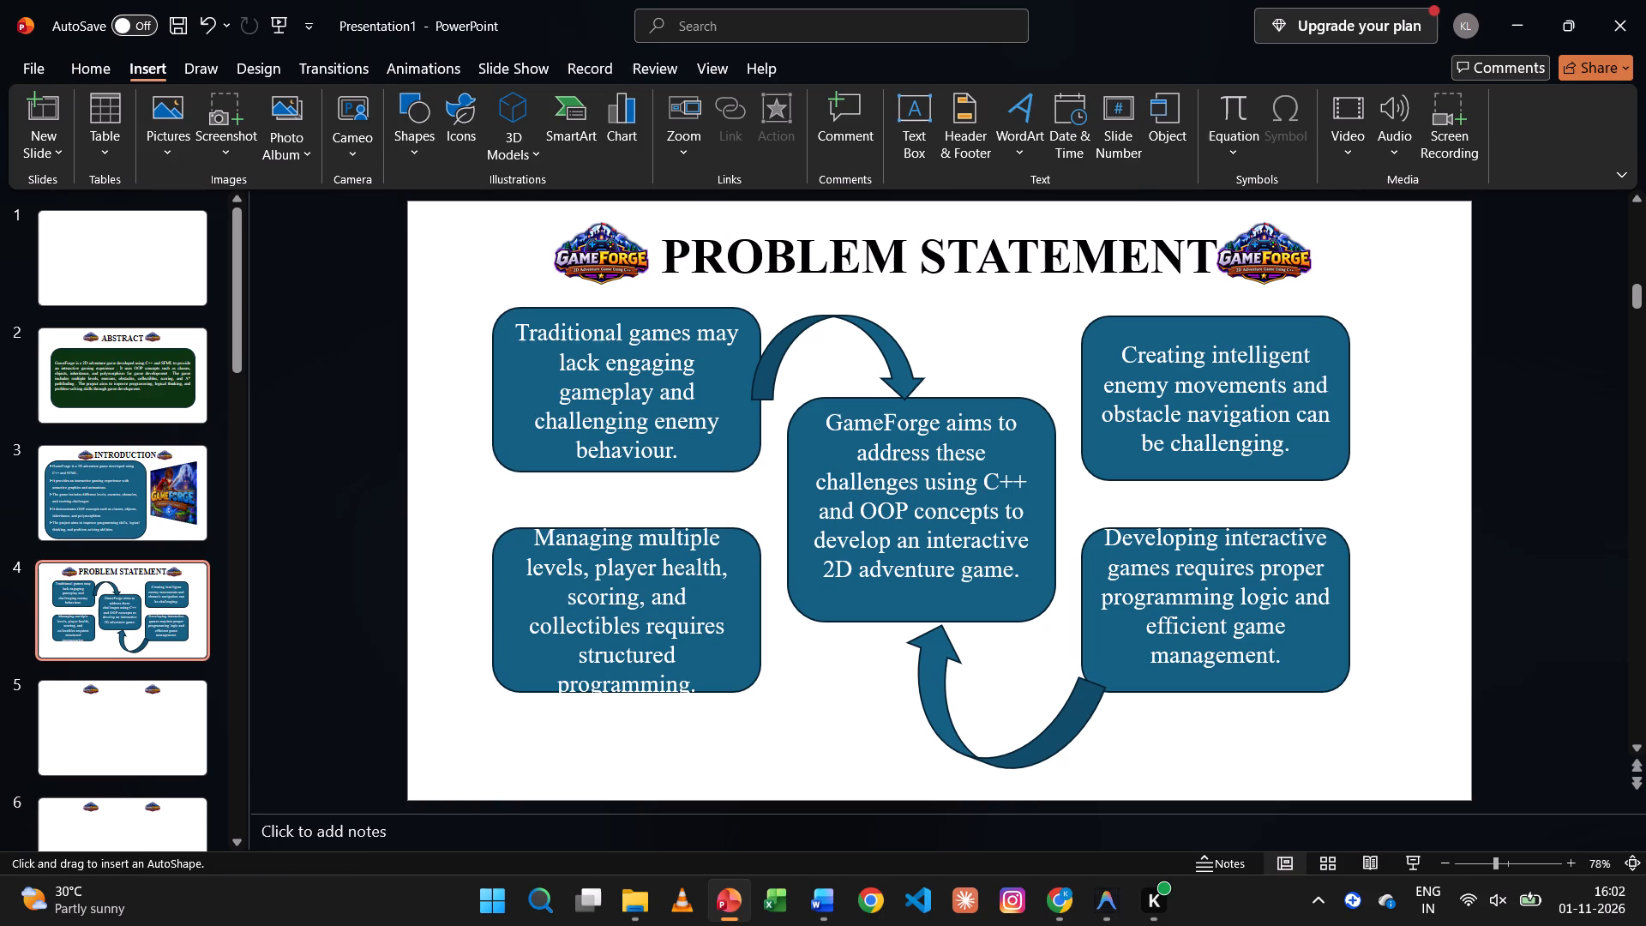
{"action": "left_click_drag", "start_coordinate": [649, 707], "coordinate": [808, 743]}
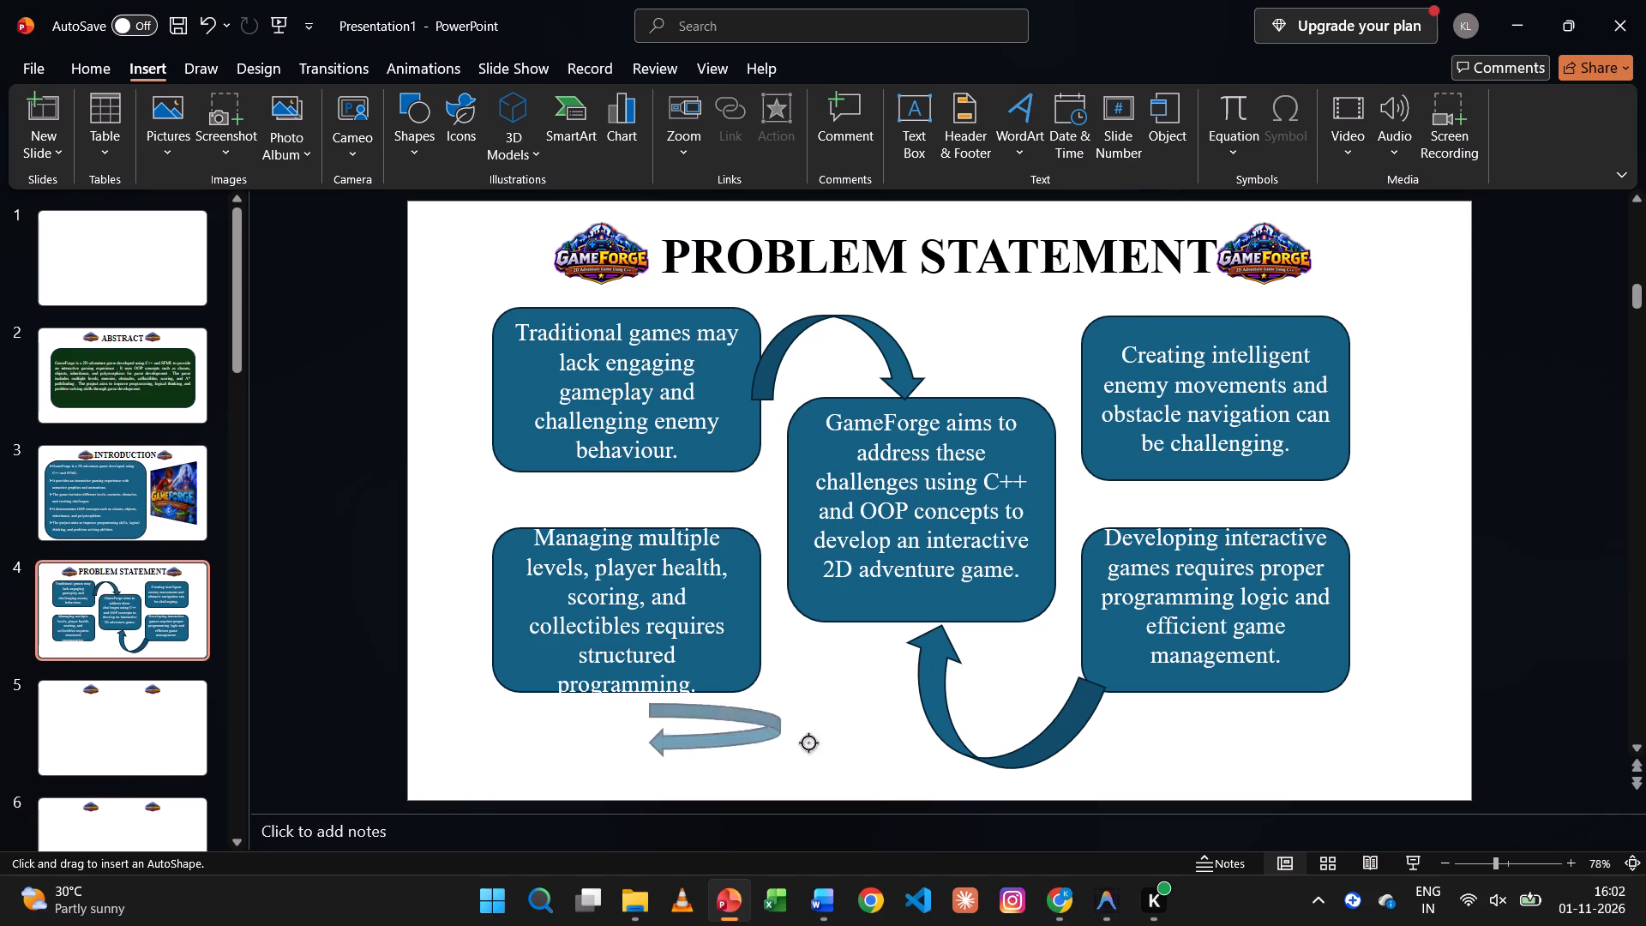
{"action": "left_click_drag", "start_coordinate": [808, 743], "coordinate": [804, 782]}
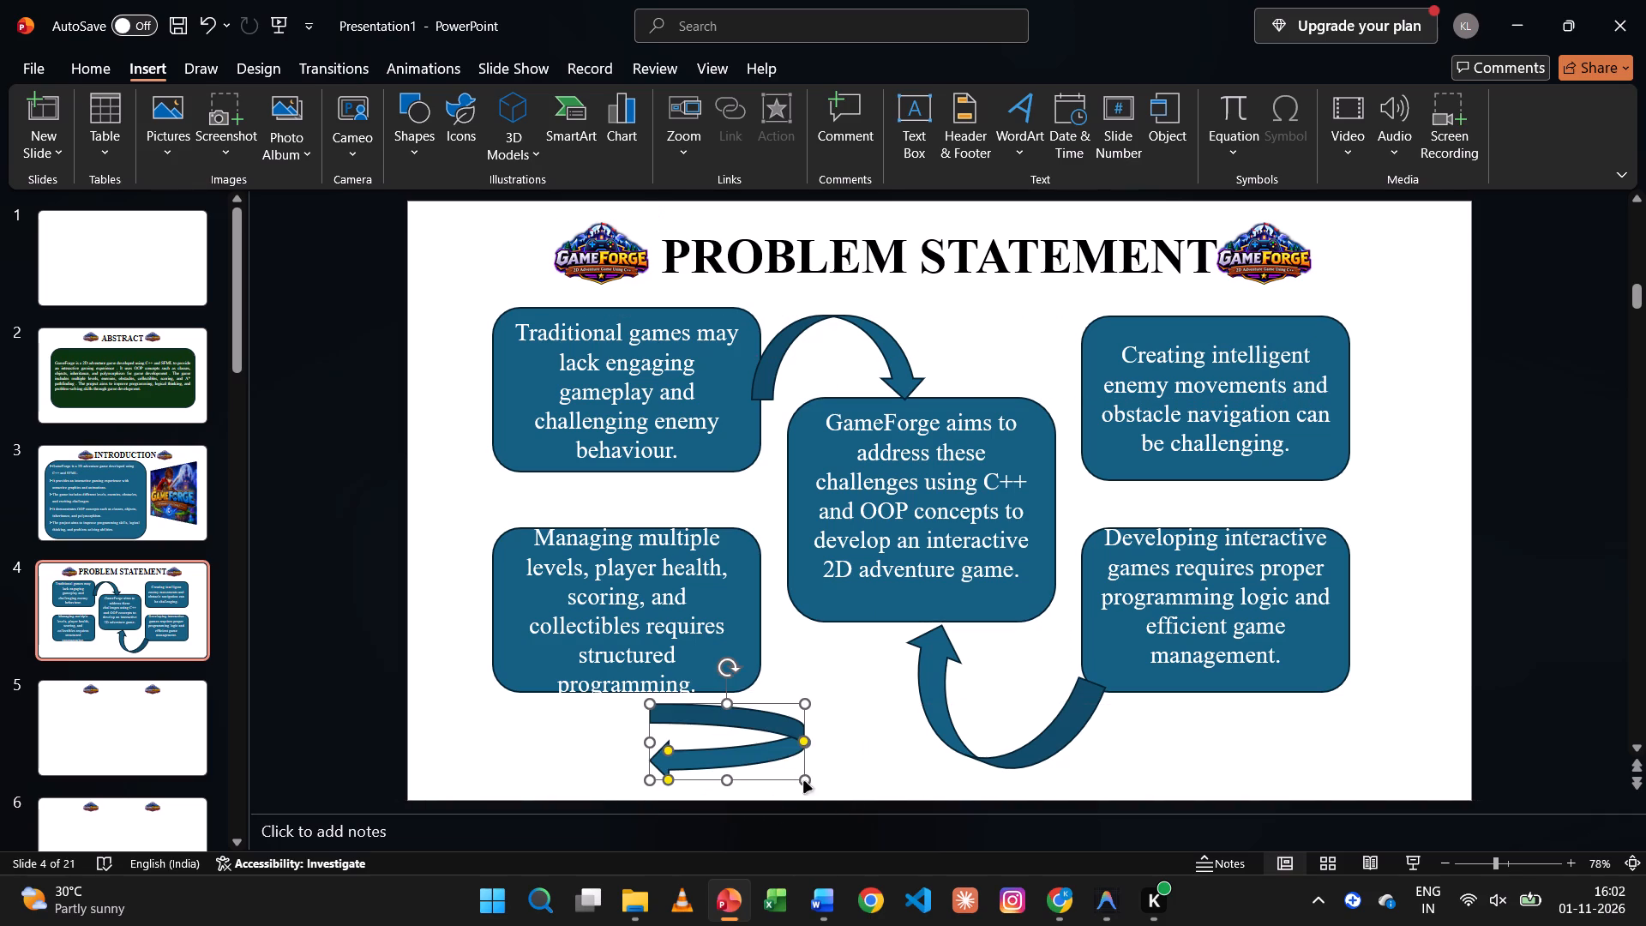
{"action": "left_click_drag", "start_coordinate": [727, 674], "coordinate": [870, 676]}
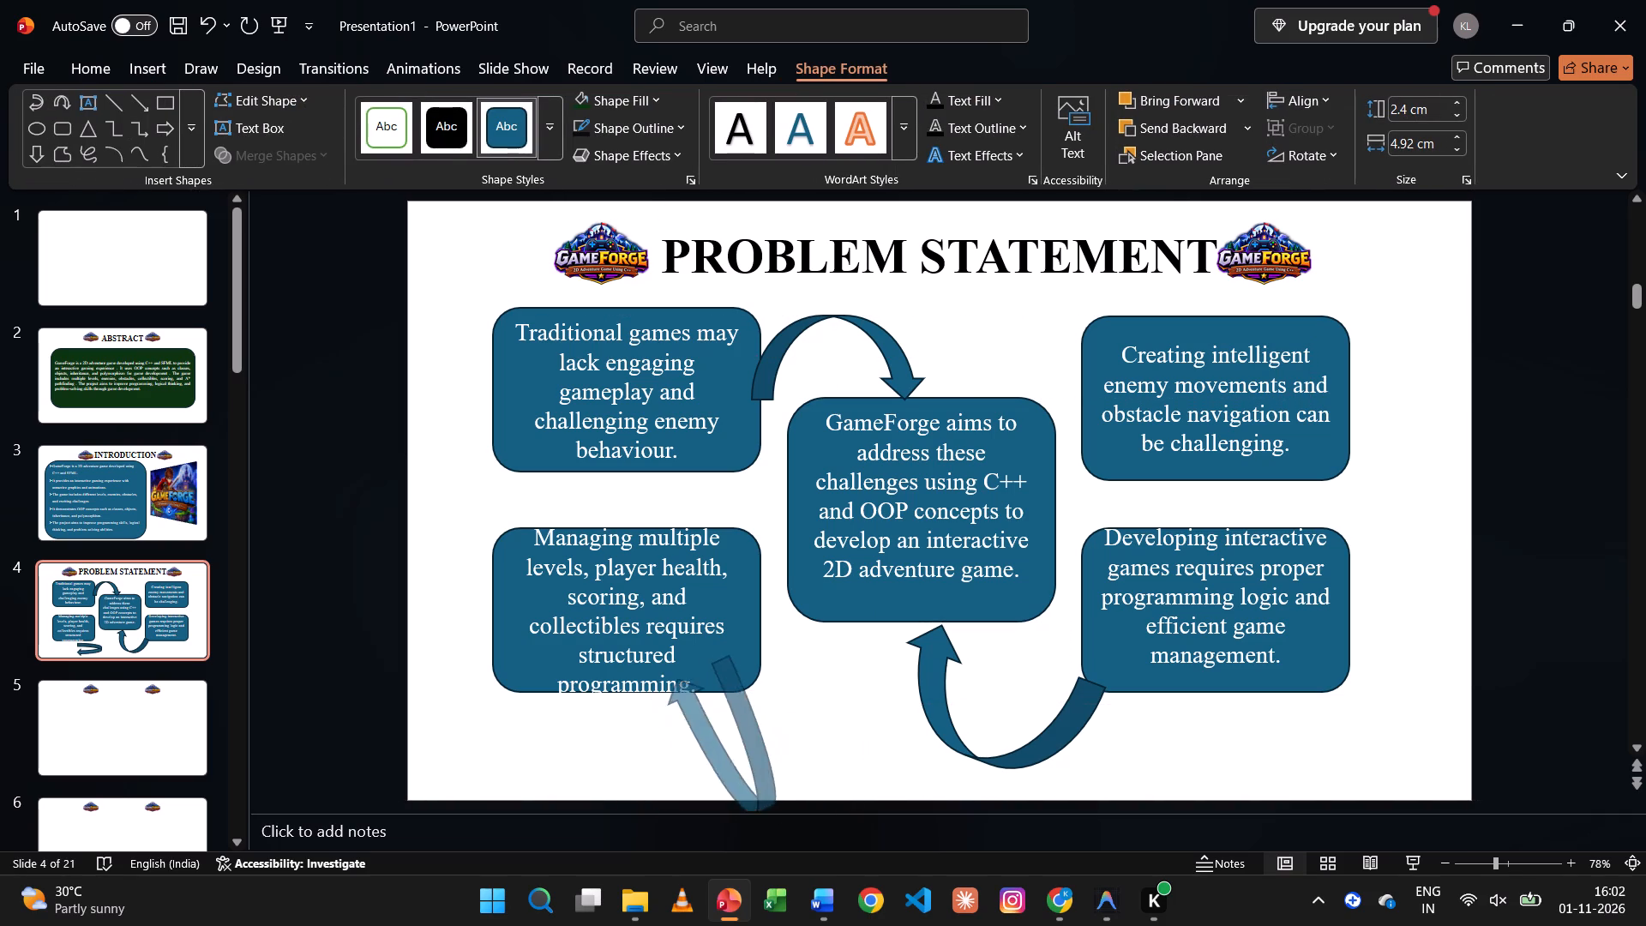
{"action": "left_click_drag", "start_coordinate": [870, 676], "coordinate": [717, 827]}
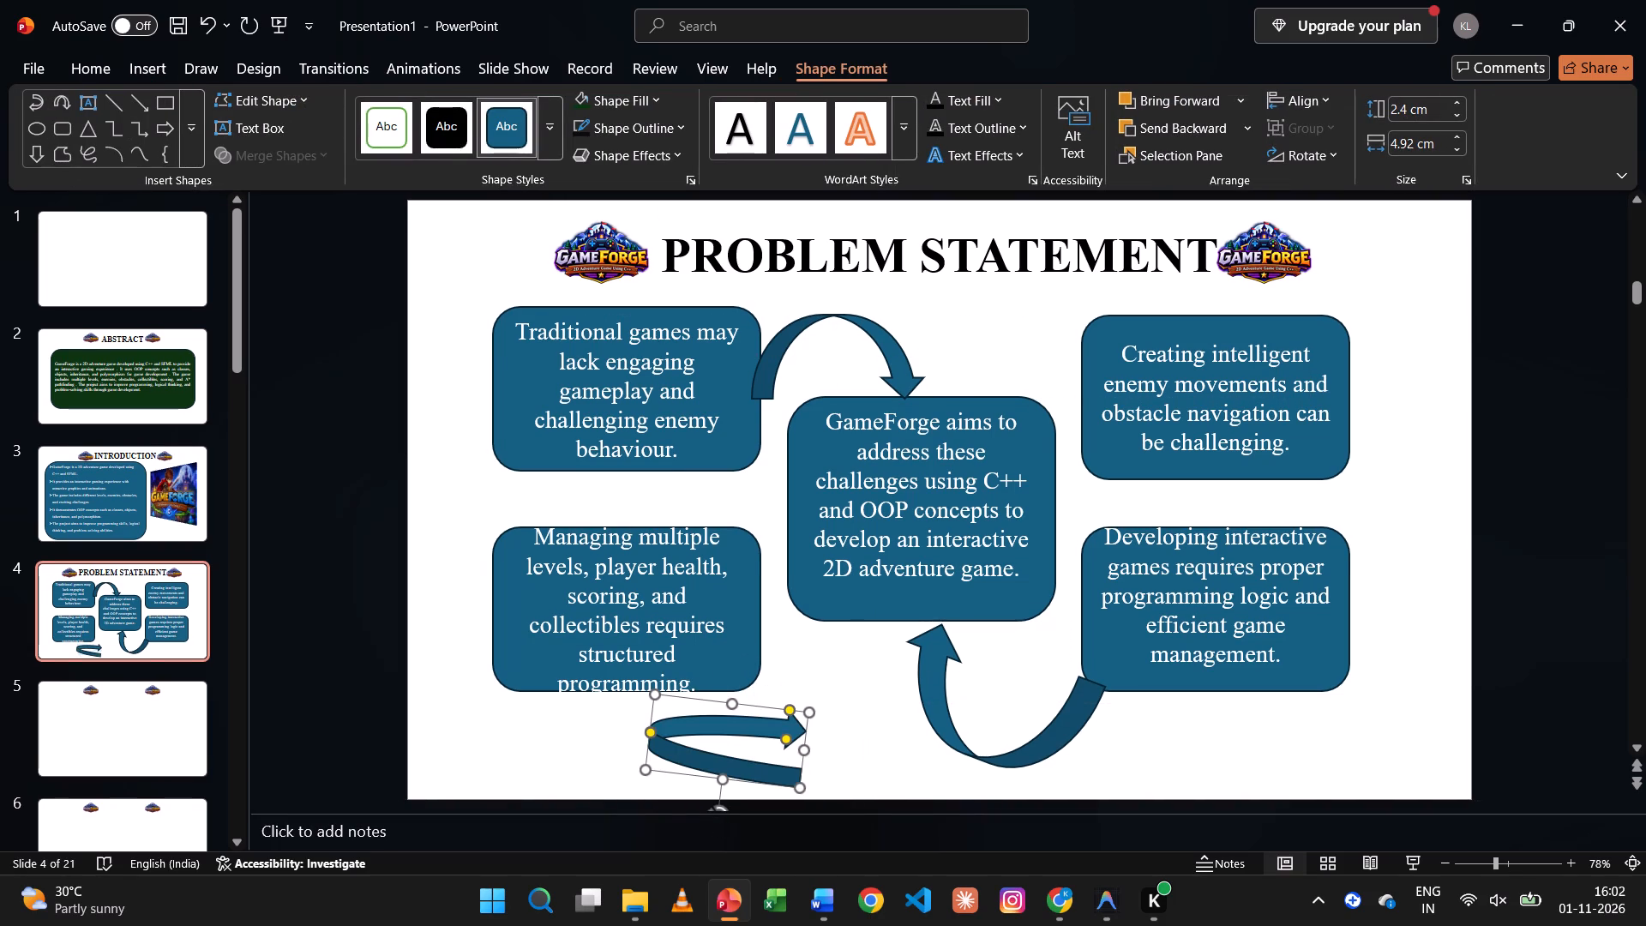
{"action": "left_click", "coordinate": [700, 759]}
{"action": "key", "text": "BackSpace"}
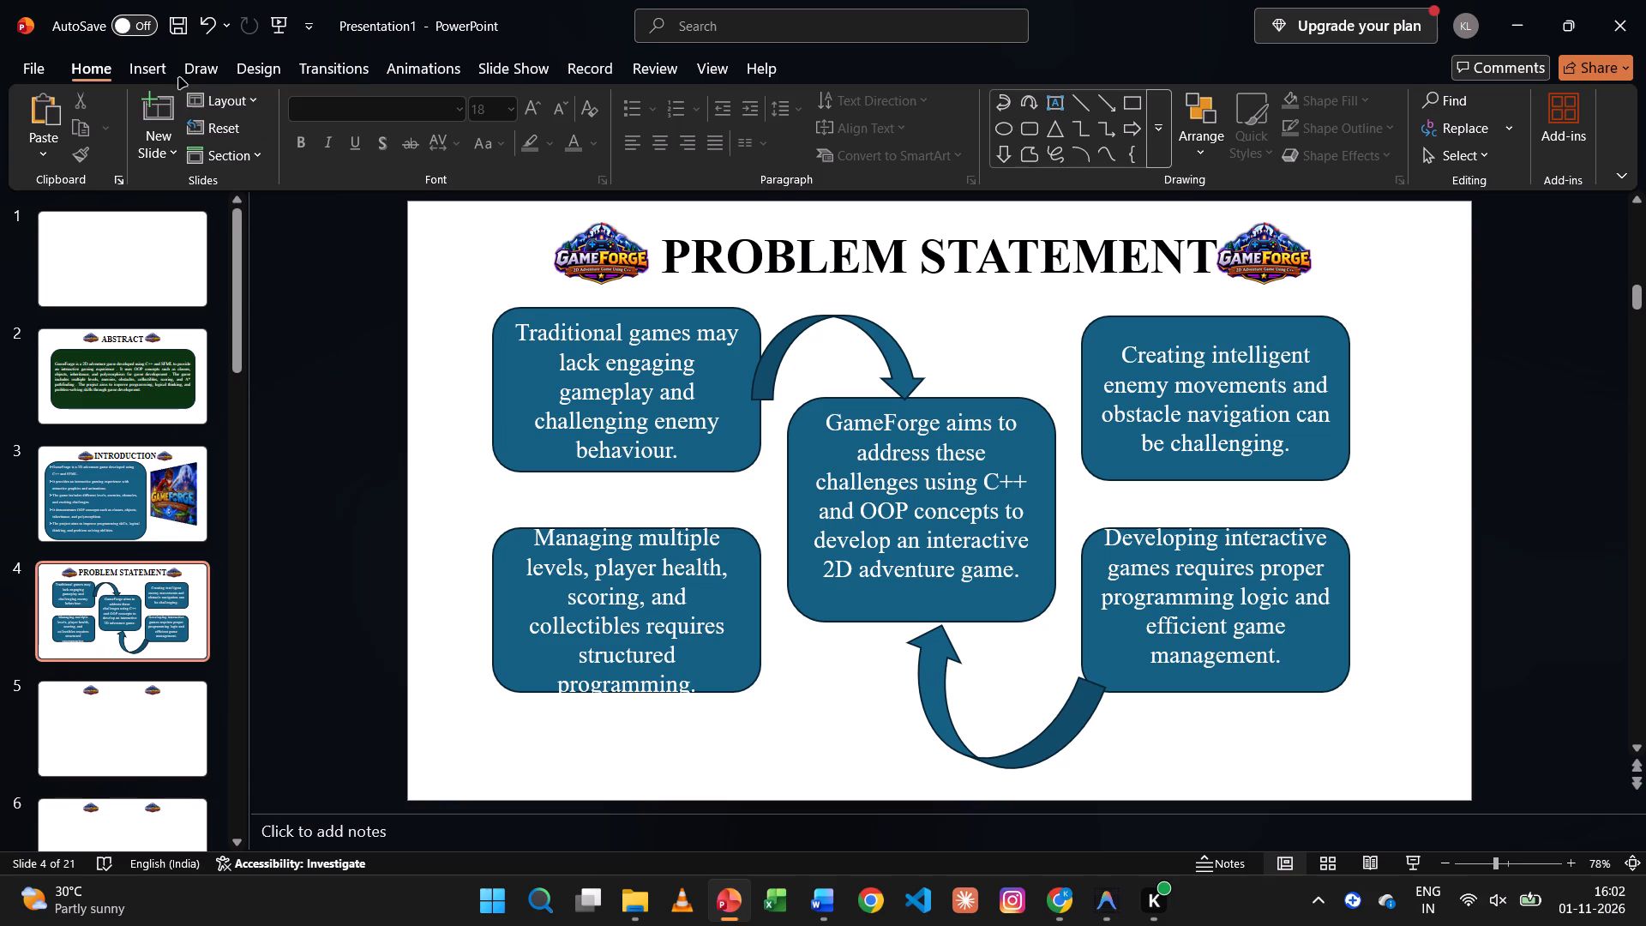
Draw a right-curving block arrow about 4.5 by 4.7 cm below the centre box and rotate it so its head points up.
{"action": "left_click", "coordinate": [153, 69]}
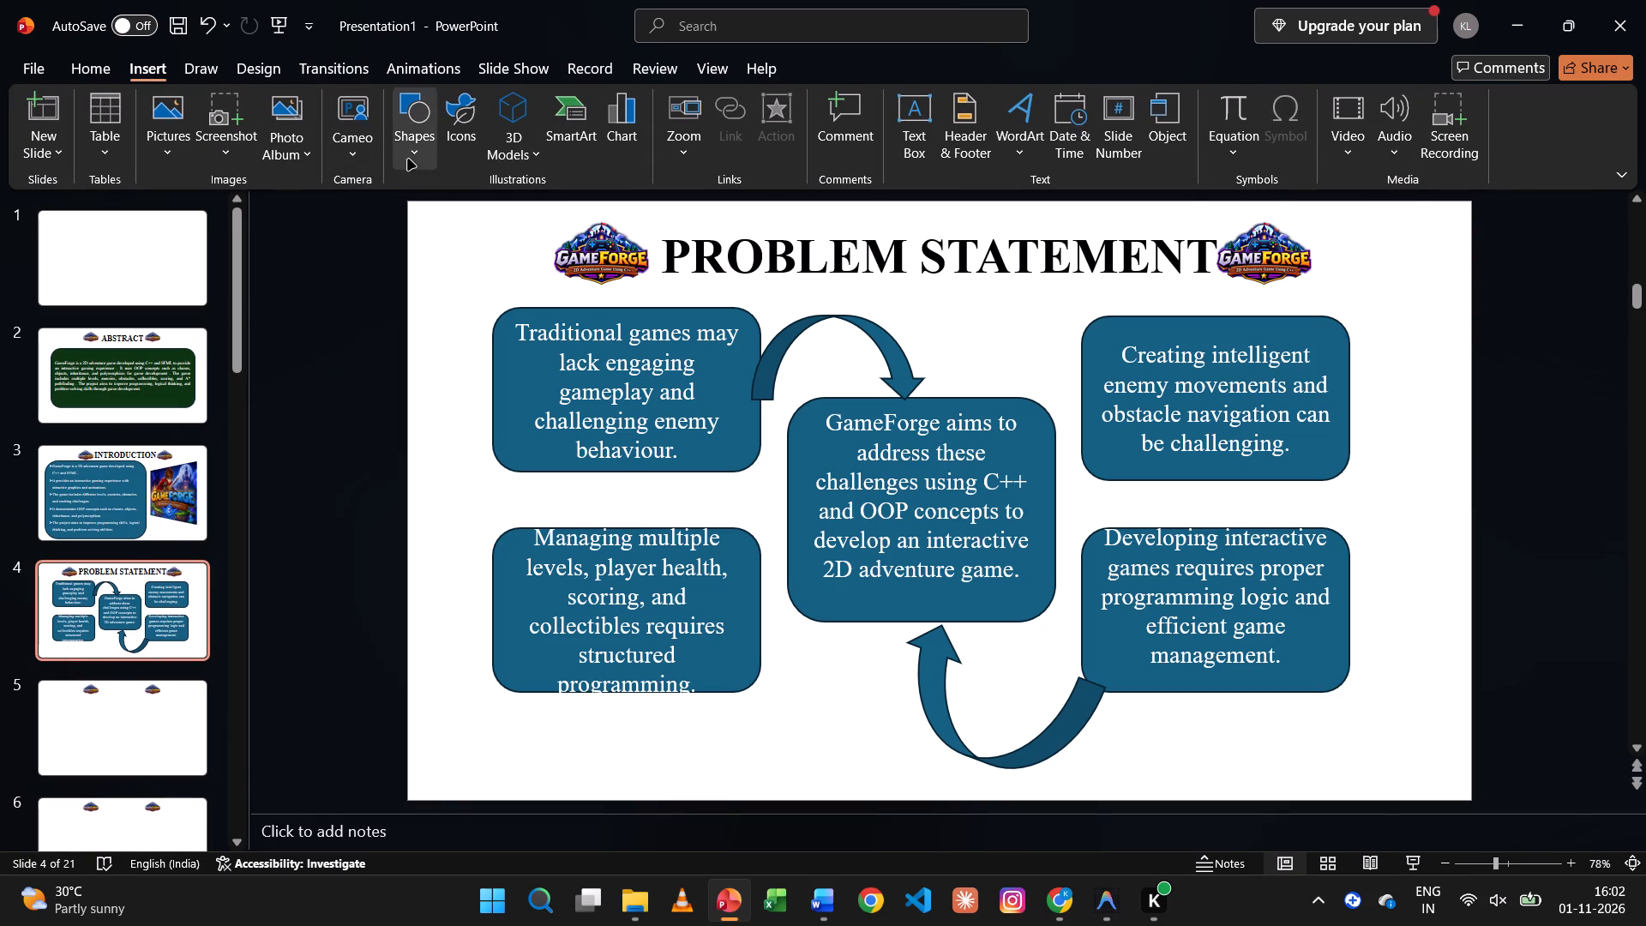
{"action": "left_click", "coordinate": [408, 159]}
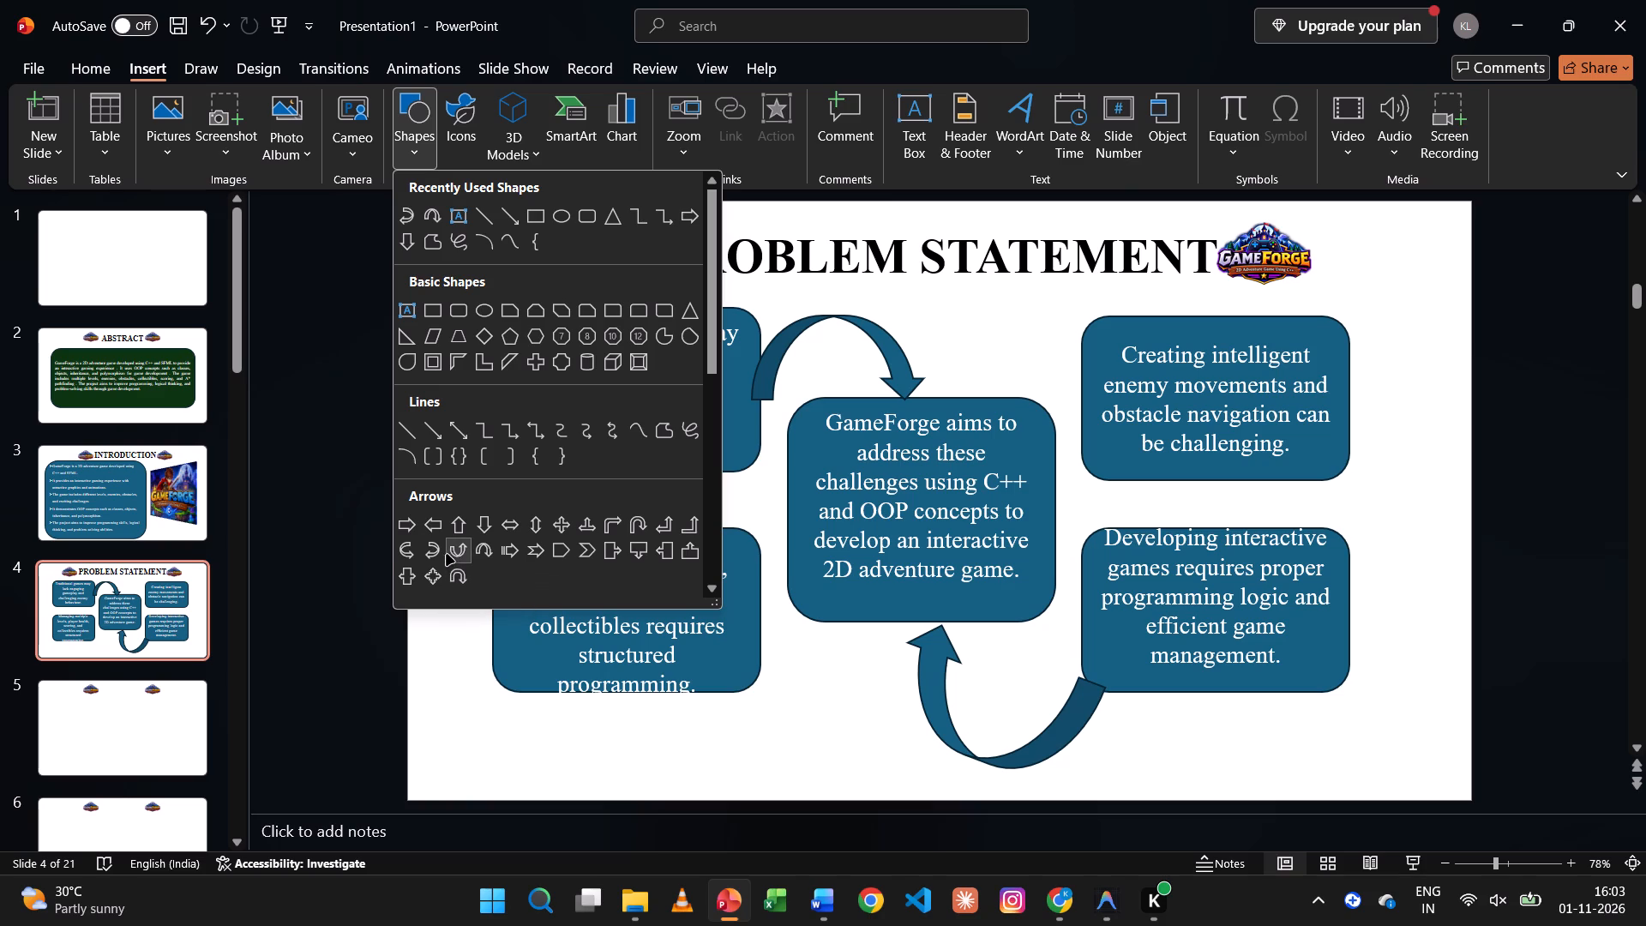
{"action": "left_click", "coordinate": [409, 556]}
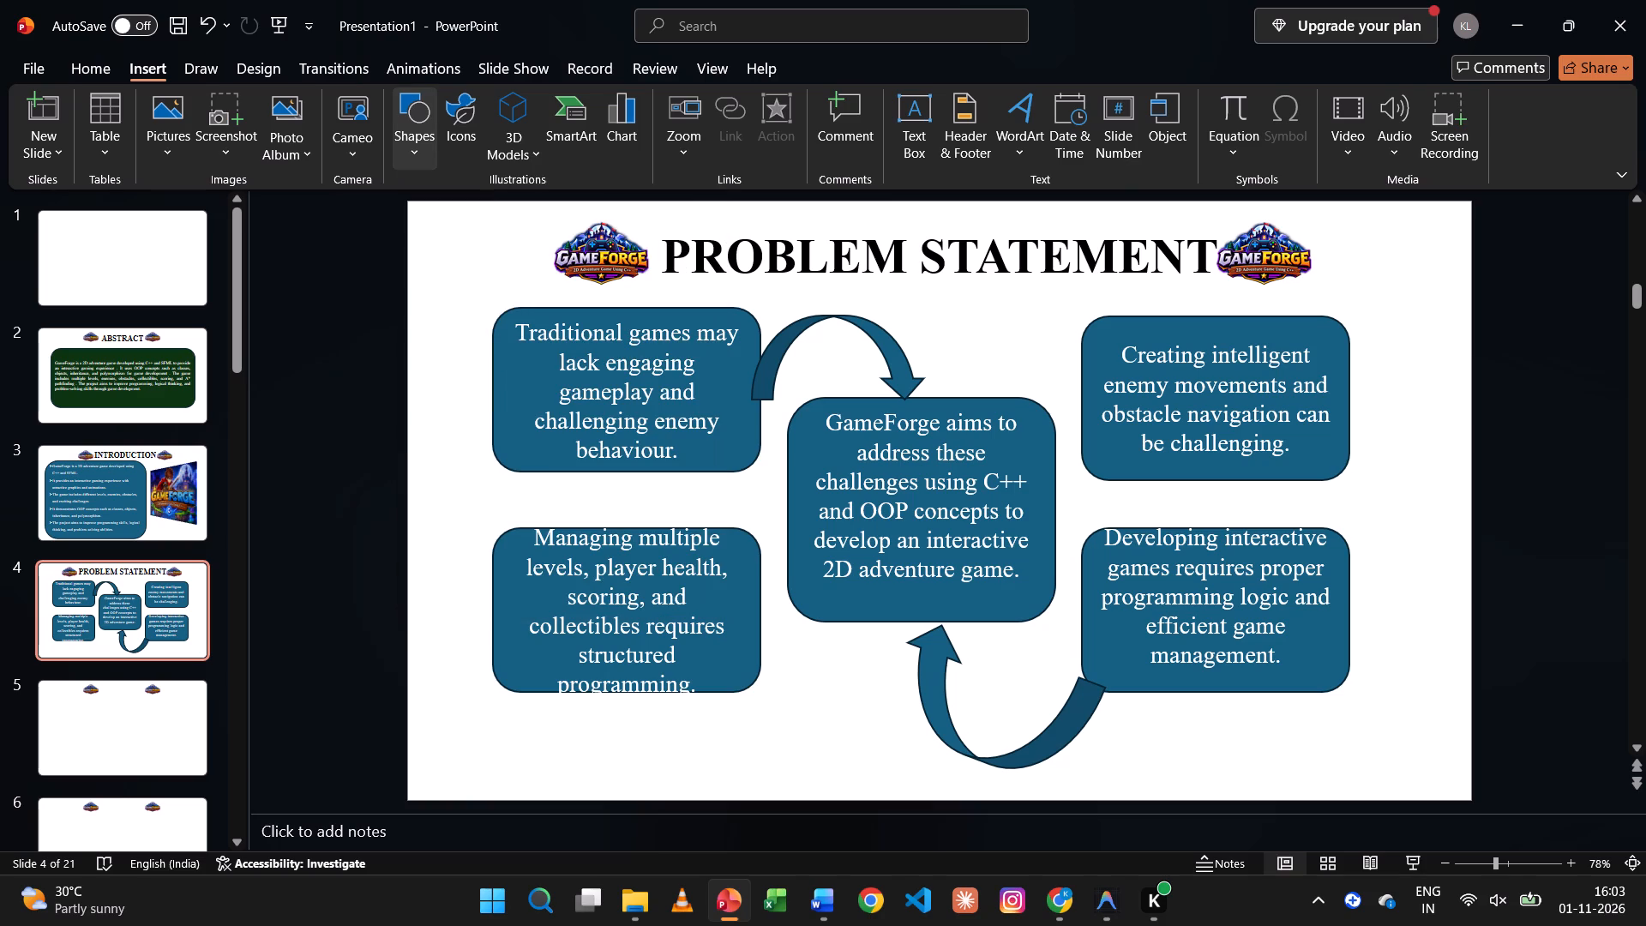
{"action": "left_click_drag", "start_coordinate": [668, 683], "coordinate": [836, 794]}
{"action": "left_click_drag", "start_coordinate": [722, 743], "coordinate": [822, 752]}
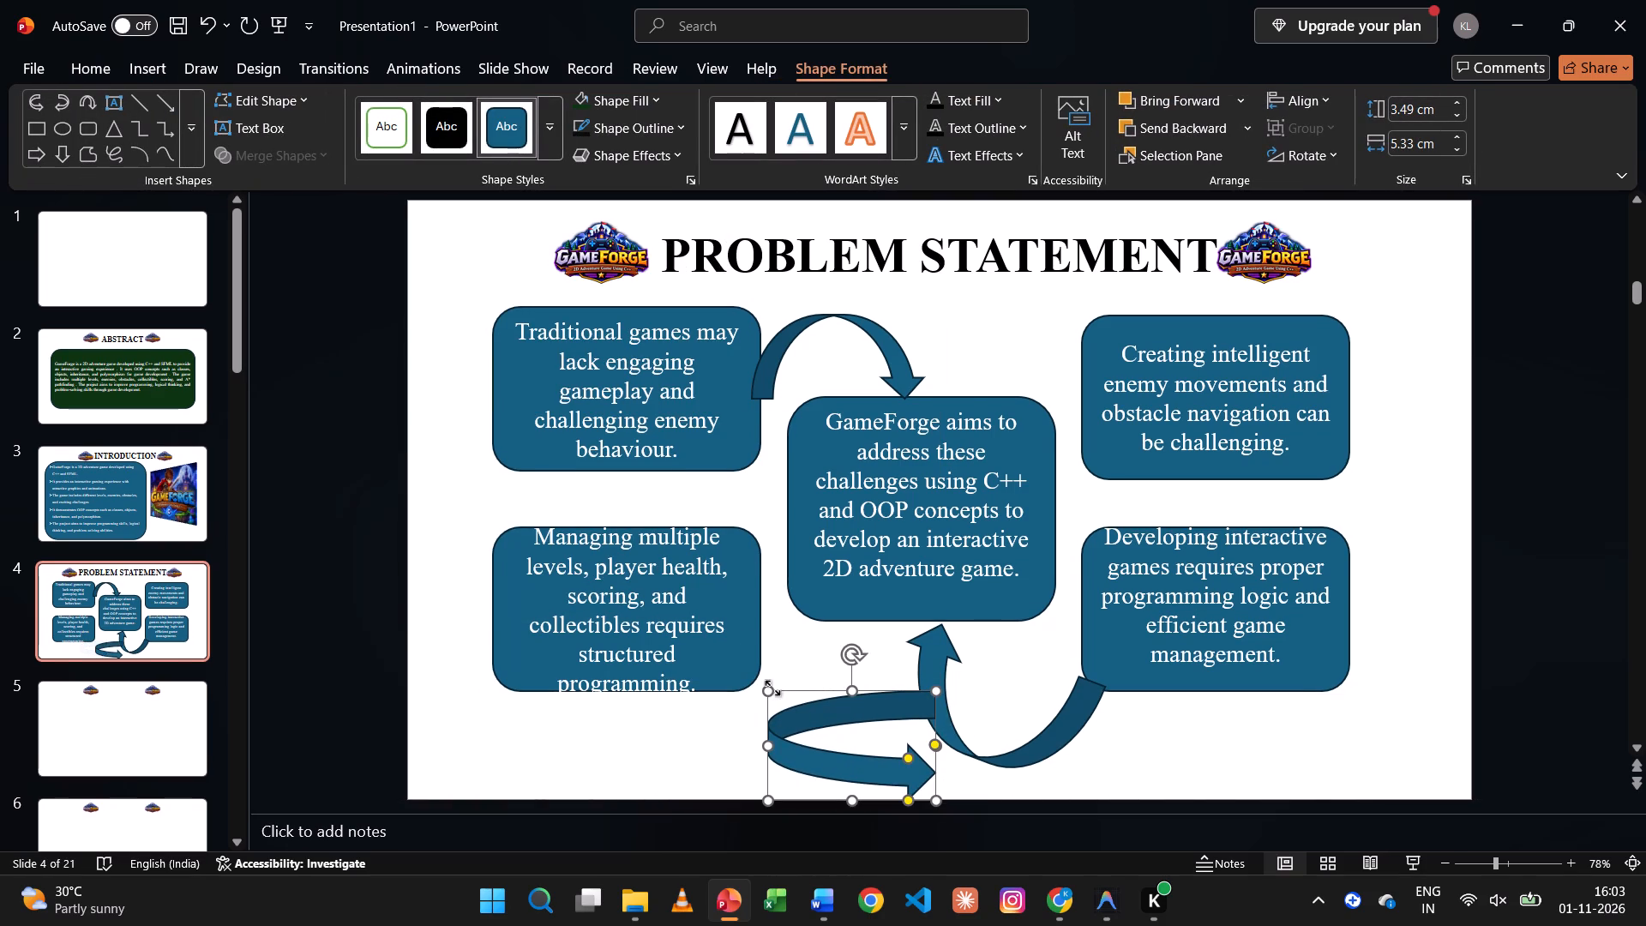
{"action": "left_click_drag", "start_coordinate": [769, 688], "coordinate": [717, 649]}
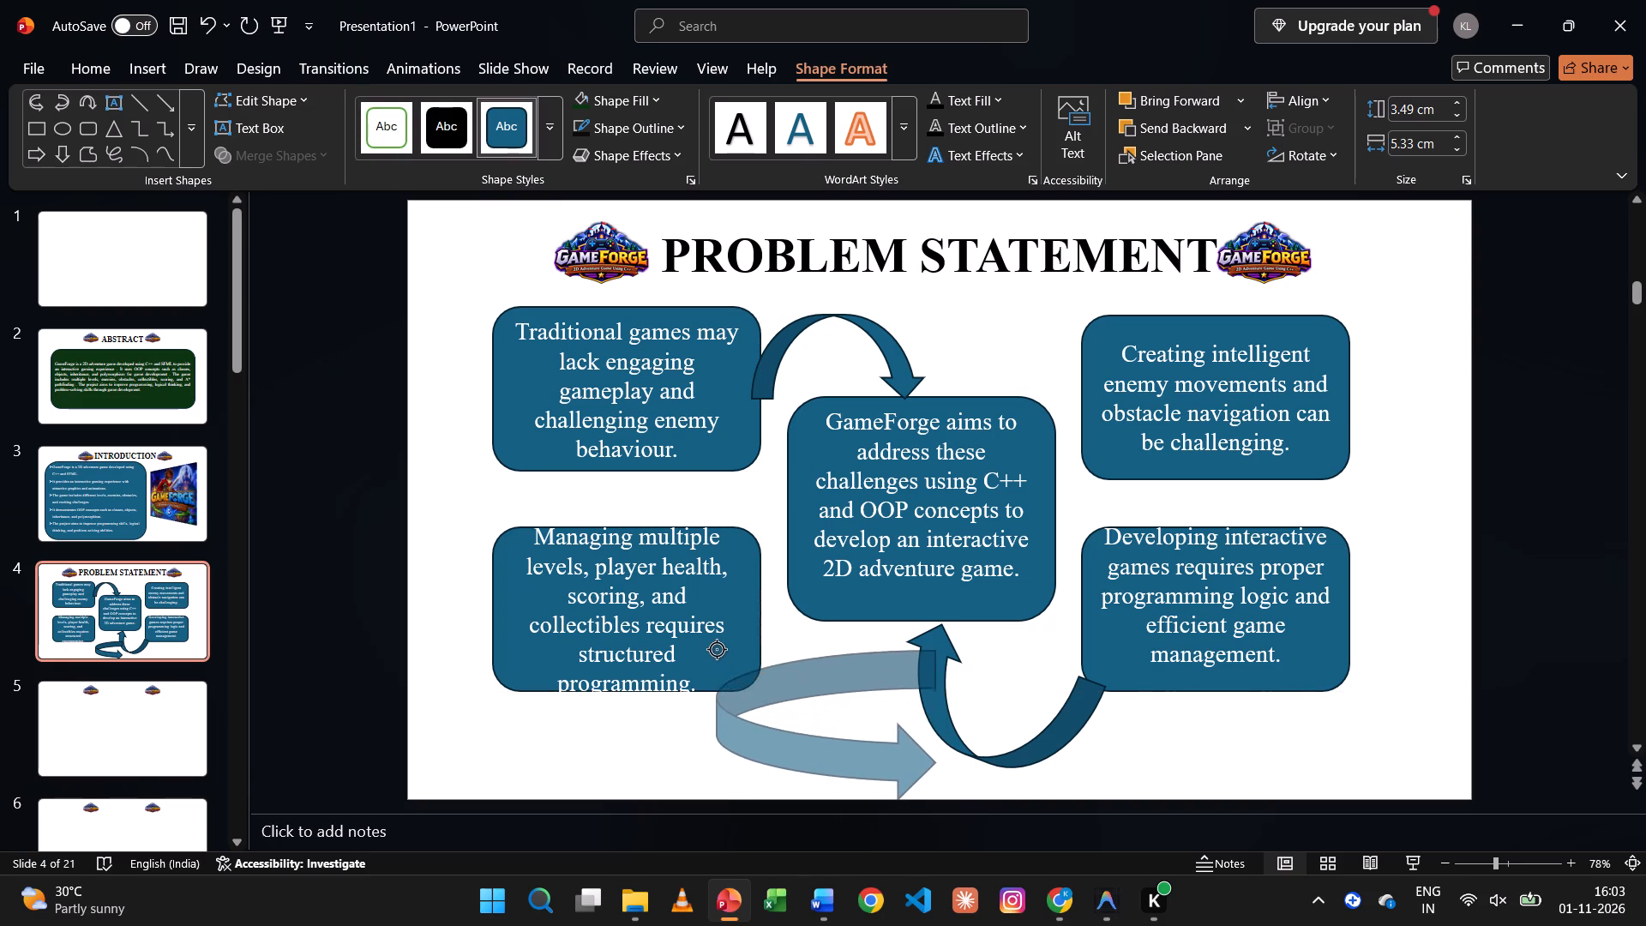
{"action": "left_click_drag", "start_coordinate": [717, 649], "coordinate": [784, 658]}
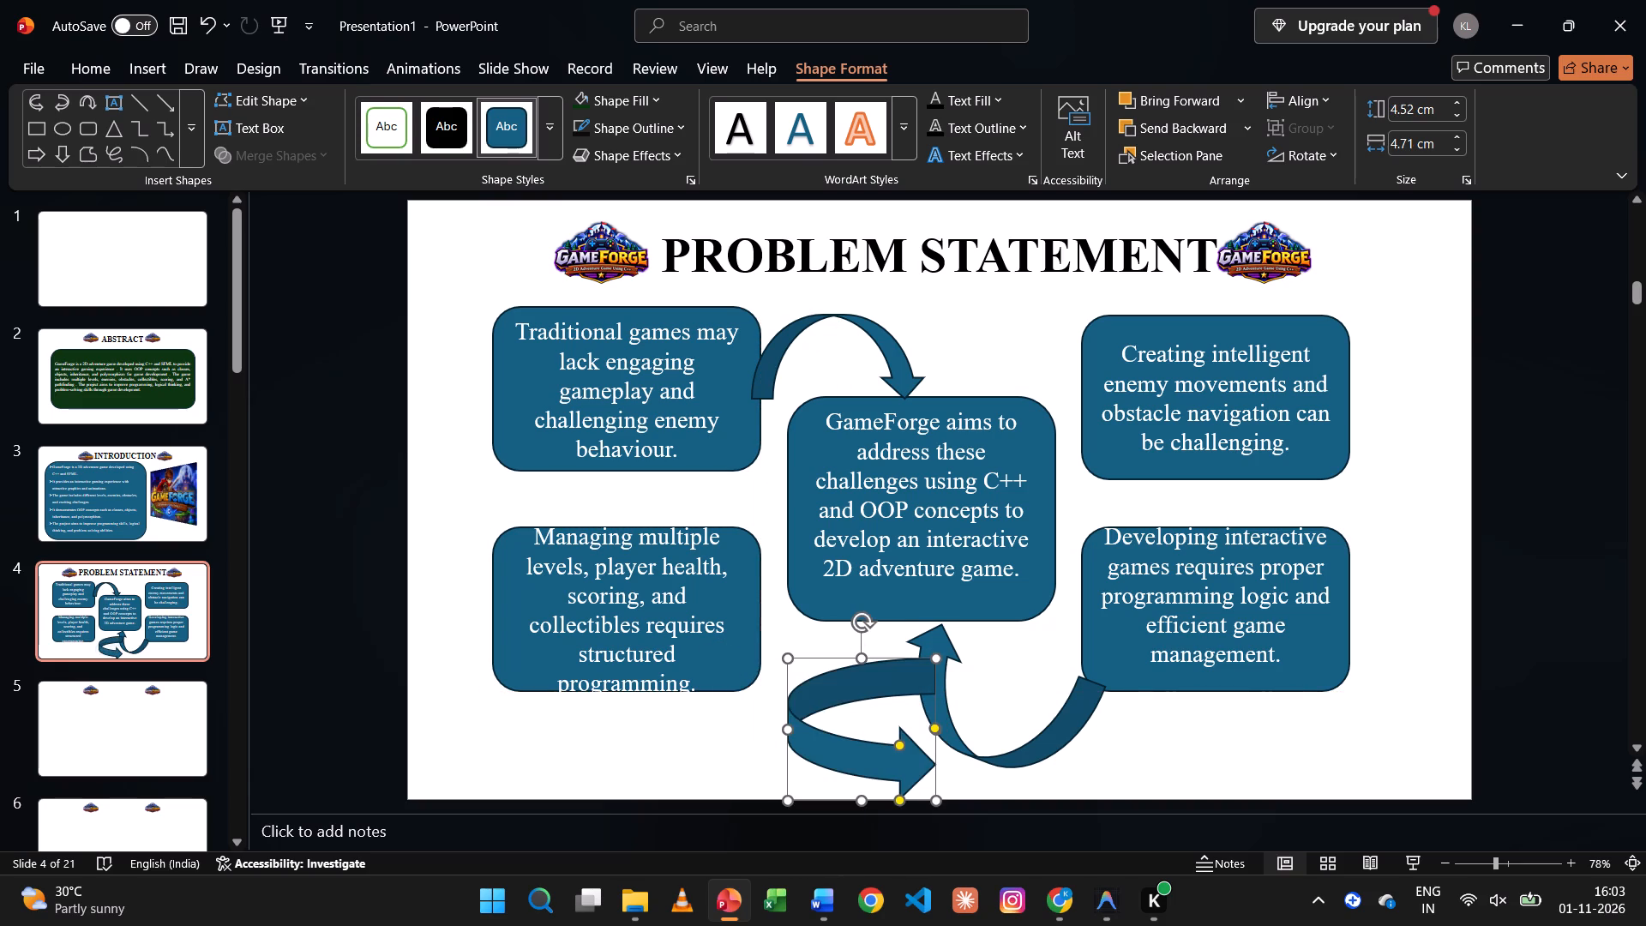
{"action": "left_click_drag", "start_coordinate": [865, 622], "coordinate": [755, 751]}
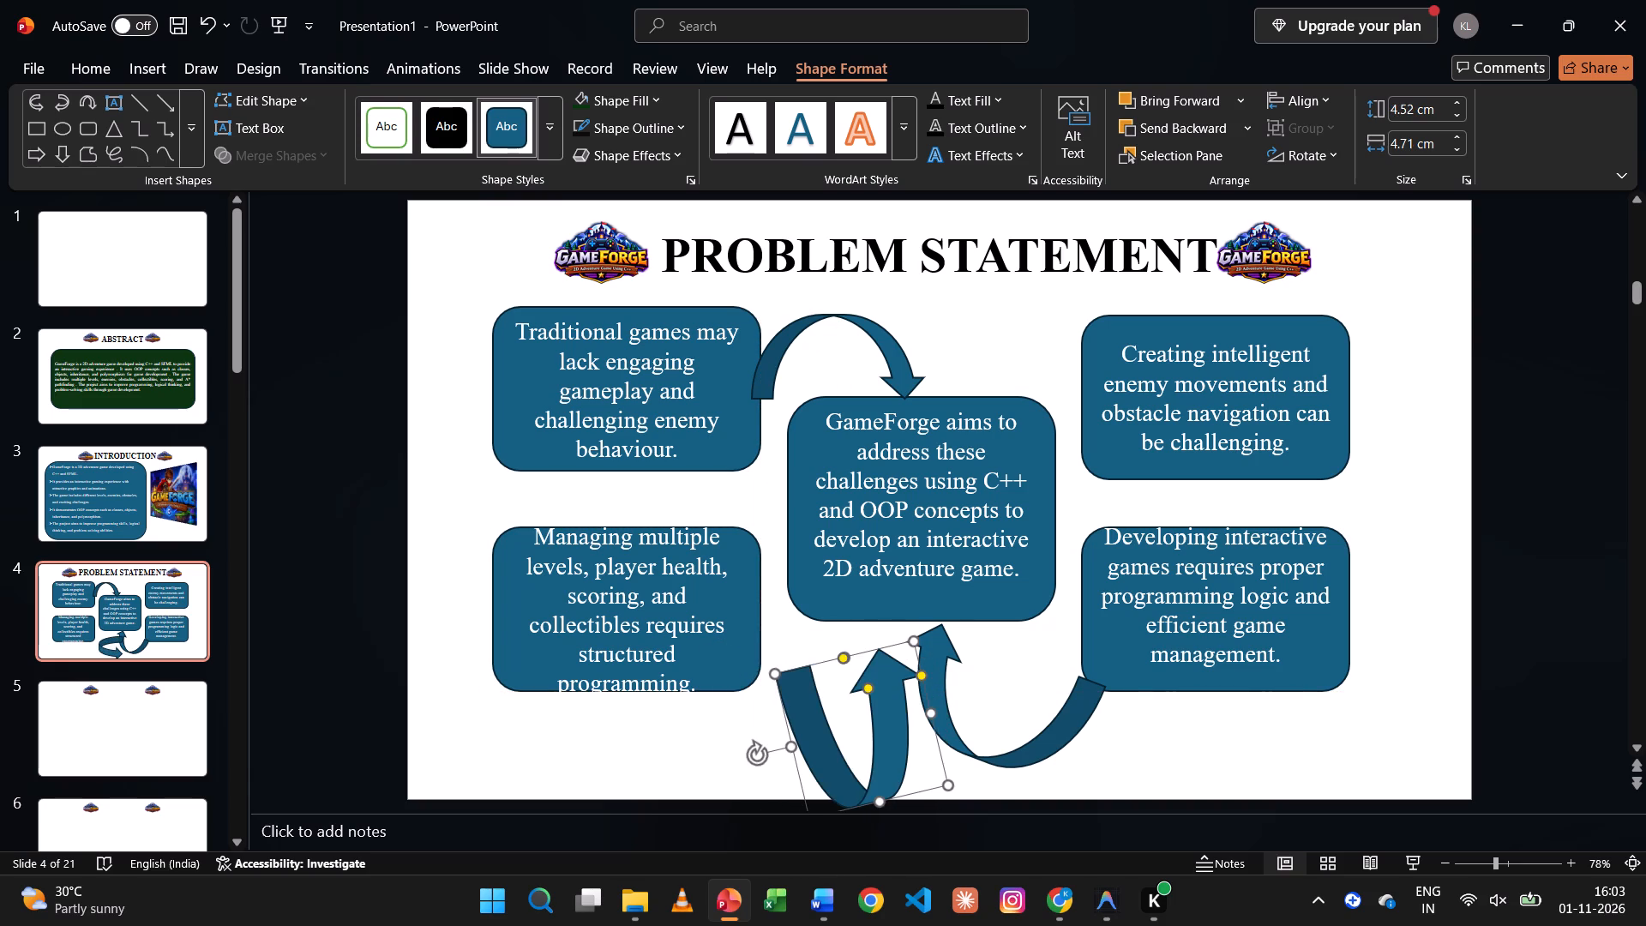
Stretch and reposition the new arrow so it curves from the "Managing multiple levels..." box up to the centre box's bottom edge.
{"action": "left_click_drag", "start_coordinate": [778, 675], "coordinate": [681, 705]}
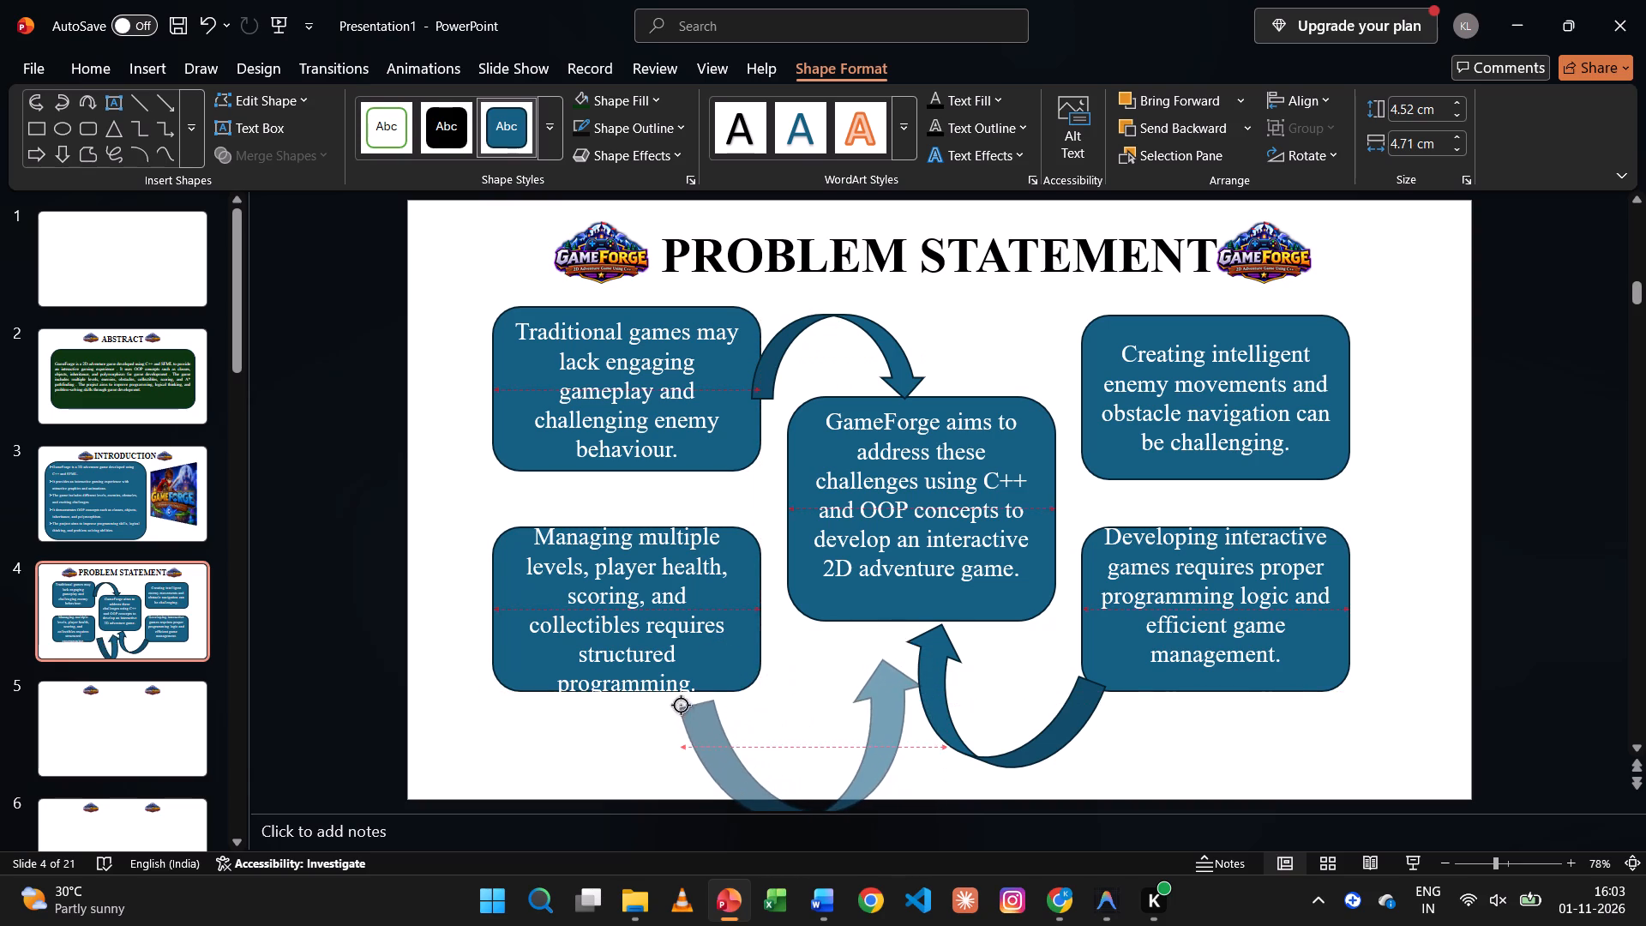
{"action": "left_click_drag", "start_coordinate": [681, 705], "coordinate": [672, 694]}
{"action": "left_click_drag", "start_coordinate": [844, 730], "coordinate": [838, 683]}
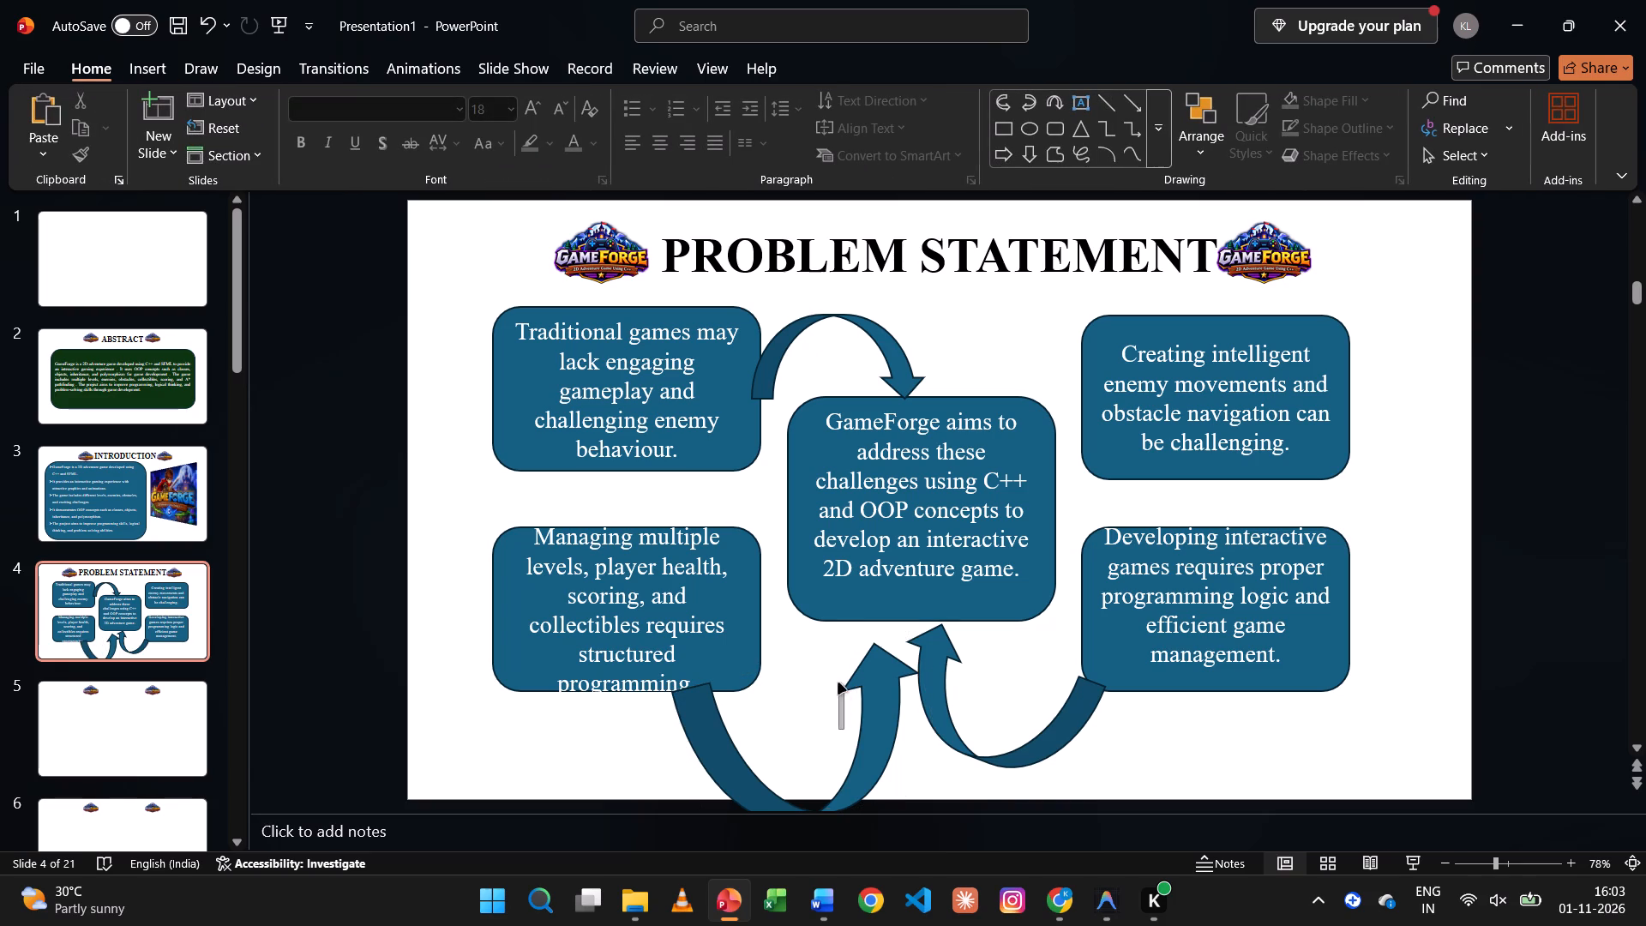
{"action": "left_click_drag", "start_coordinate": [838, 683], "coordinate": [838, 683]}
{"action": "left_click_drag", "start_coordinate": [898, 723], "coordinate": [888, 686]}
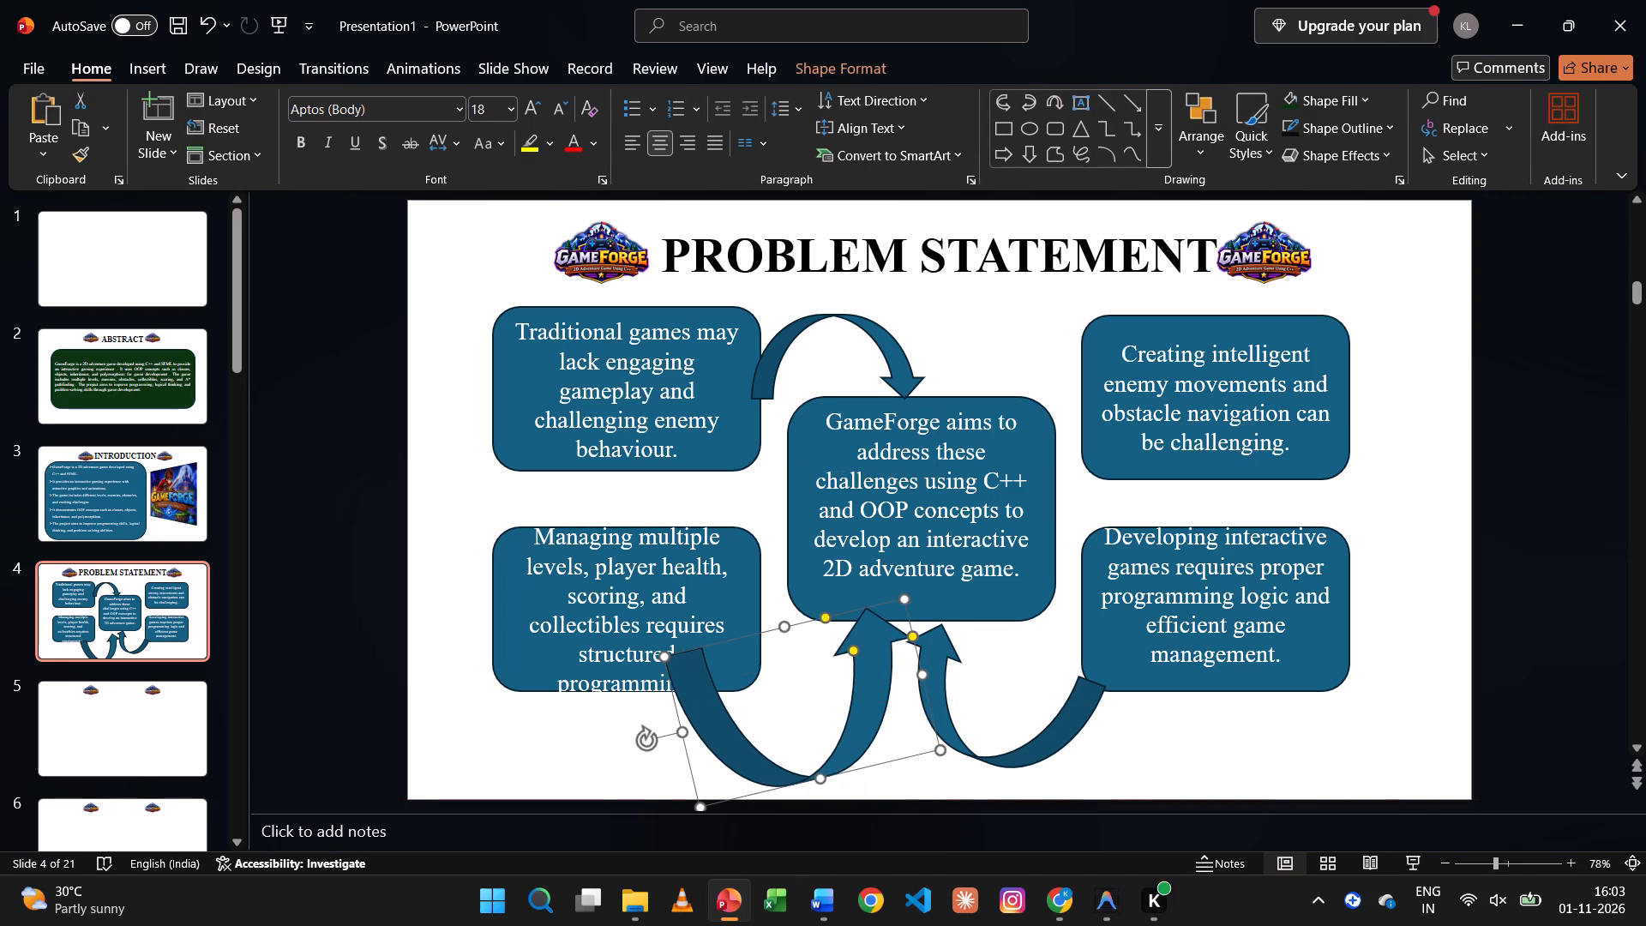
{"action": "double_click", "coordinate": [670, 659]}
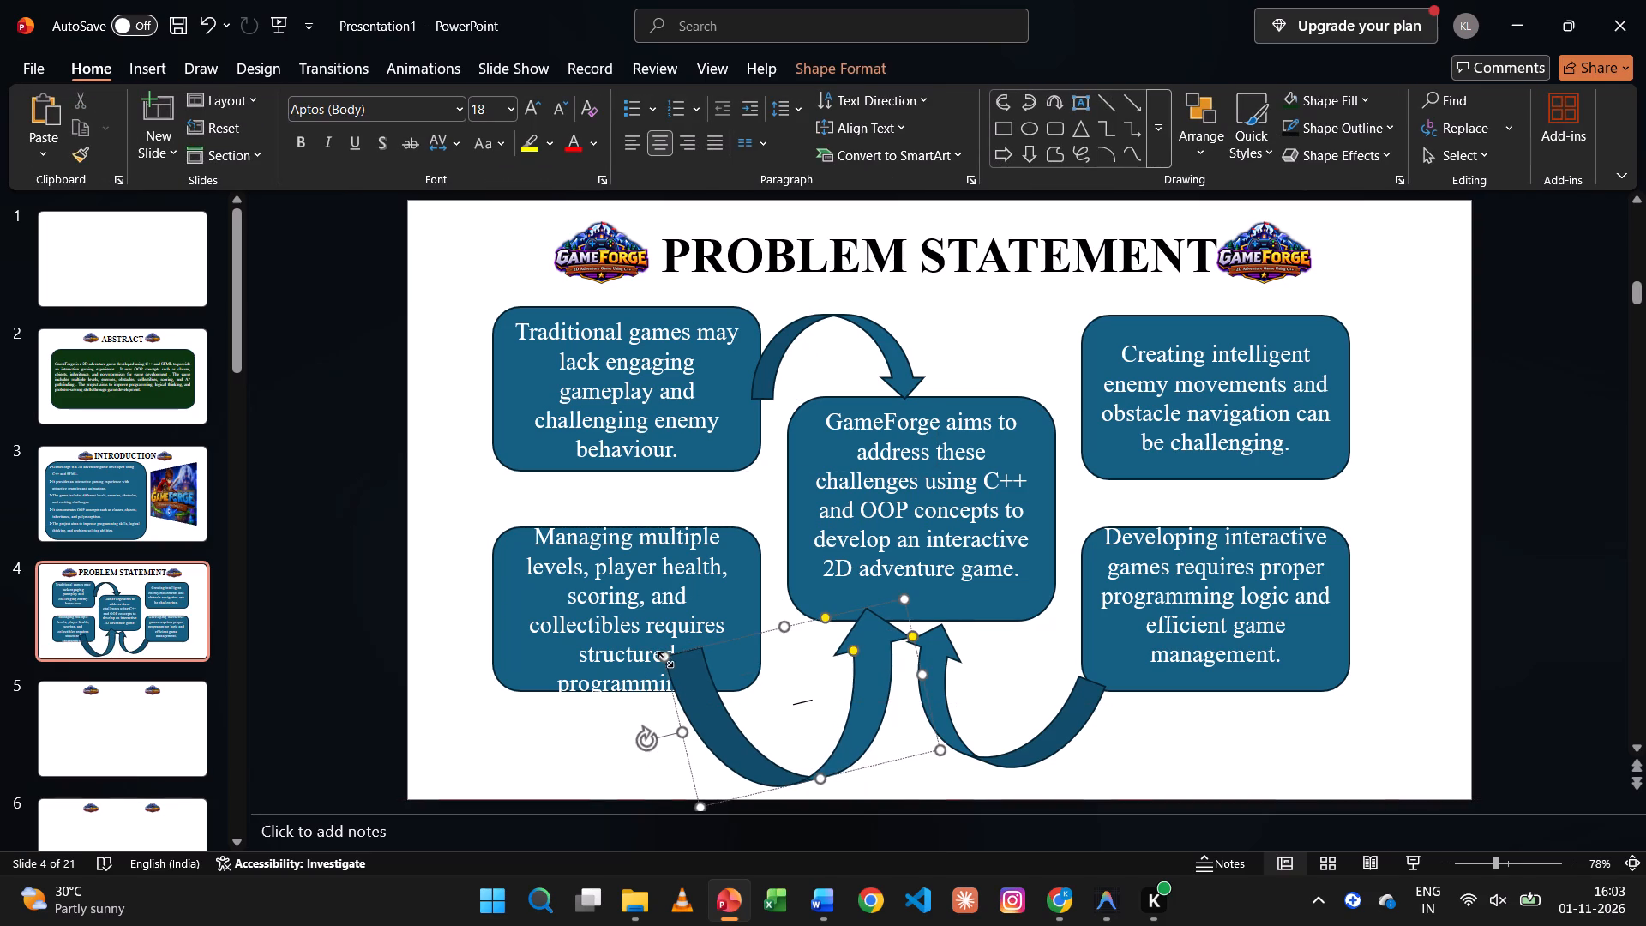
{"action": "left_click_drag", "start_coordinate": [665, 659], "coordinate": [730, 714]}
{"action": "left_click_drag", "start_coordinate": [879, 714], "coordinate": [836, 696]}
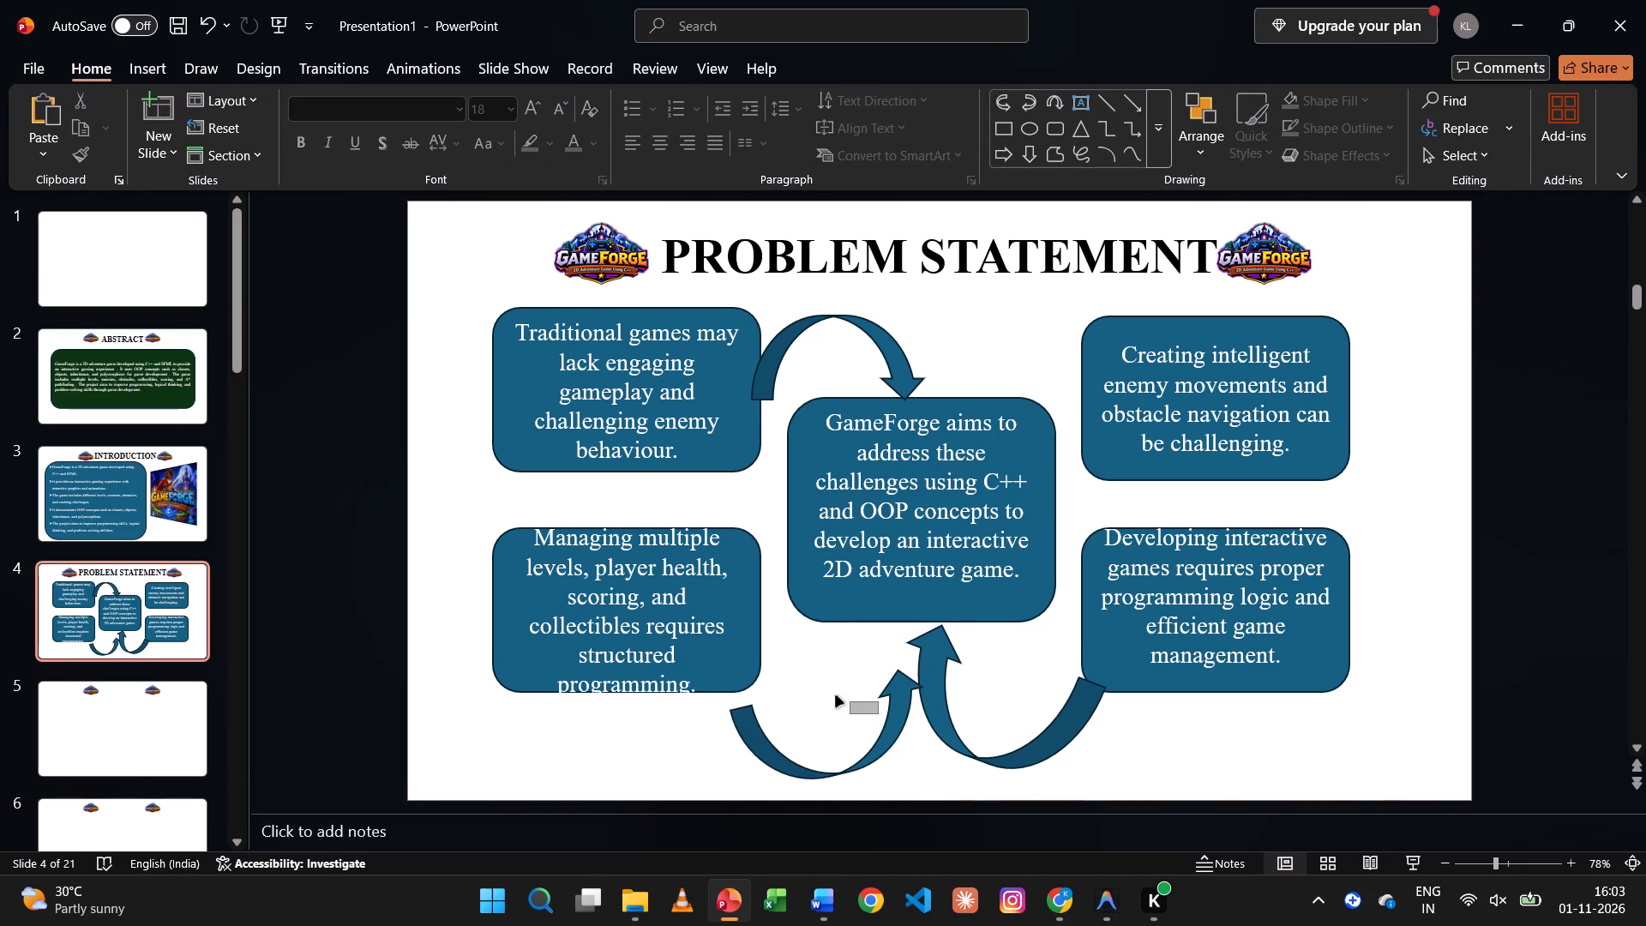
{"action": "left_click_drag", "start_coordinate": [836, 696], "coordinate": [808, 687]}
{"action": "left_click_drag", "start_coordinate": [754, 738], "coordinate": [730, 724]}
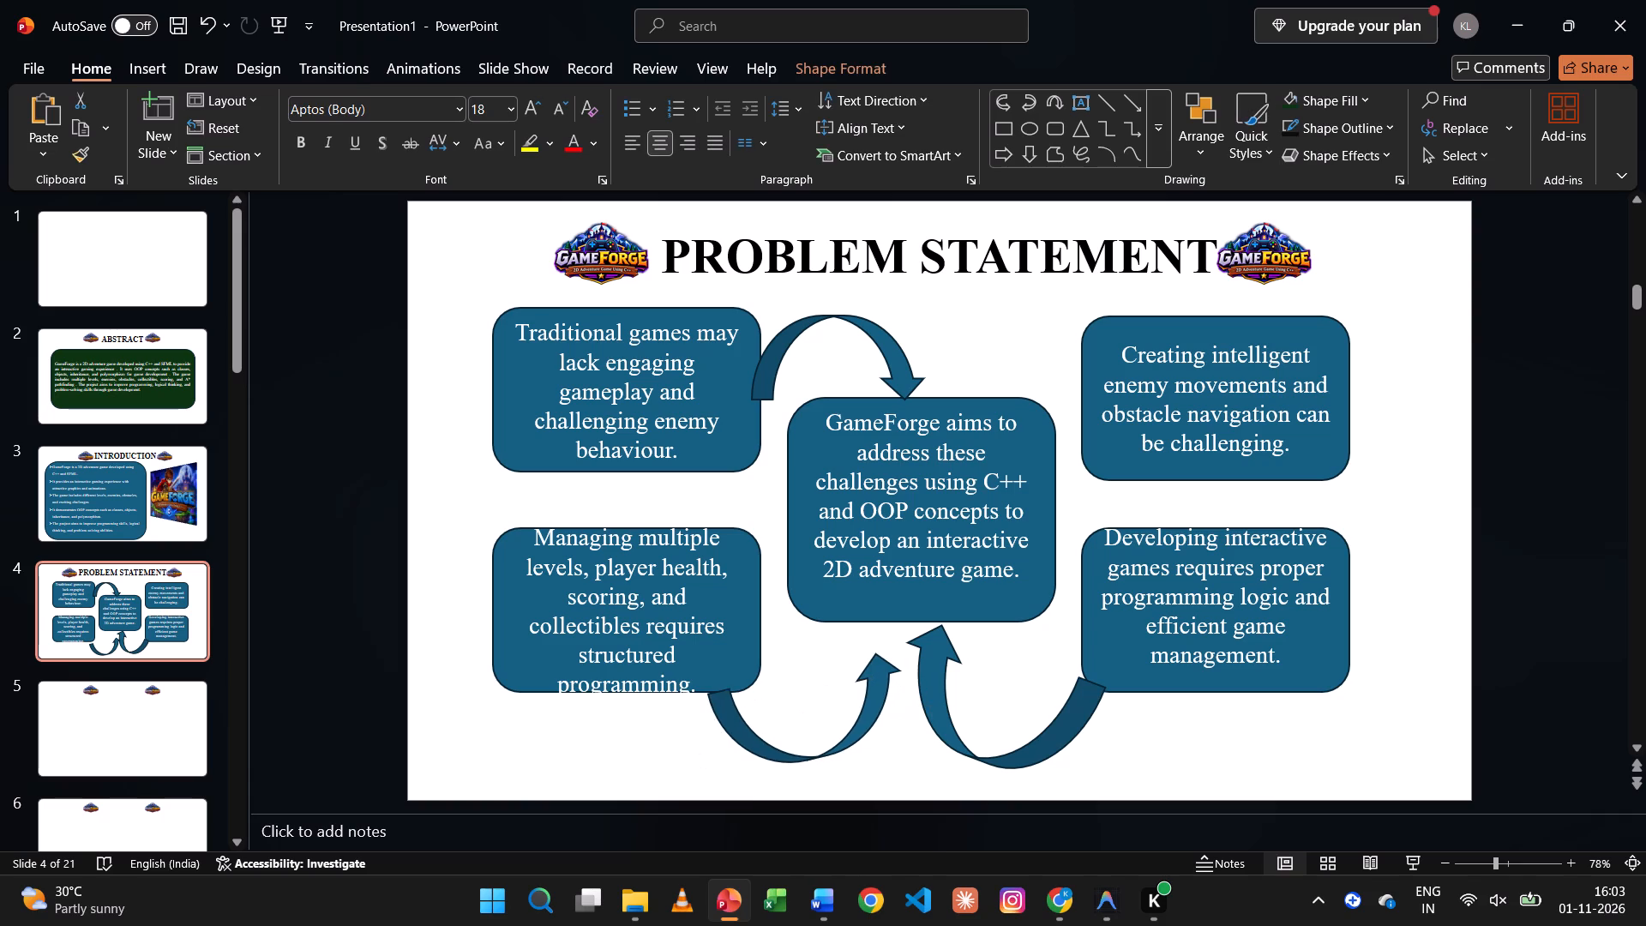
{"action": "left_click_drag", "start_coordinate": [730, 724], "coordinate": [741, 709]}
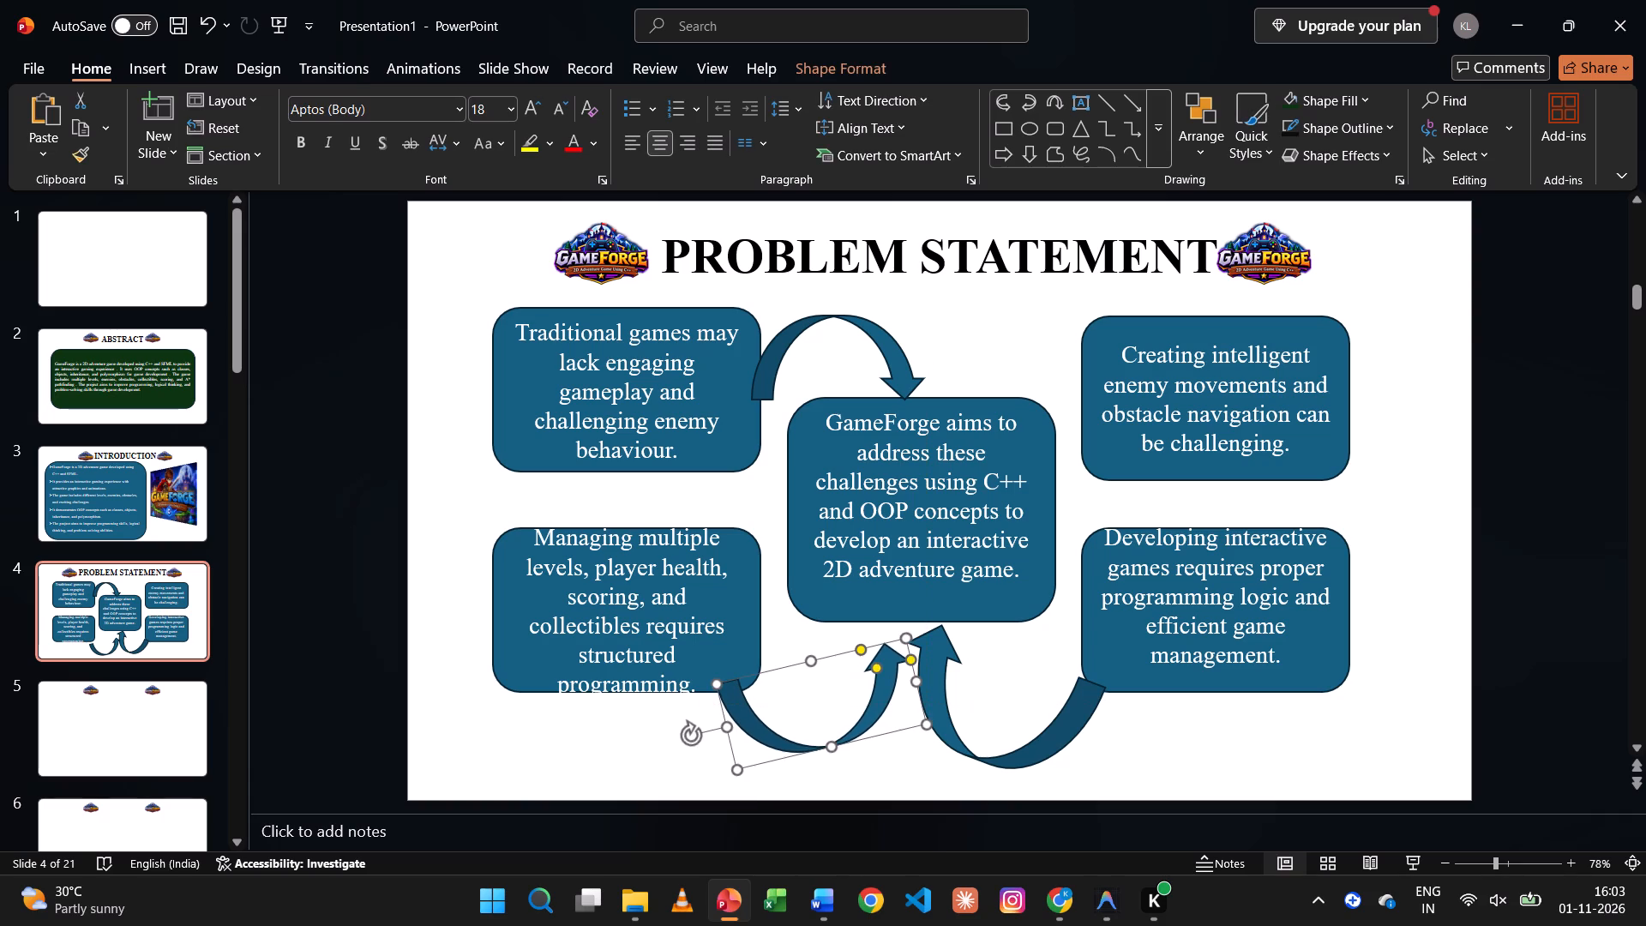
{"action": "left_click_drag", "start_coordinate": [906, 640], "coordinate": [897, 621]}
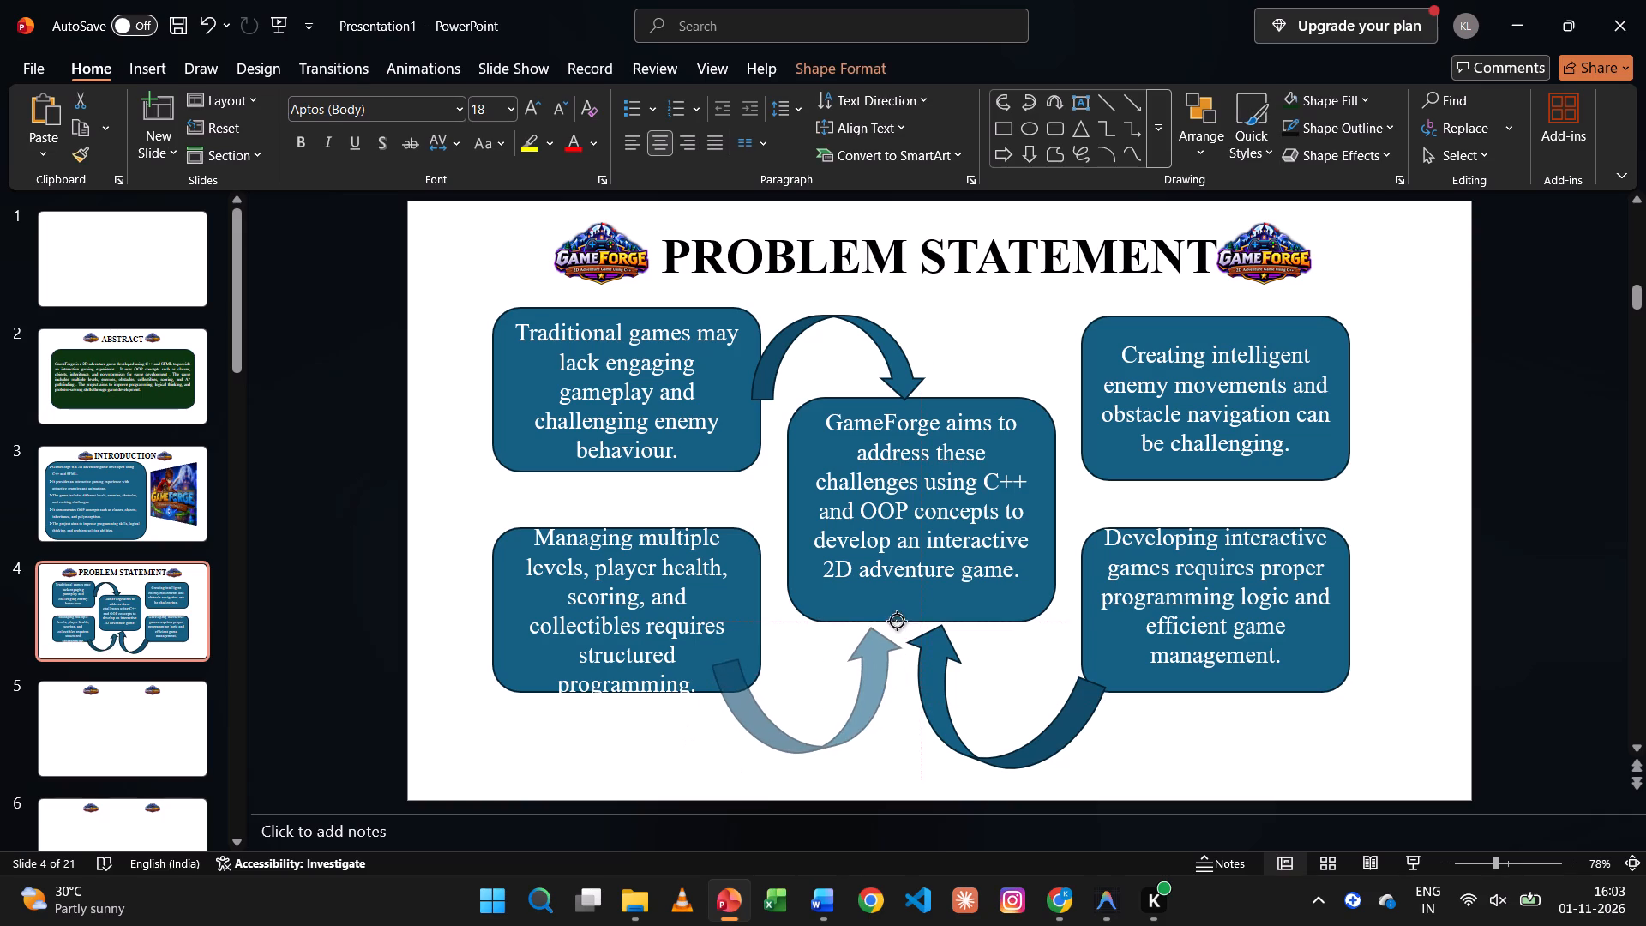
{"action": "left_click_drag", "start_coordinate": [897, 621], "coordinate": [895, 612]}
Shrink the curved arrow from the "Developing interactive games..." box, and move both lower arrows so their heads overlap the centre box's bottom edge.
{"action": "left_click", "coordinate": [923, 634]}
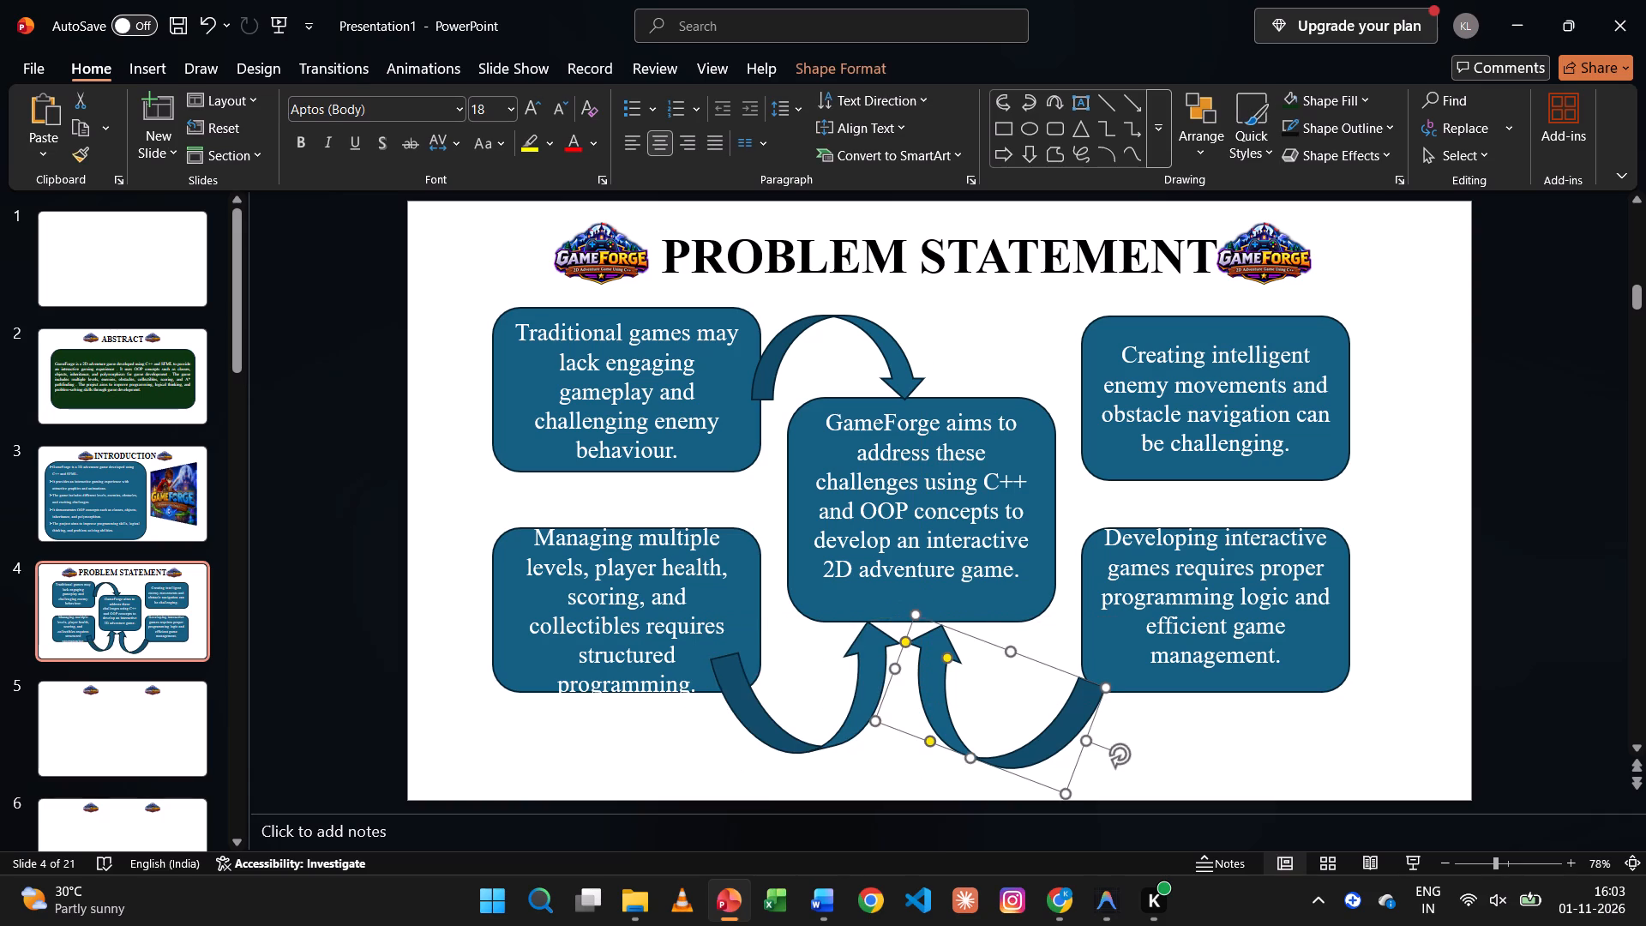
{"action": "left_click_drag", "start_coordinate": [1007, 650], "coordinate": [1031, 640]}
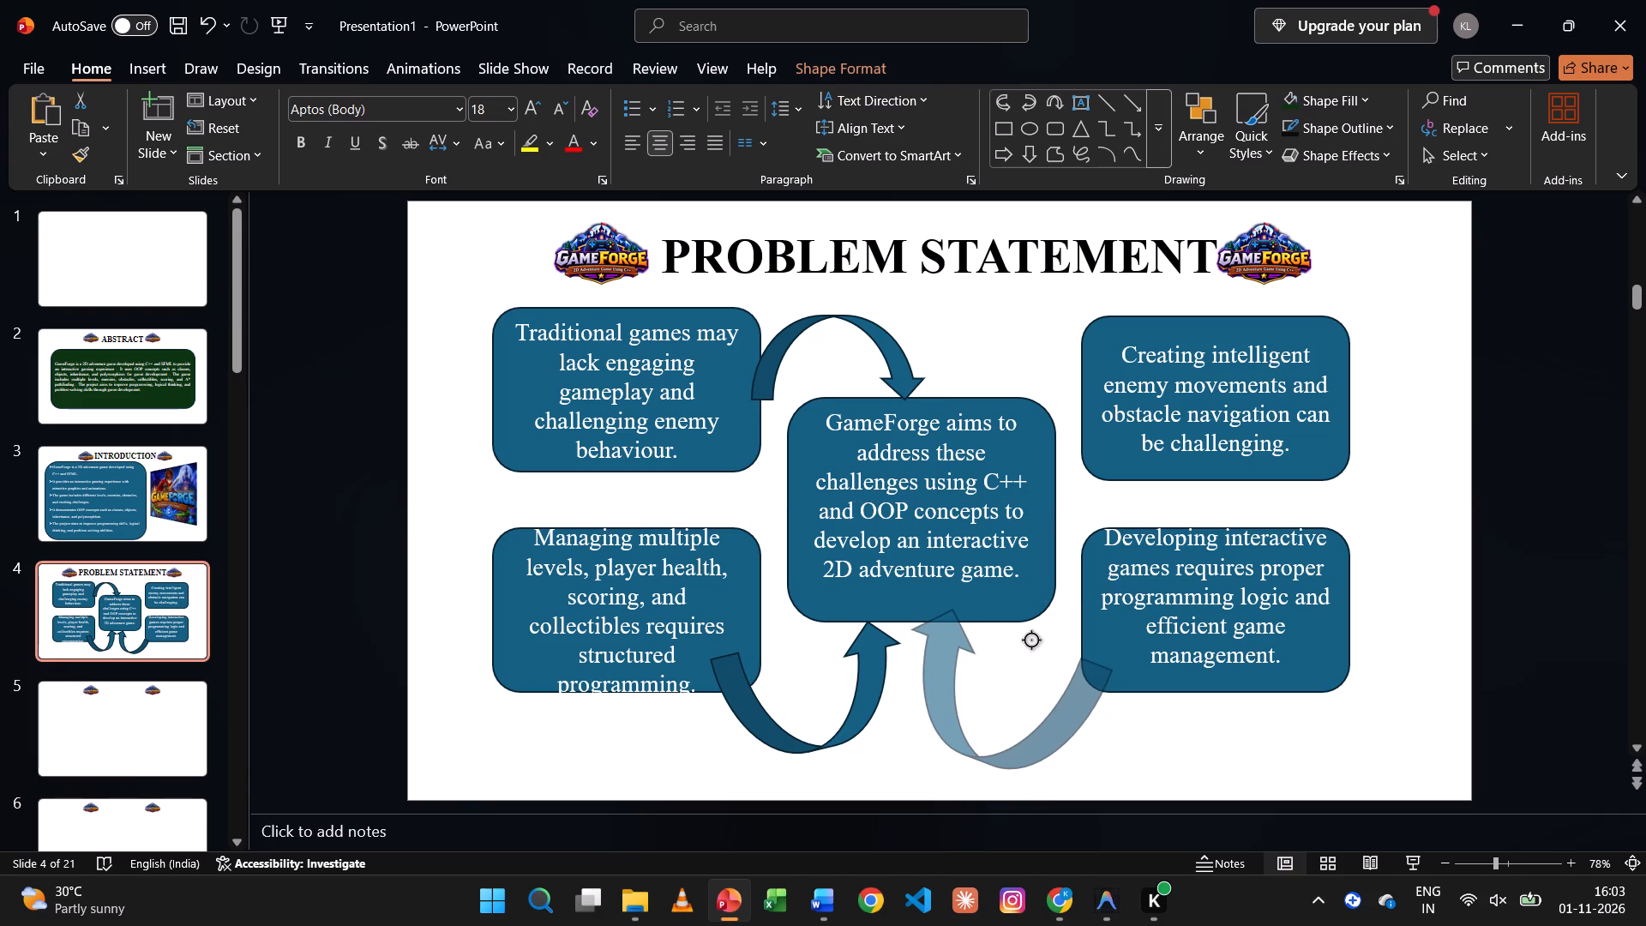
{"action": "left_click_drag", "start_coordinate": [1031, 640], "coordinate": [1030, 657]}
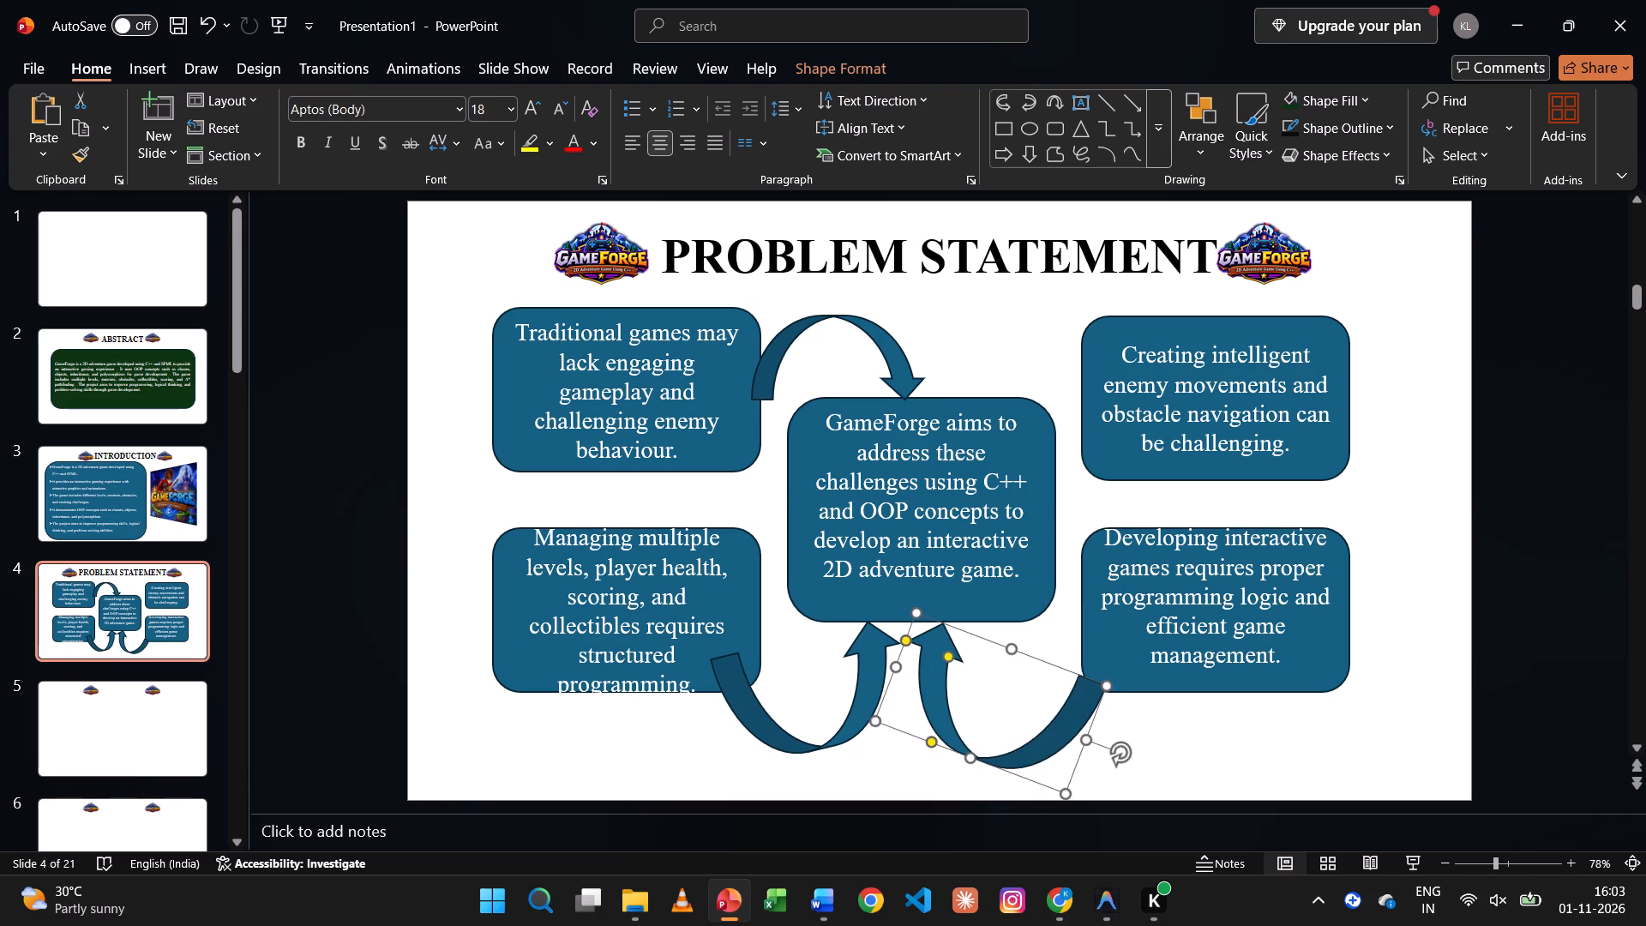
{"action": "left_click_drag", "start_coordinate": [871, 720], "coordinate": [914, 701]}
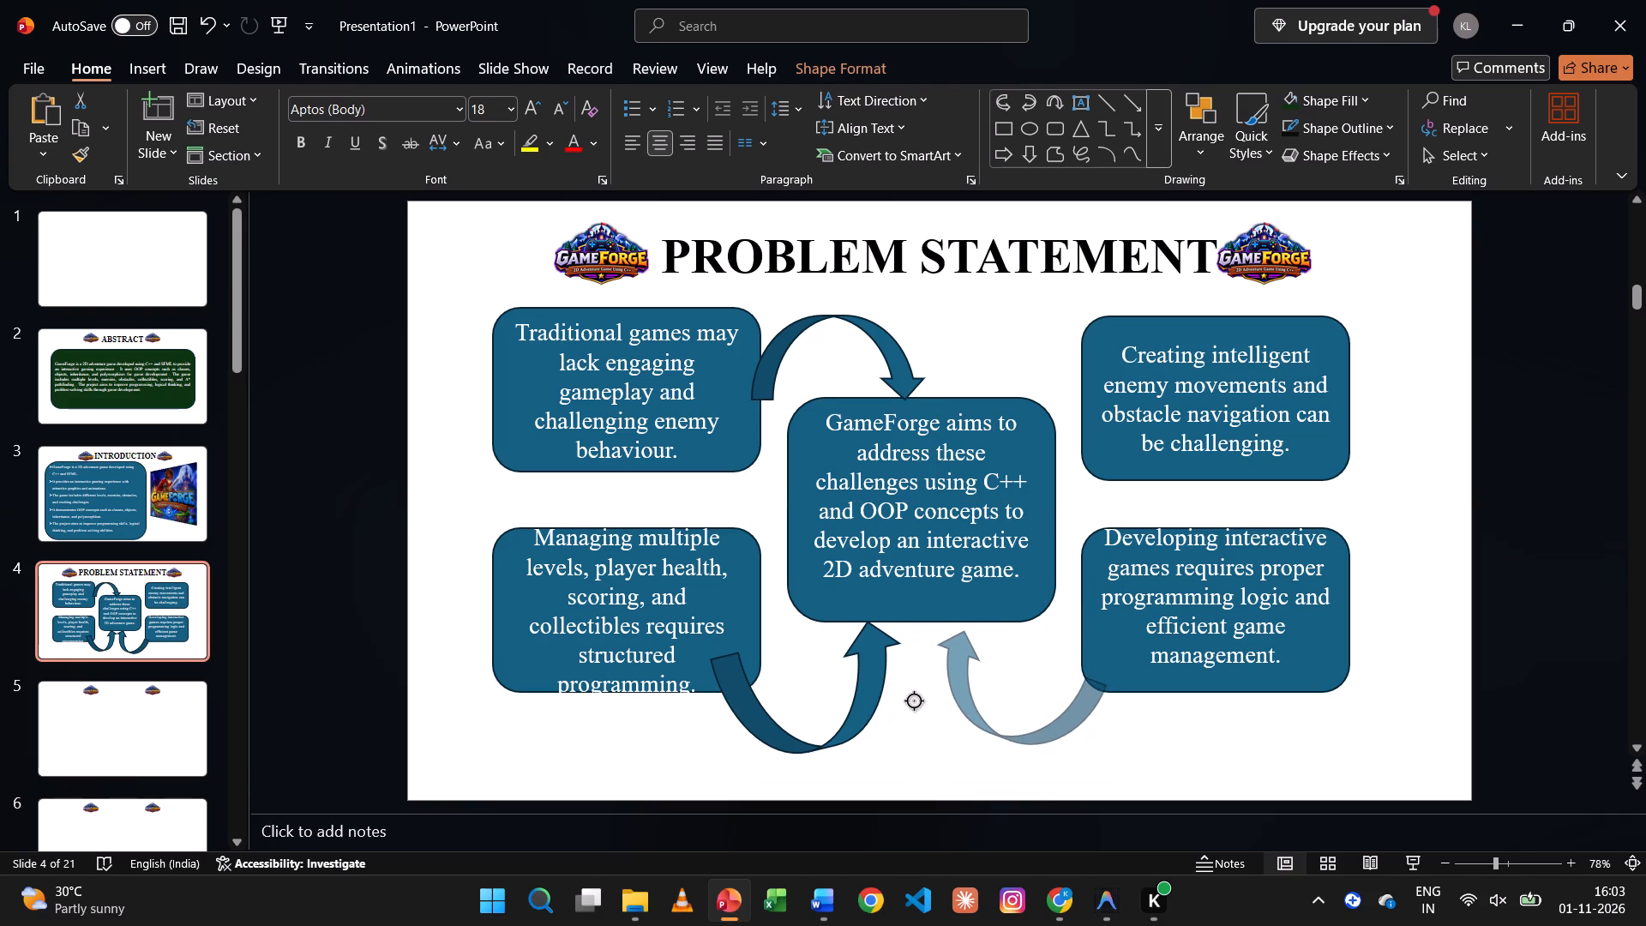
{"action": "left_click_drag", "start_coordinate": [914, 701], "coordinate": [895, 720]}
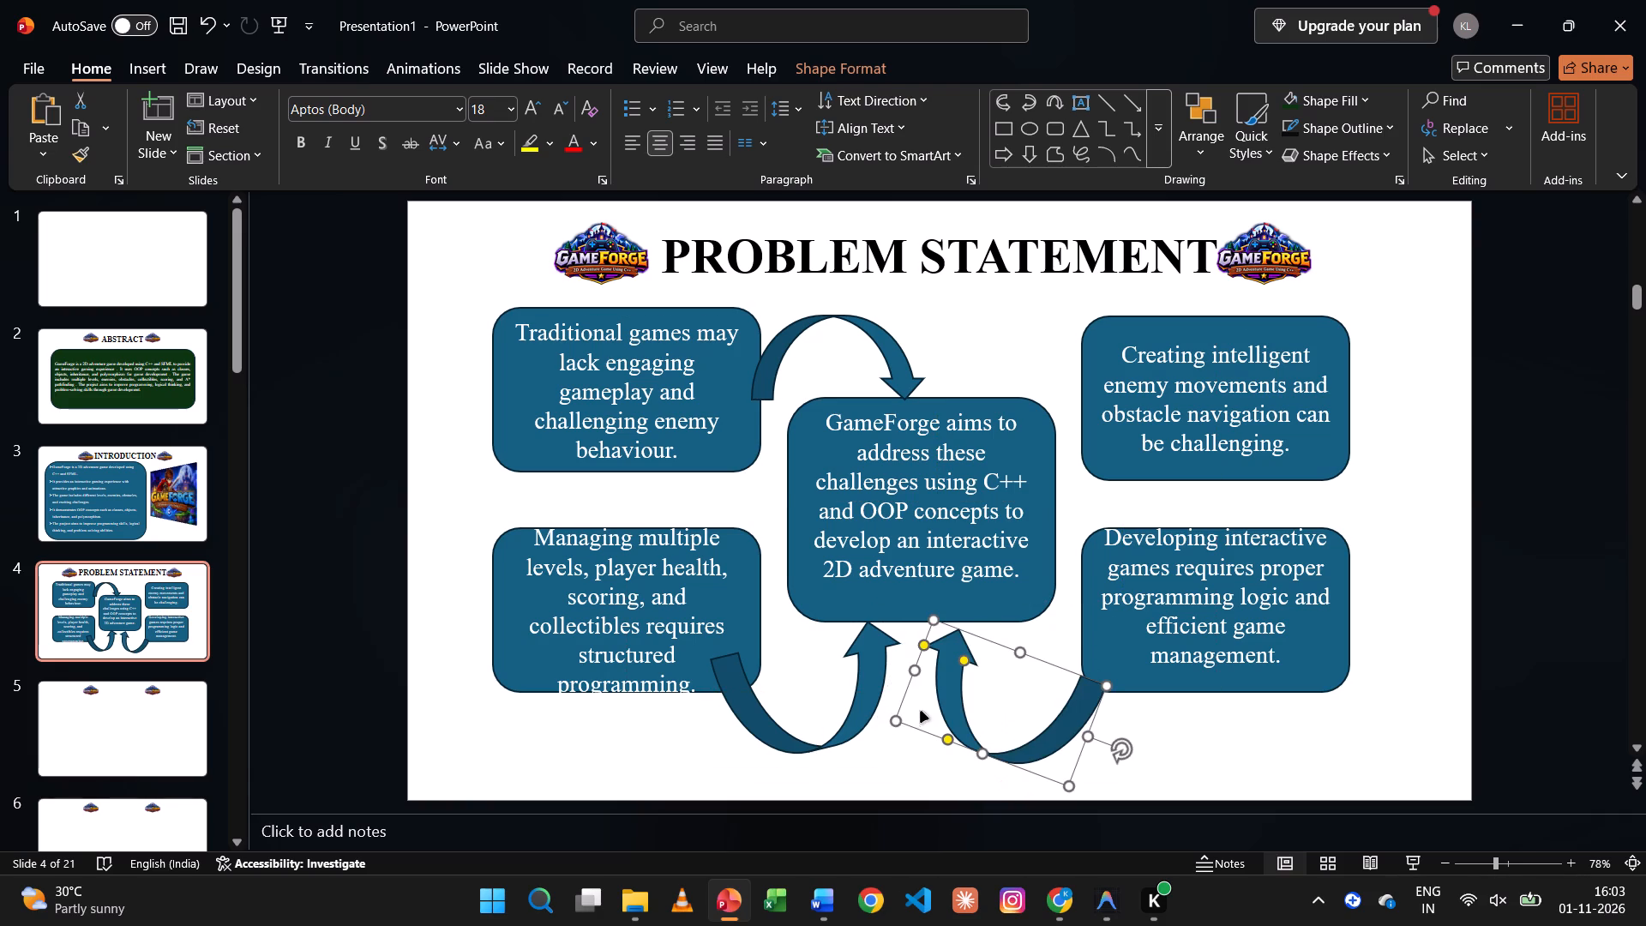
{"action": "left_click_drag", "start_coordinate": [951, 701], "coordinate": [961, 687]}
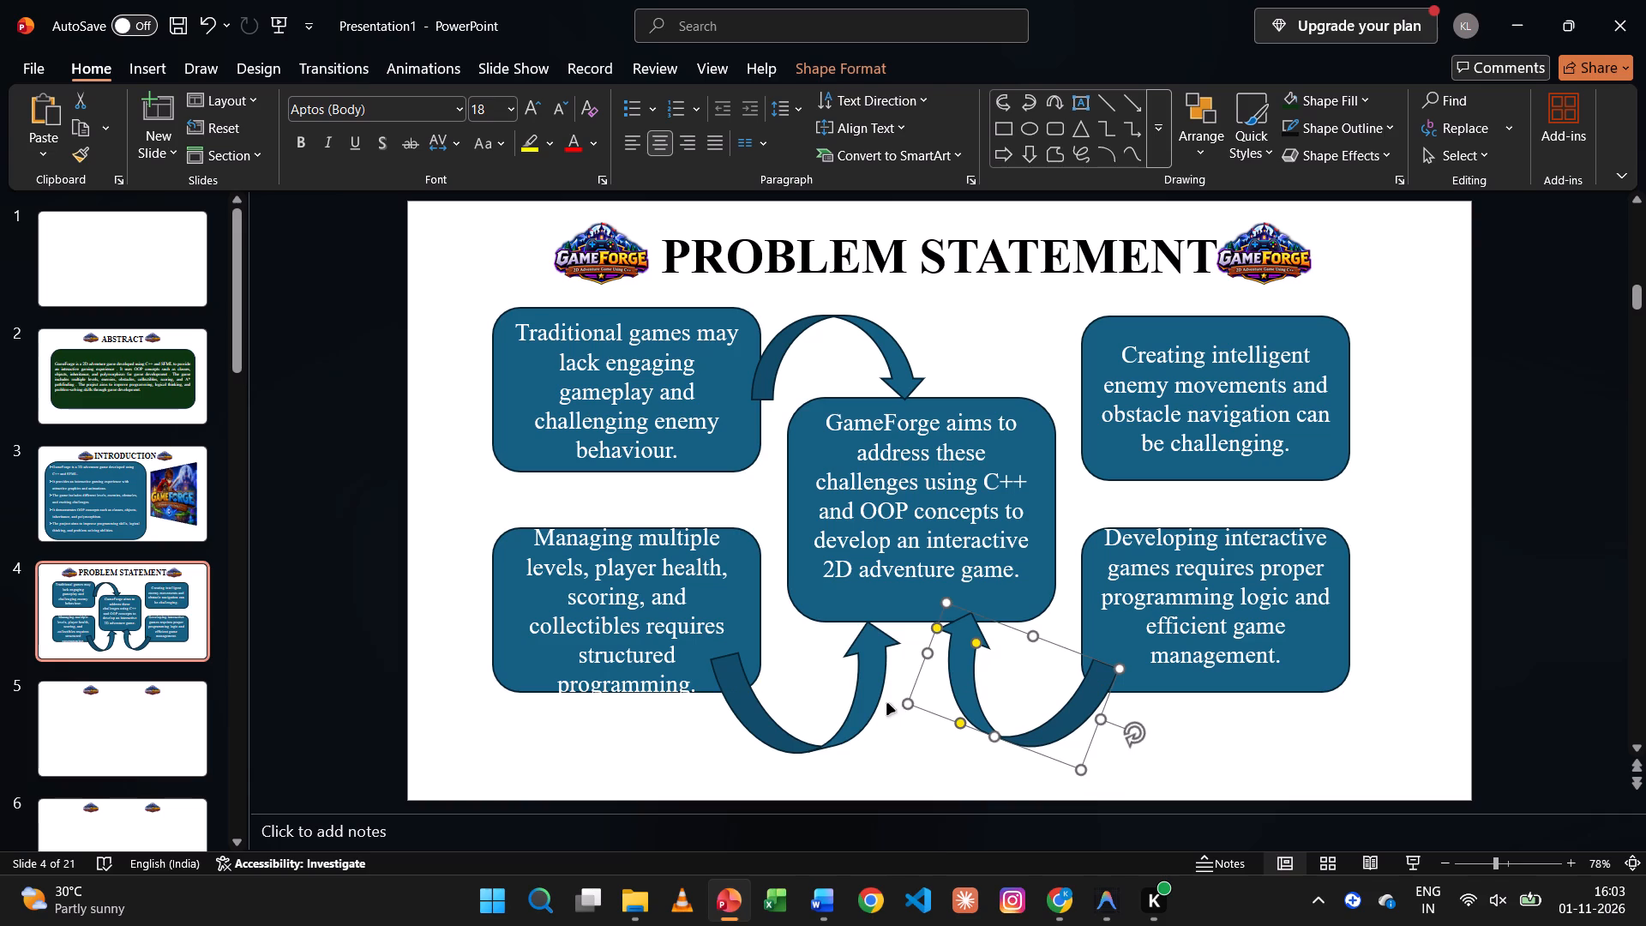
{"action": "left_click_drag", "start_coordinate": [862, 713], "coordinate": [868, 702]}
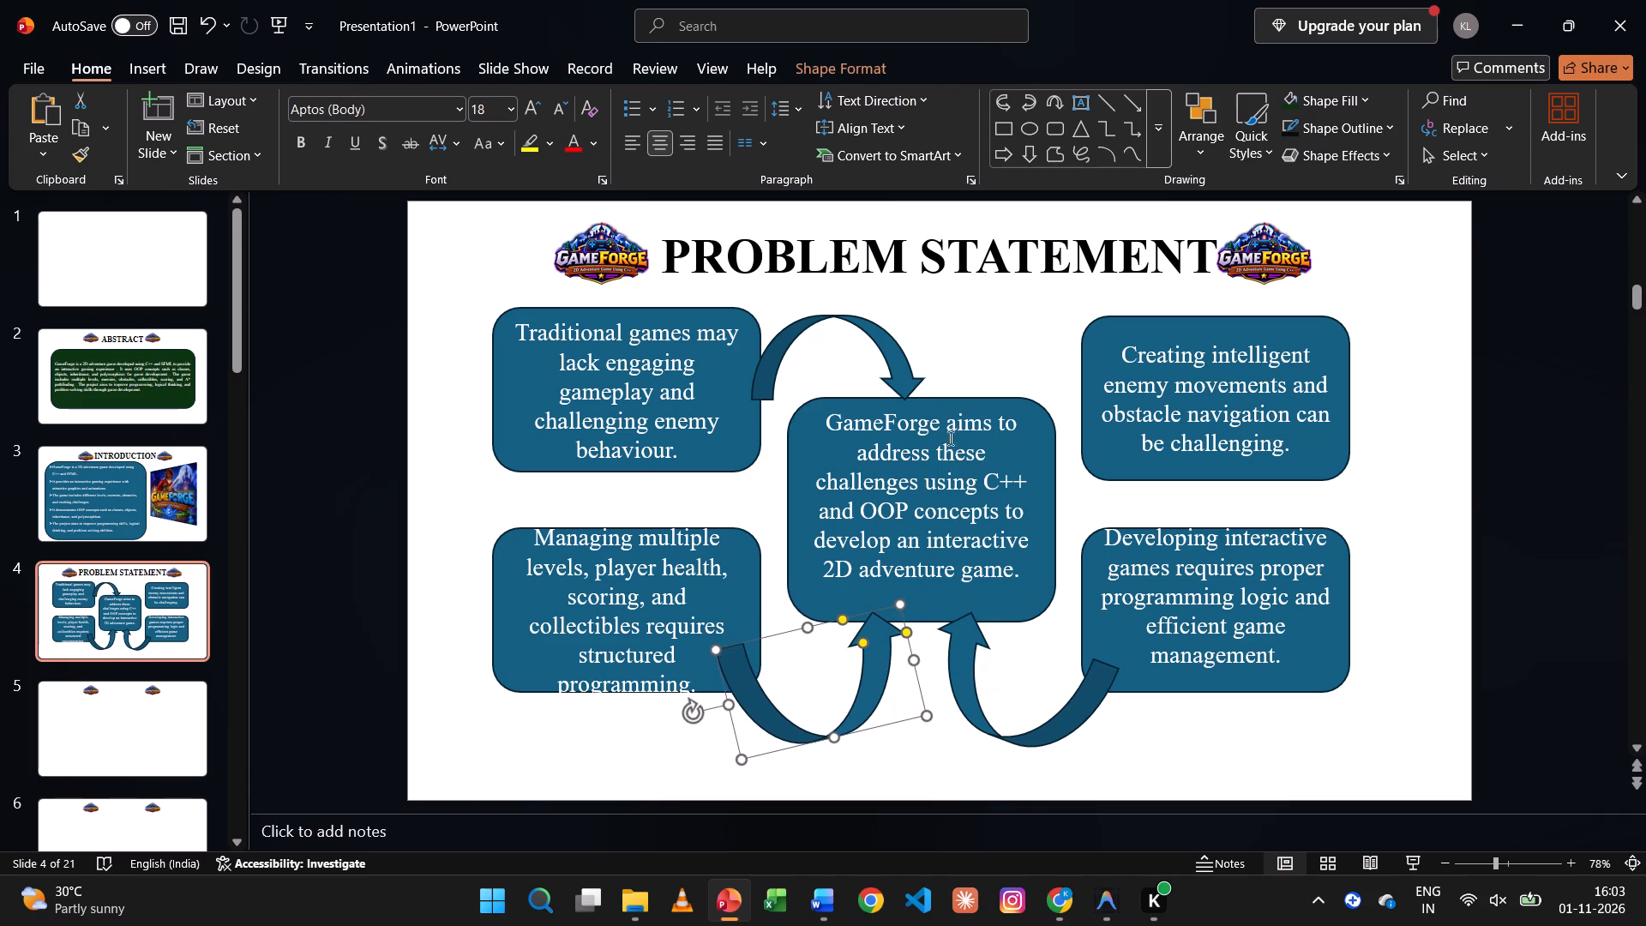
Fill the curved arrow from the "Traditional games..." box to the centre box with the standard gold-orange colour.
{"action": "double_click", "coordinate": [908, 387]}
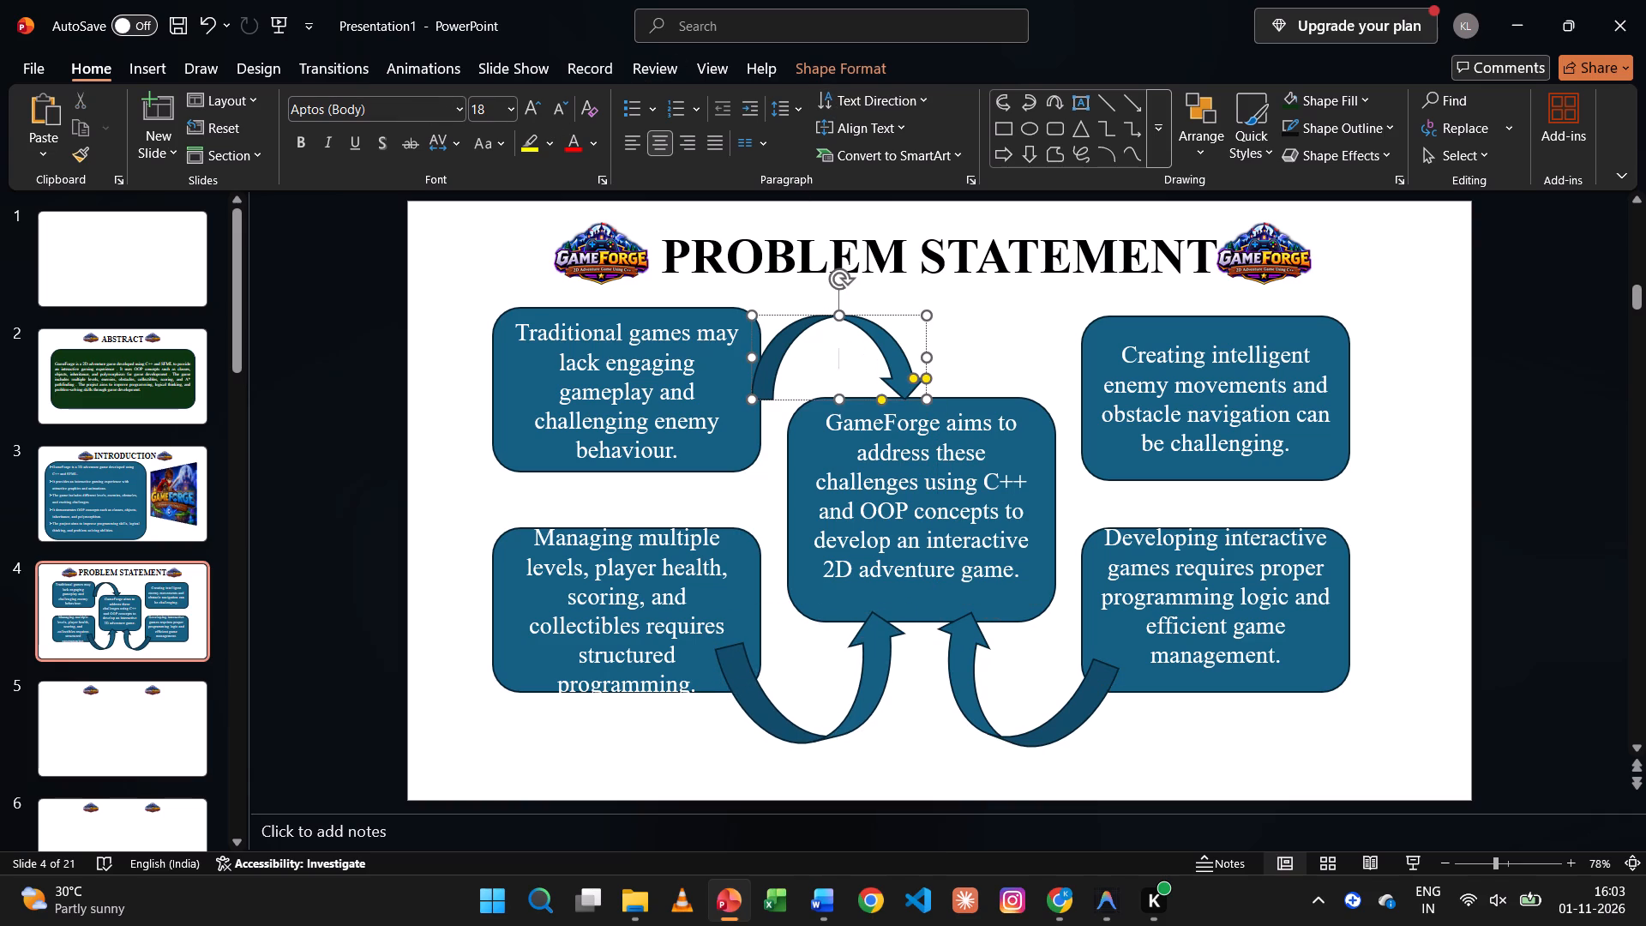
{"action": "right_click", "coordinate": [900, 370]}
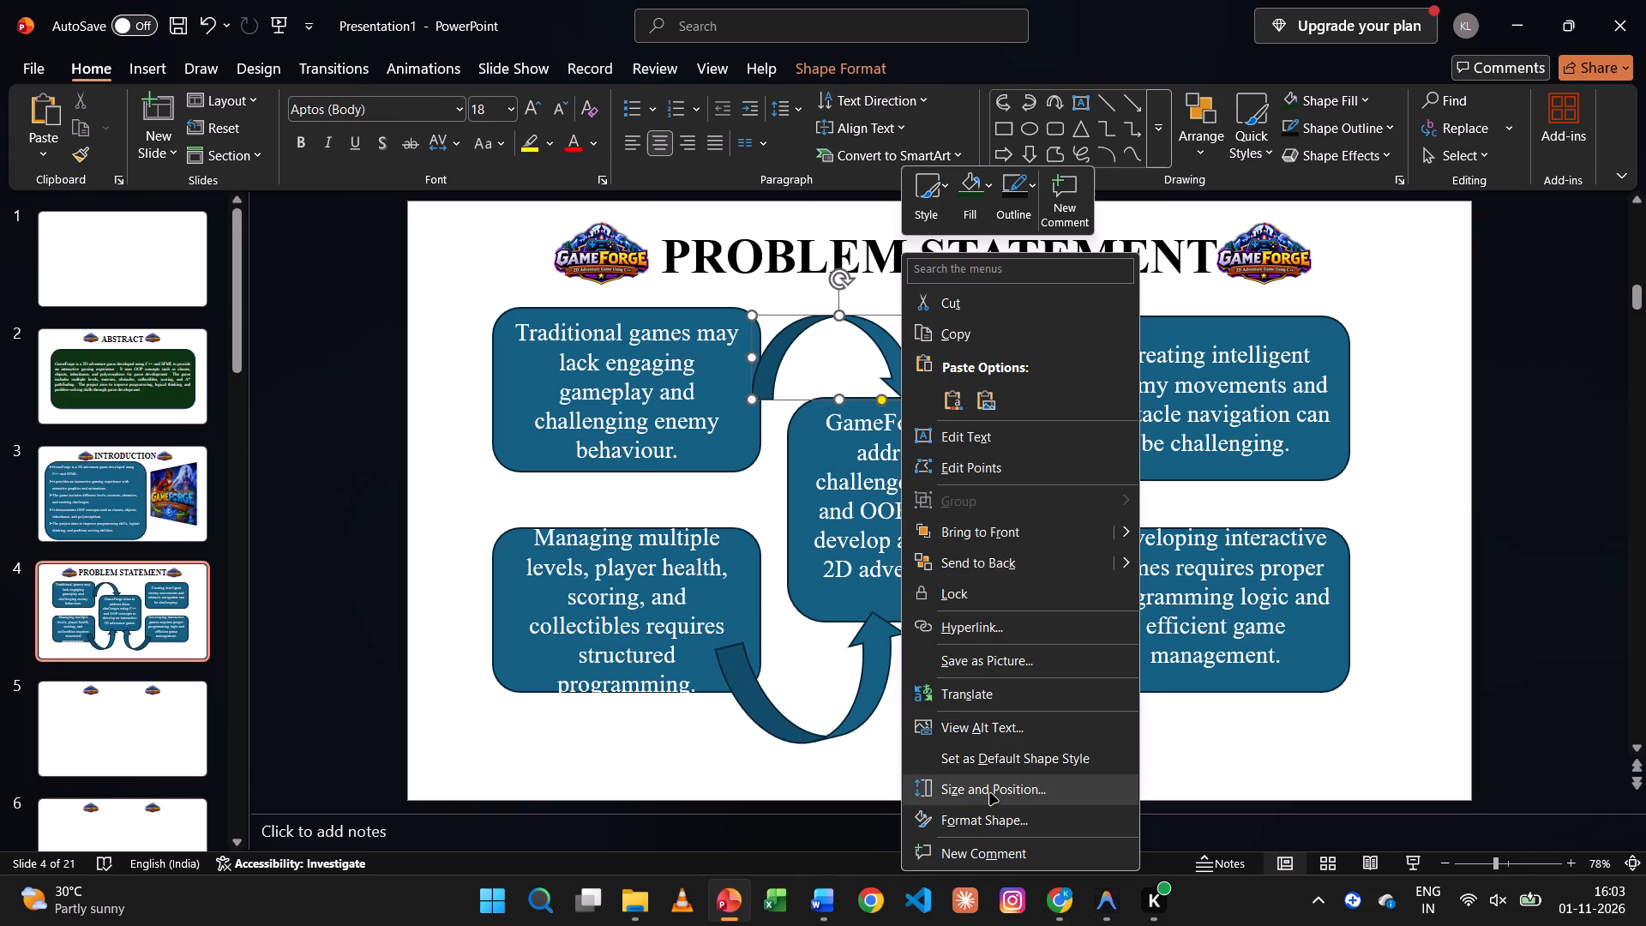
{"action": "left_click", "coordinate": [893, 366]}
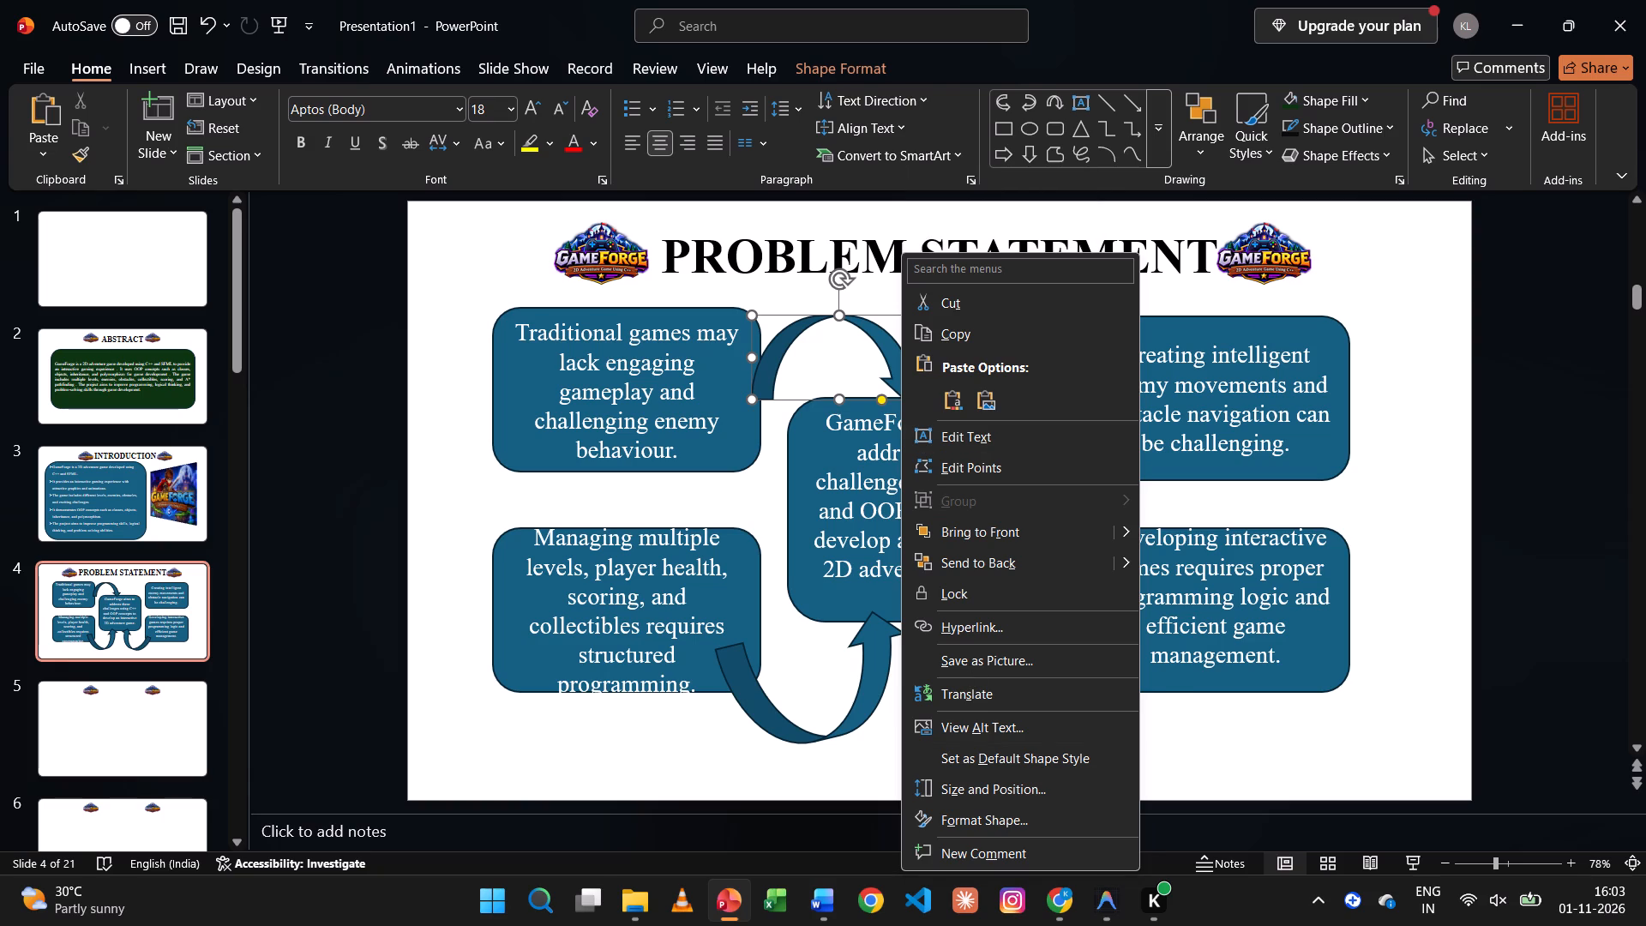
{"action": "right_click", "coordinate": [893, 366]}
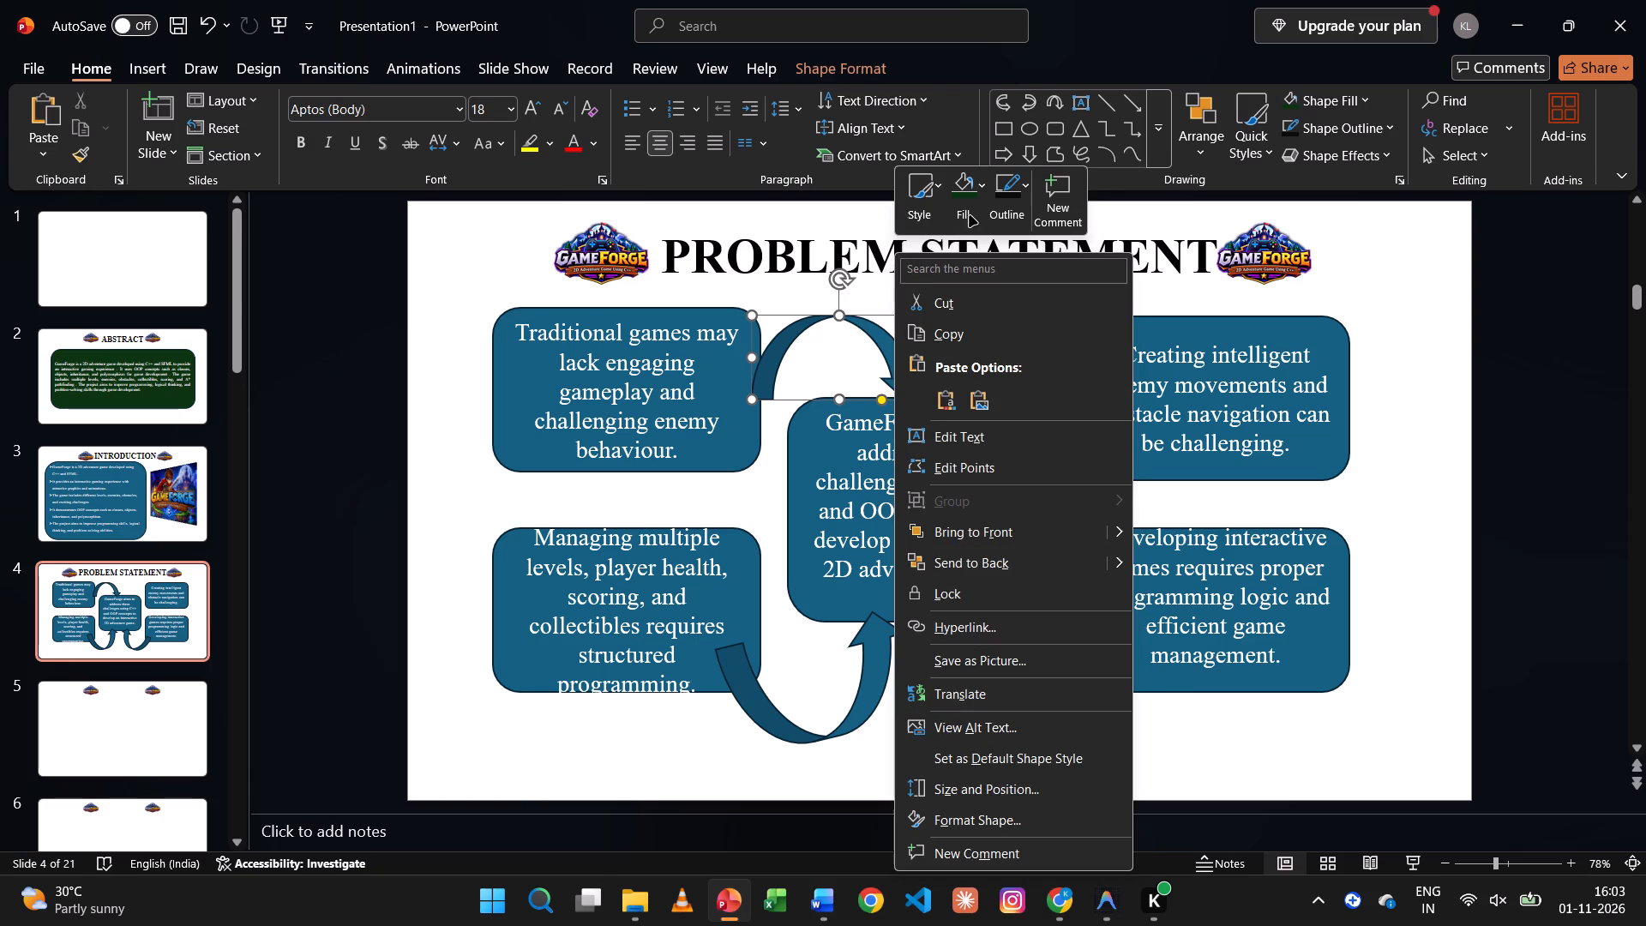
{"action": "left_click", "coordinate": [971, 196]}
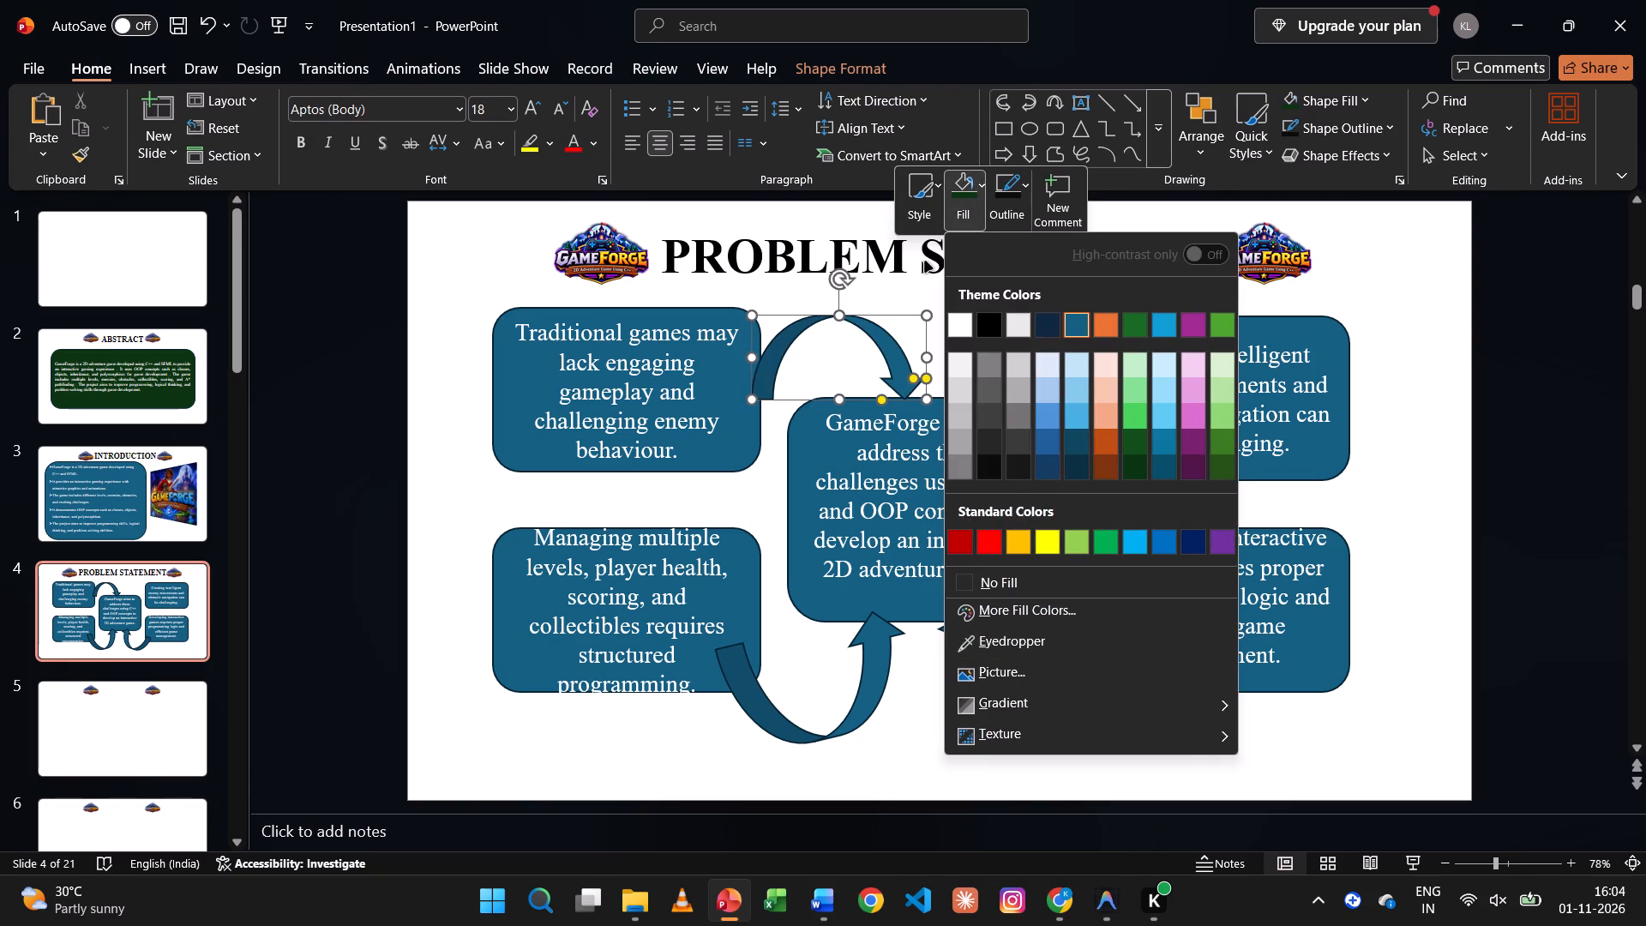
{"action": "left_click", "coordinate": [1015, 544]}
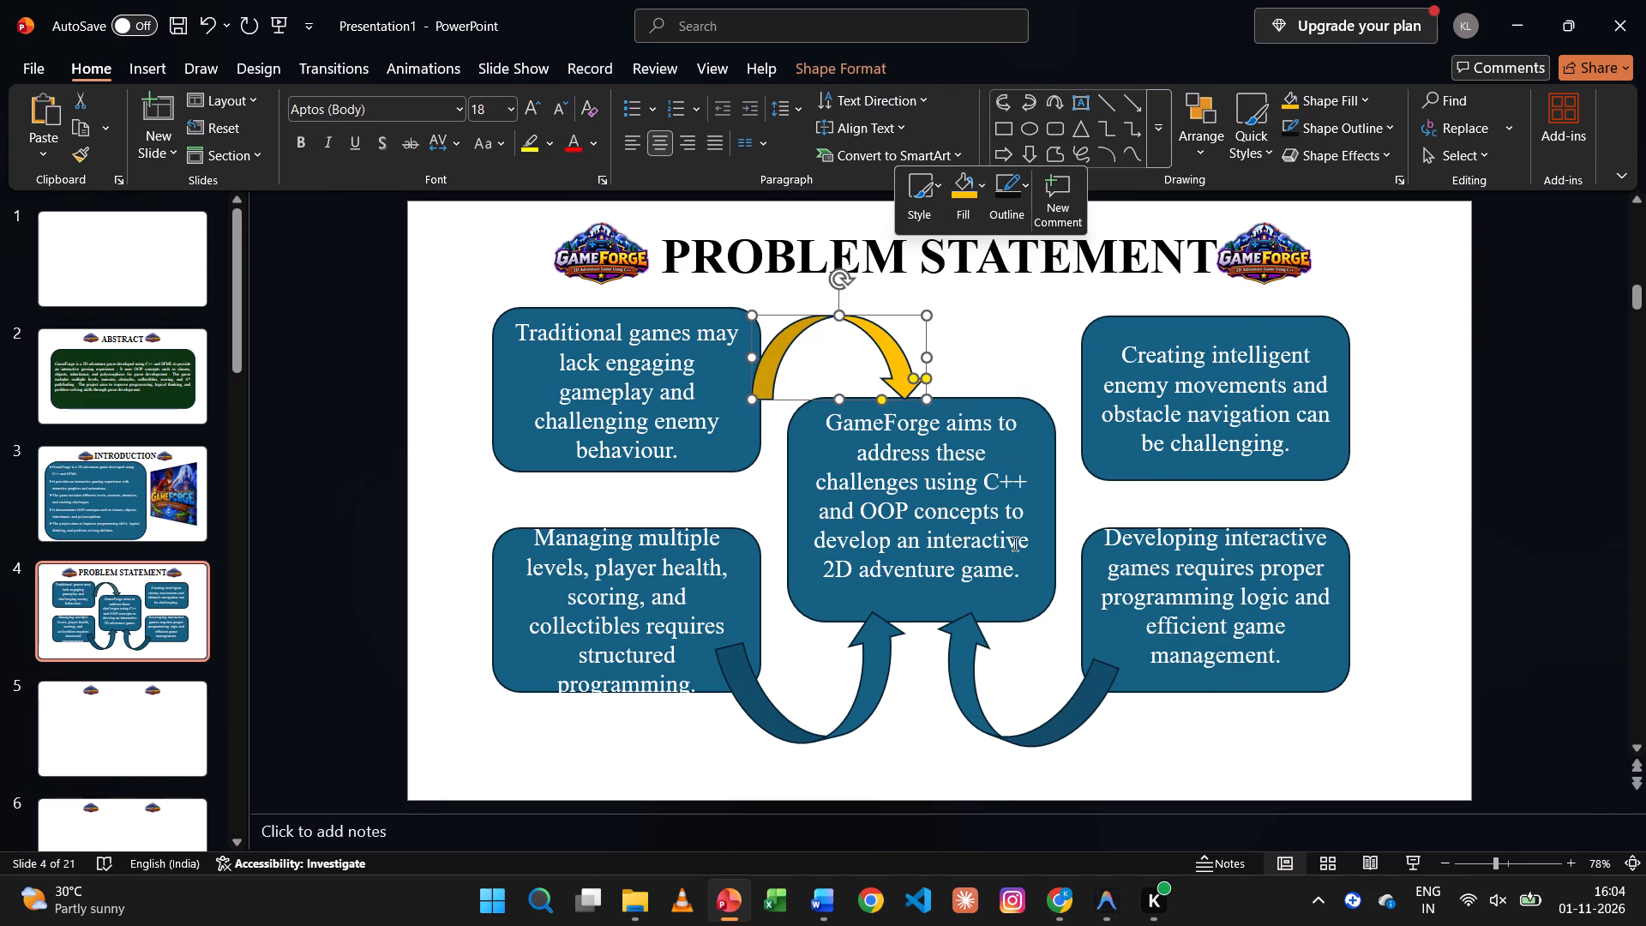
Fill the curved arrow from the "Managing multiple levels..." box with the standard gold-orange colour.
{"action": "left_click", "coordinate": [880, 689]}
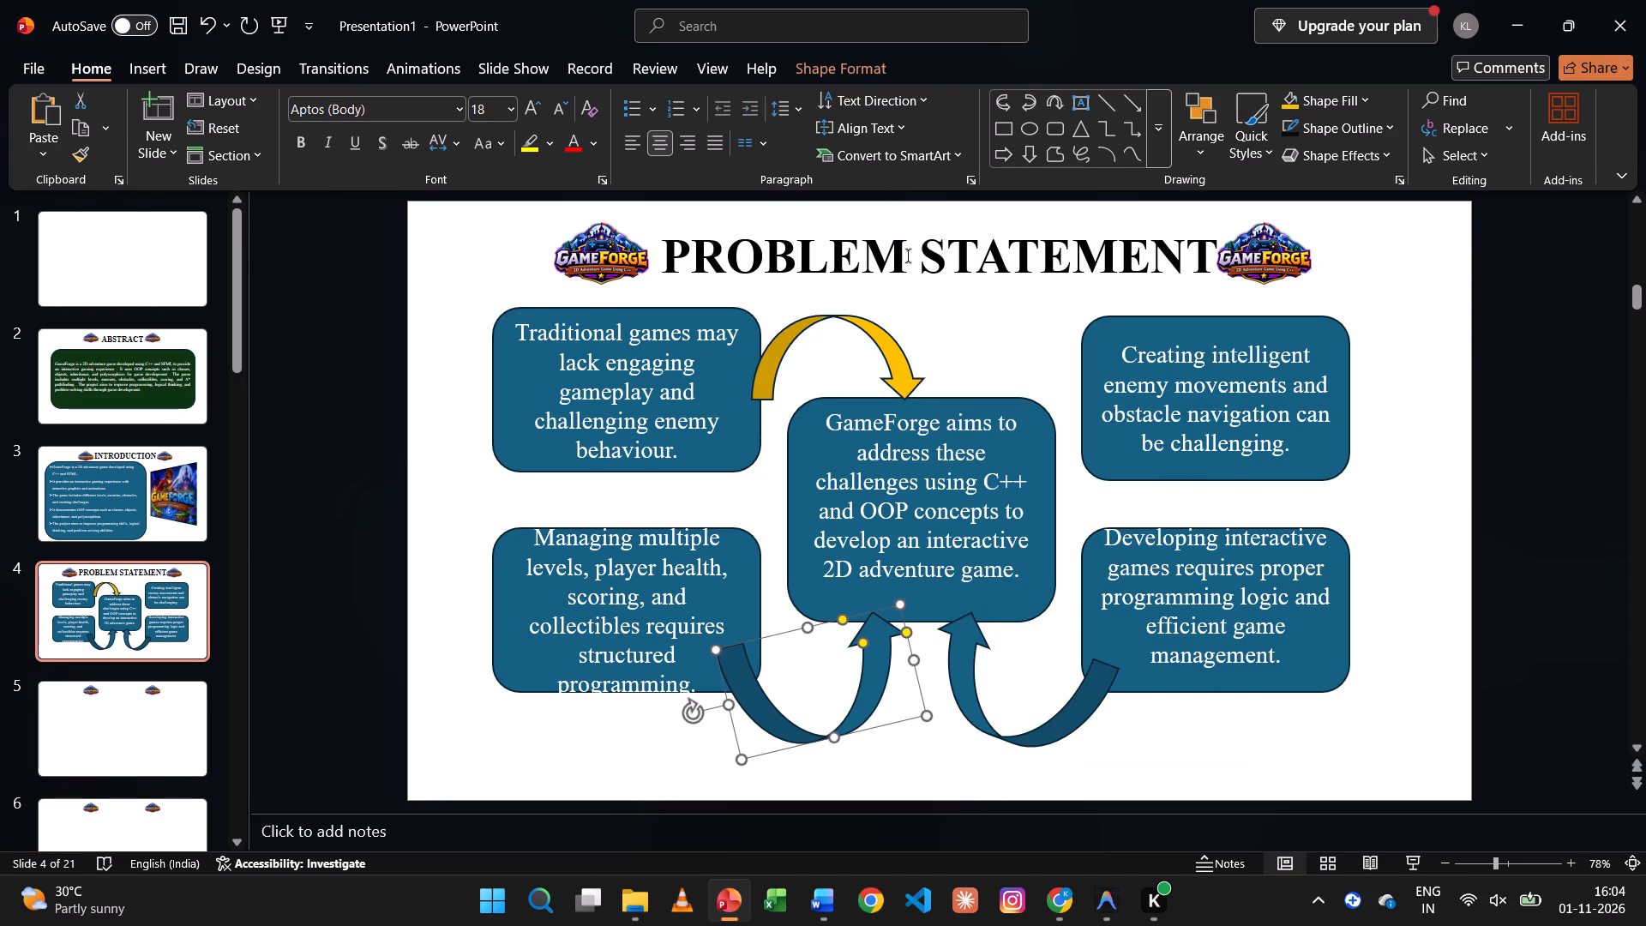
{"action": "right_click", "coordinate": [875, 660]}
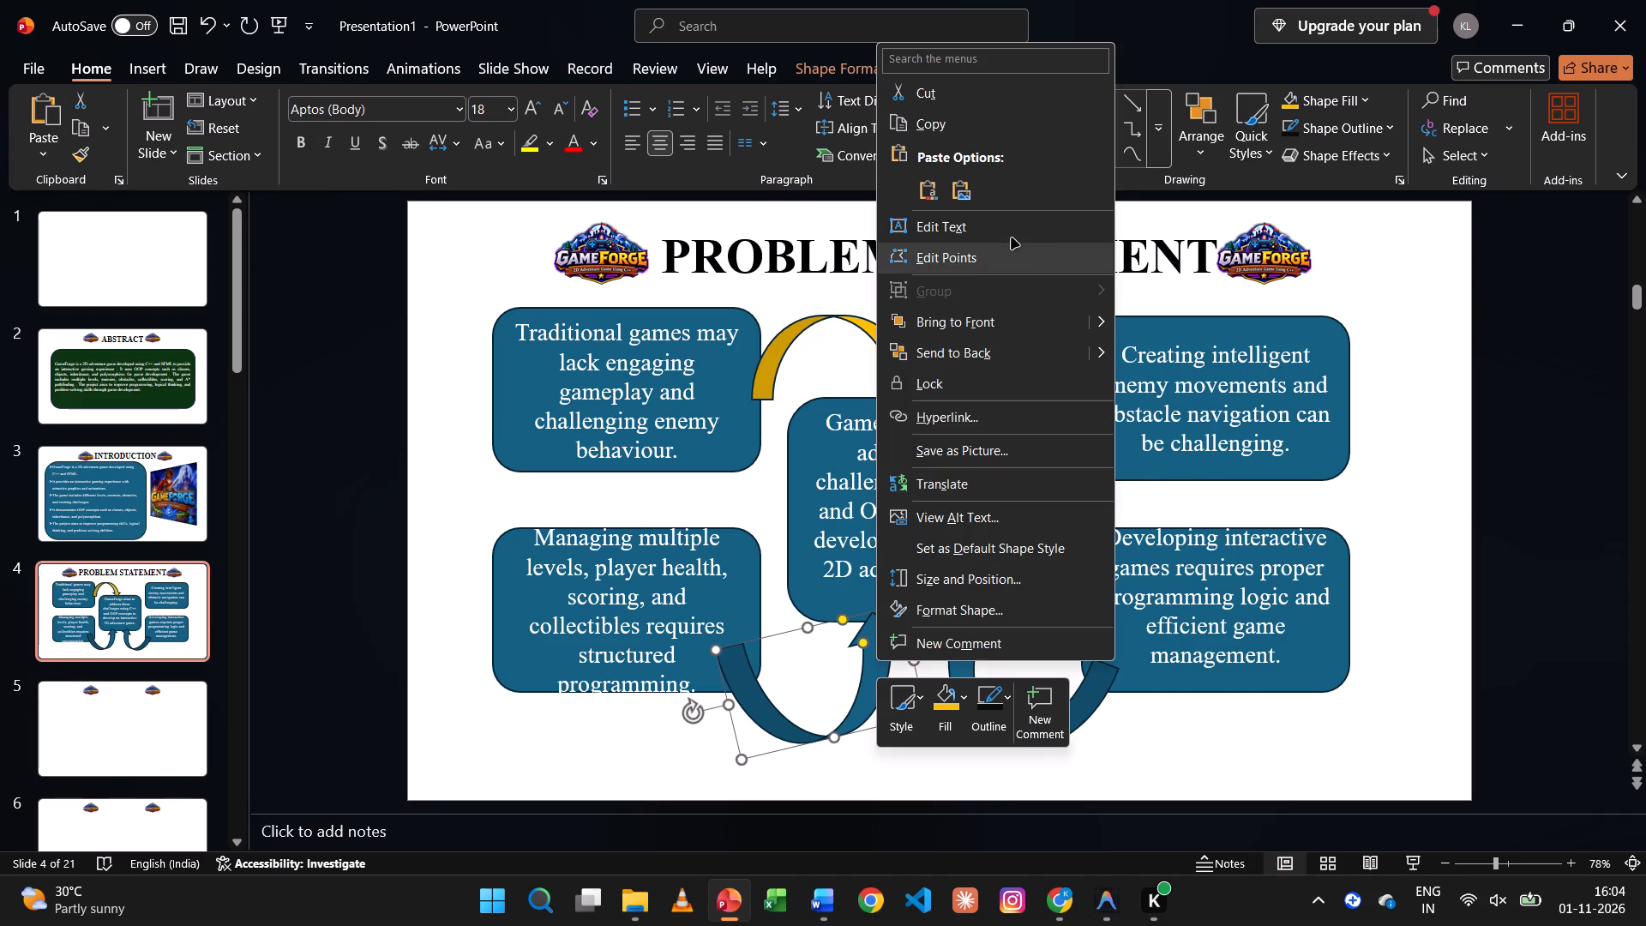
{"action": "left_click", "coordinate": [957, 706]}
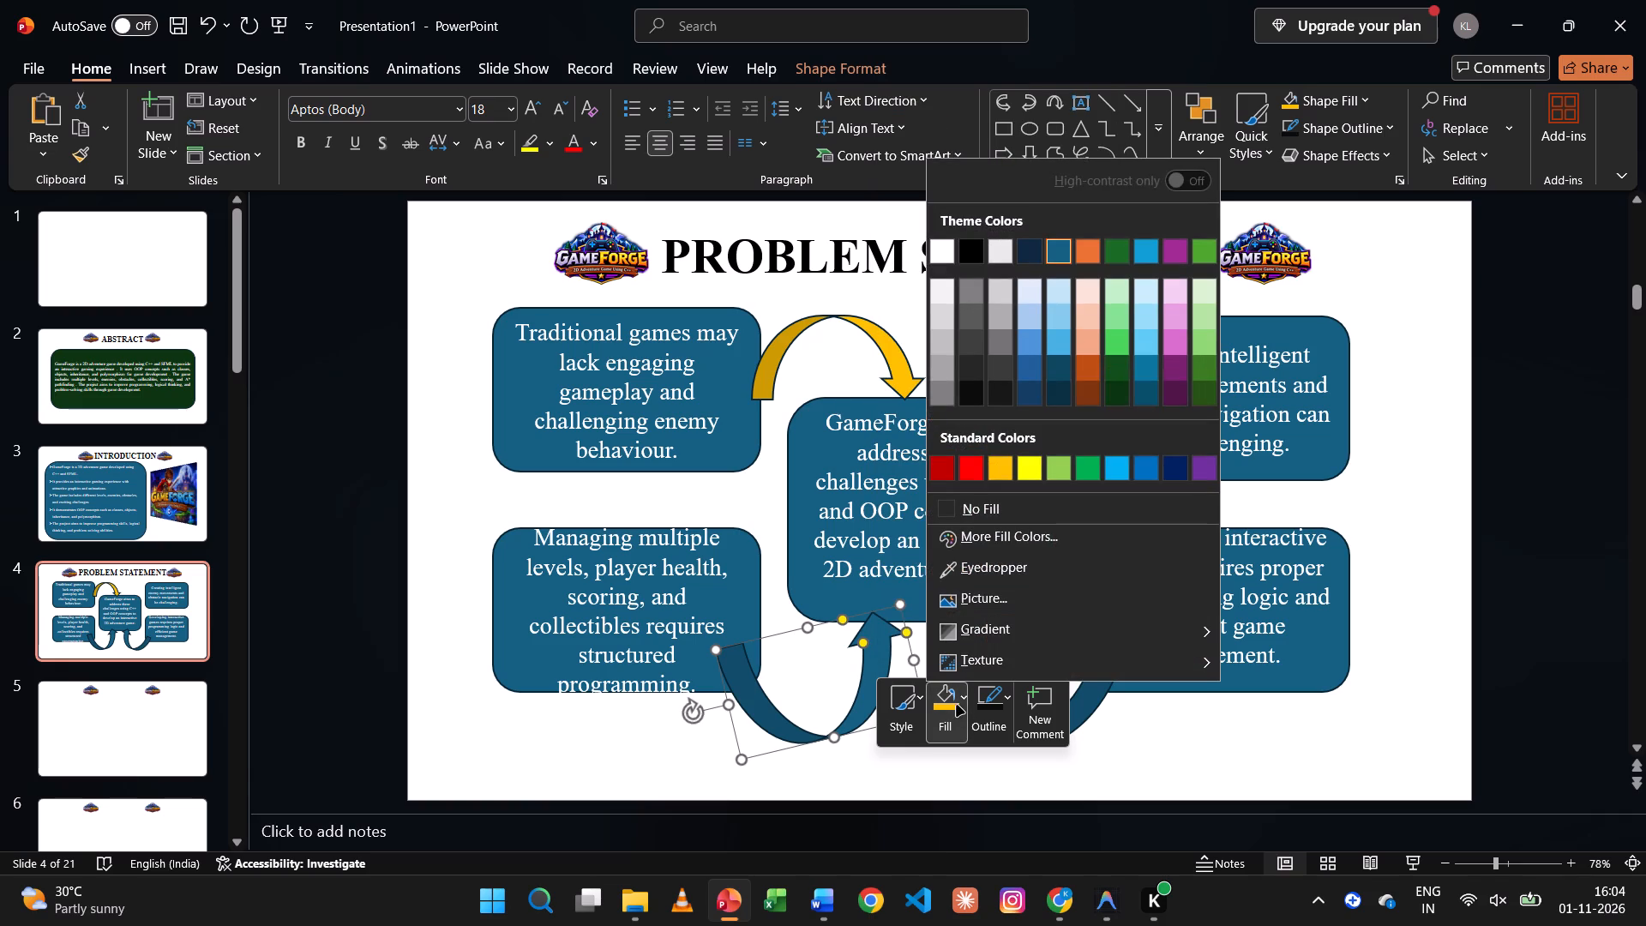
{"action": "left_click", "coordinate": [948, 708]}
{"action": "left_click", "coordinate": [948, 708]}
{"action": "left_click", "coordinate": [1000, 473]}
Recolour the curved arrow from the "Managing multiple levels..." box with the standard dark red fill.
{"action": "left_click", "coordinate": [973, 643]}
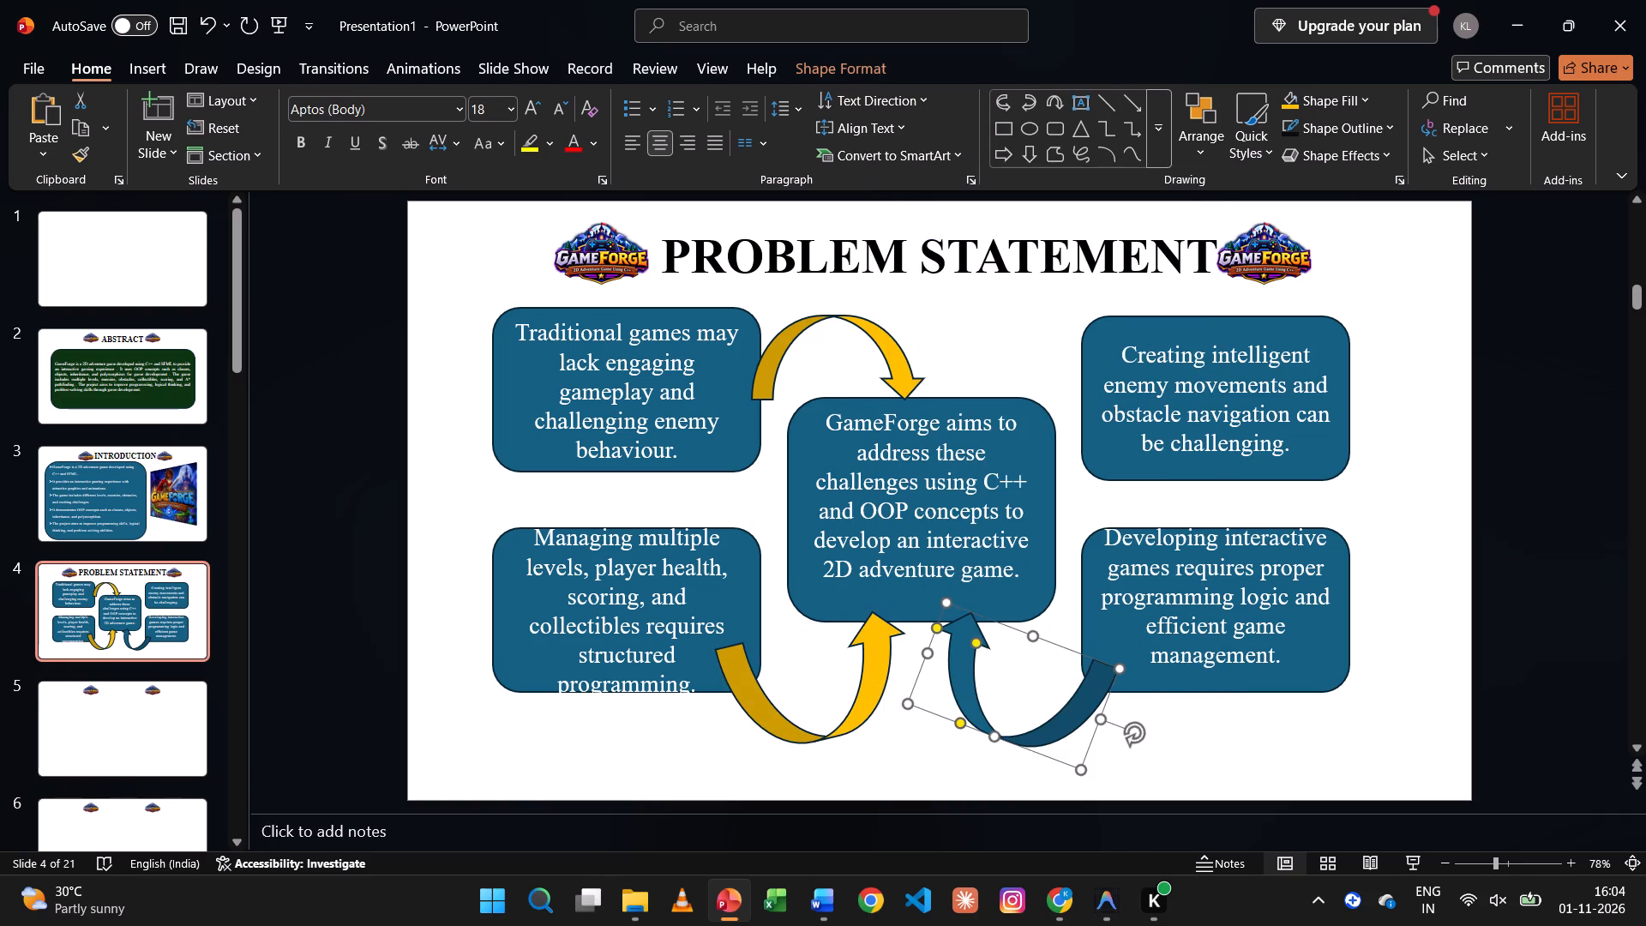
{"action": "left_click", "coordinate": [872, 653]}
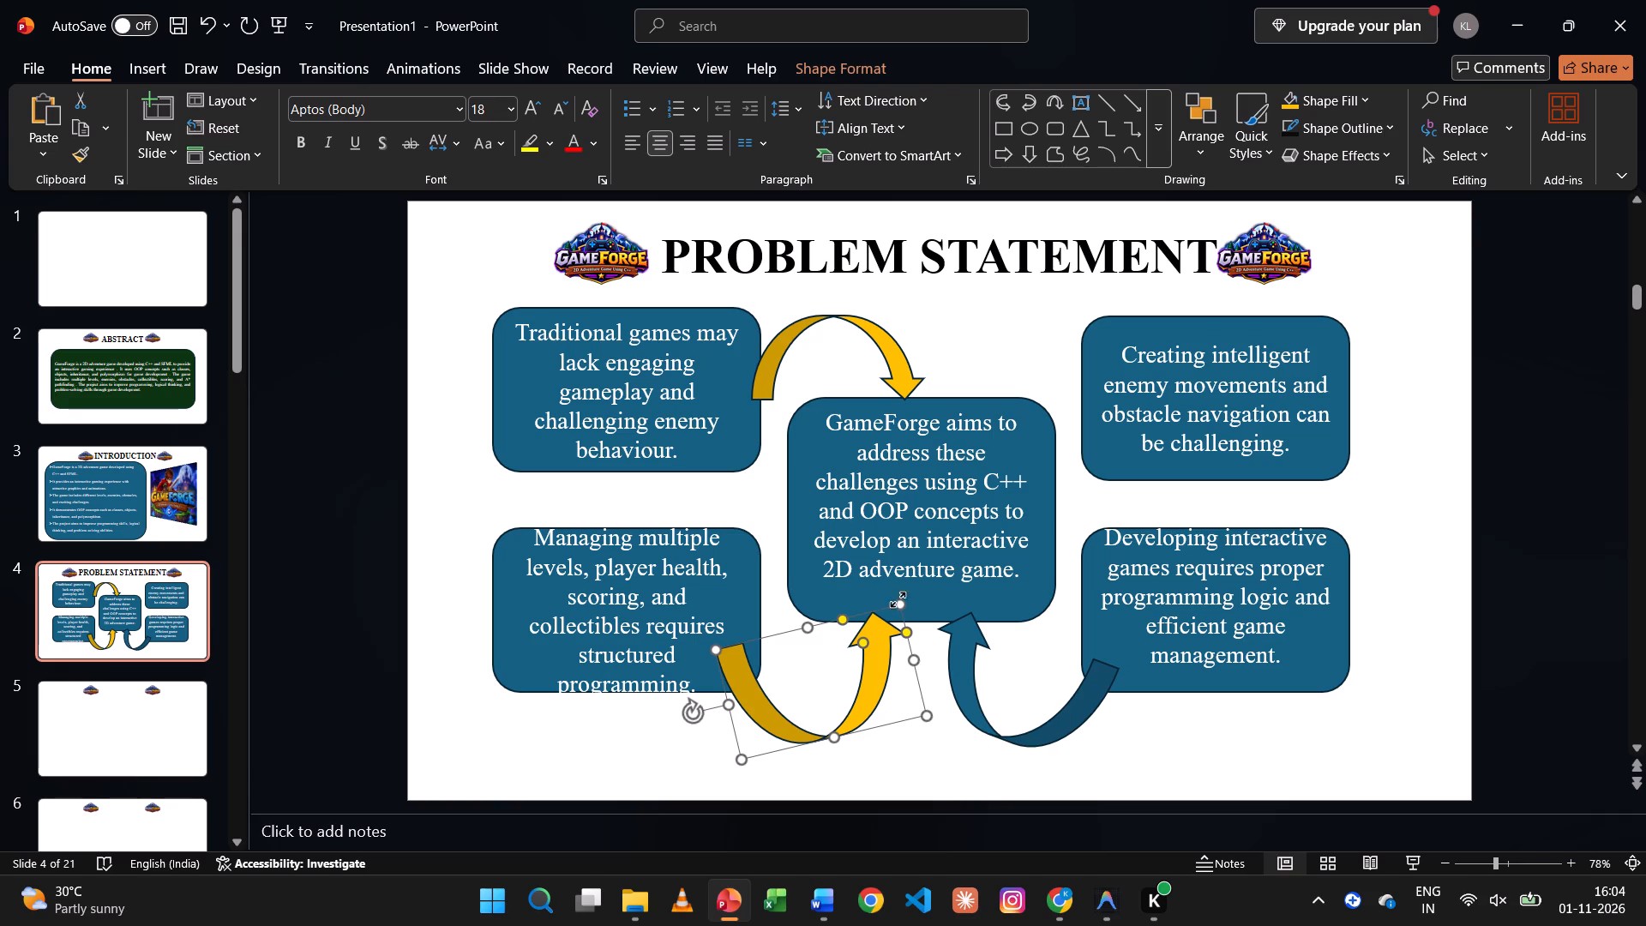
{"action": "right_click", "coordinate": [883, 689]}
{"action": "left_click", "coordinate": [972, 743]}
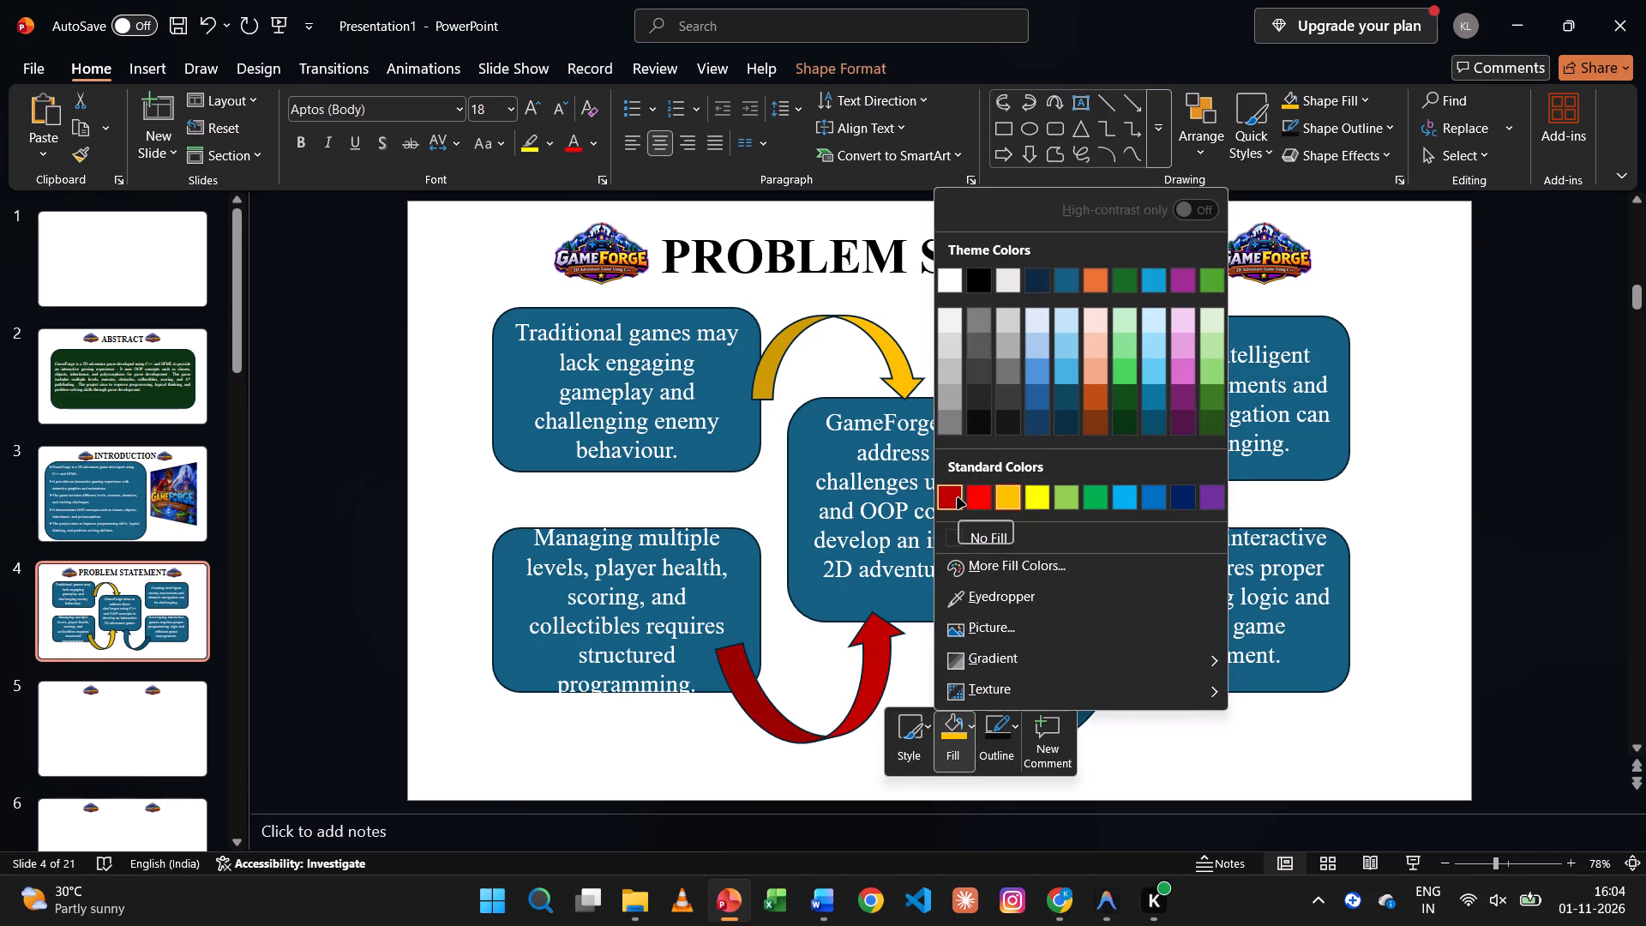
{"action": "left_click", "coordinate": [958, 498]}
Fill the curved arrow from the "Developing interactive games..." box with the standard gold-orange colour.
{"action": "left_click", "coordinate": [968, 652]}
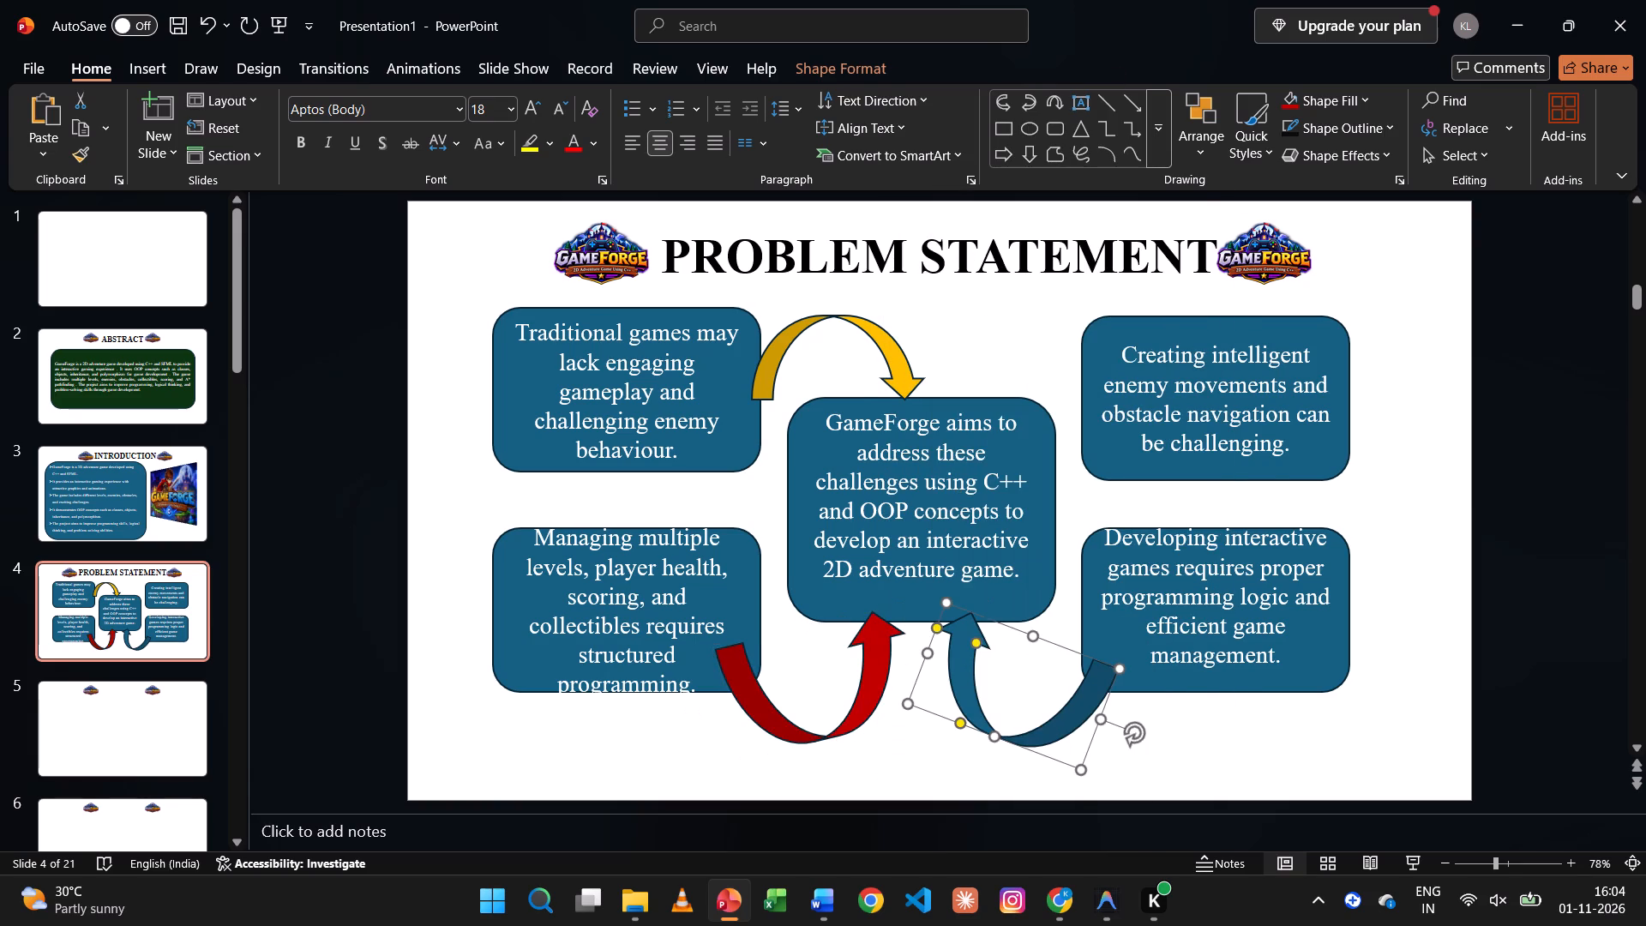
{"action": "right_click", "coordinate": [968, 652]}
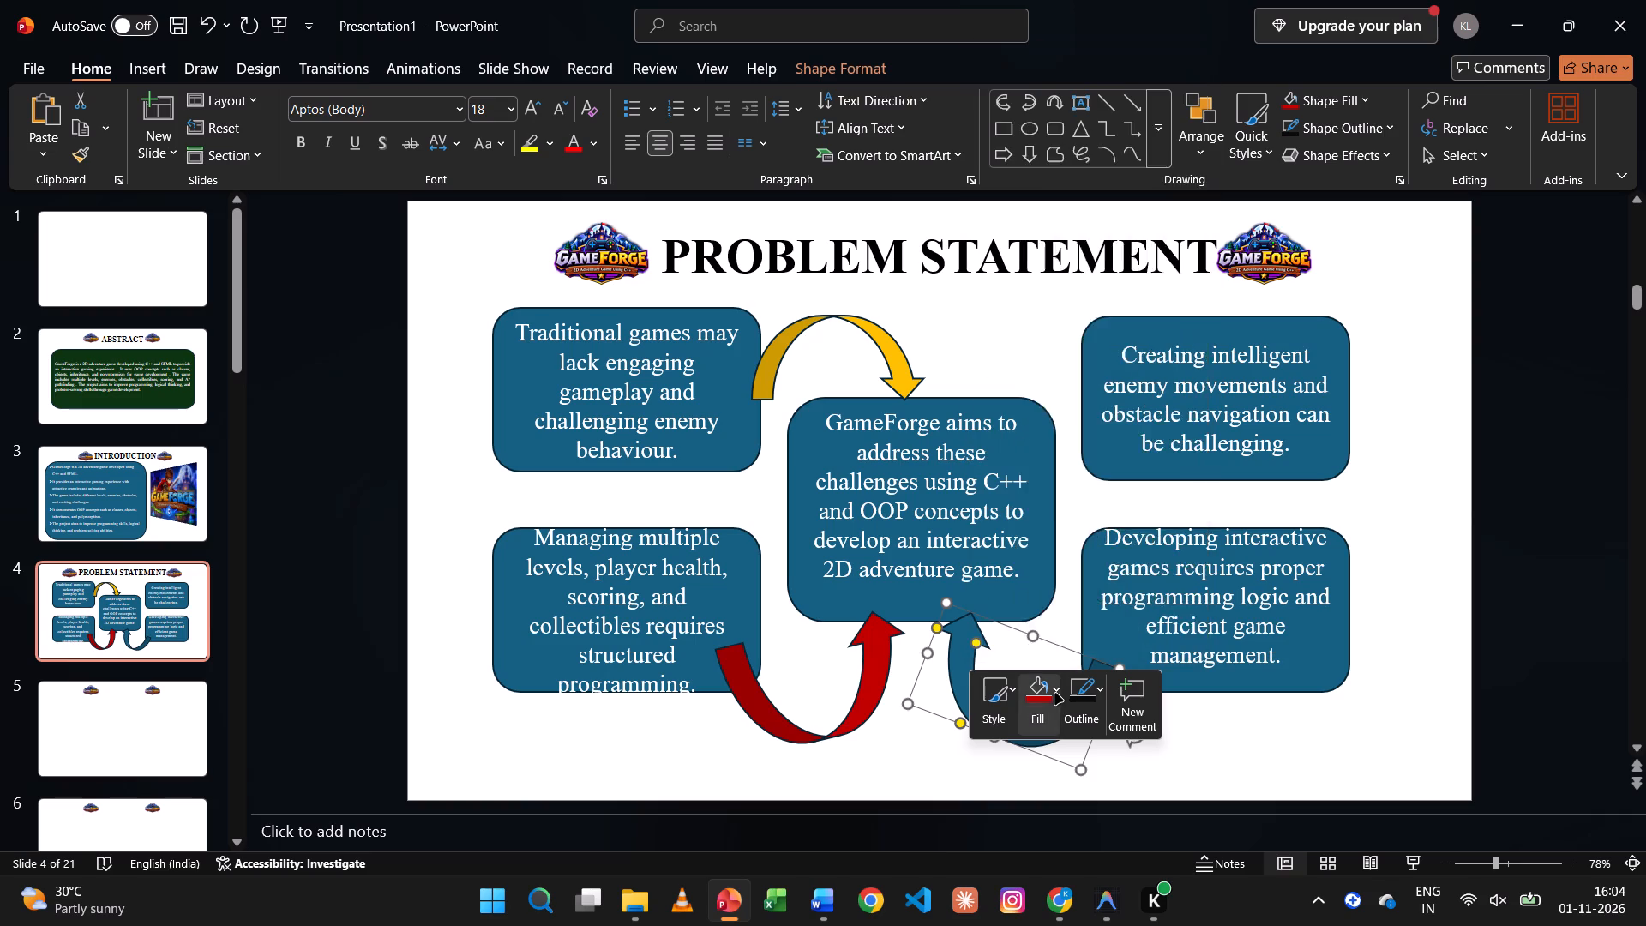
{"action": "left_click", "coordinate": [1055, 694]}
{"action": "left_click", "coordinate": [1102, 463]}
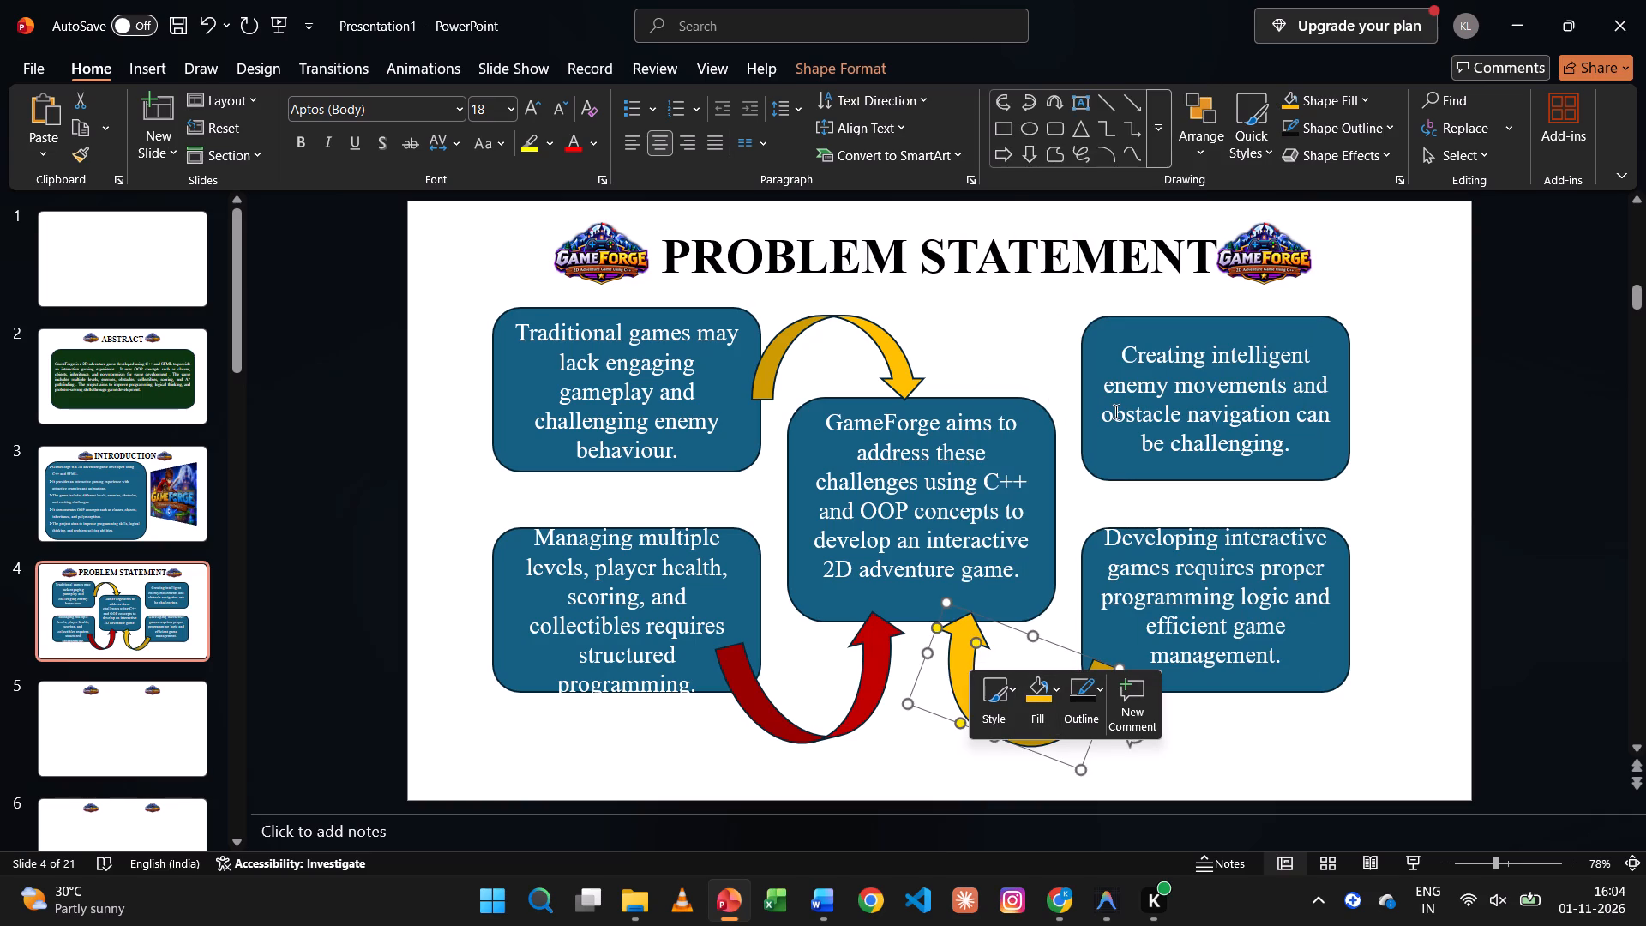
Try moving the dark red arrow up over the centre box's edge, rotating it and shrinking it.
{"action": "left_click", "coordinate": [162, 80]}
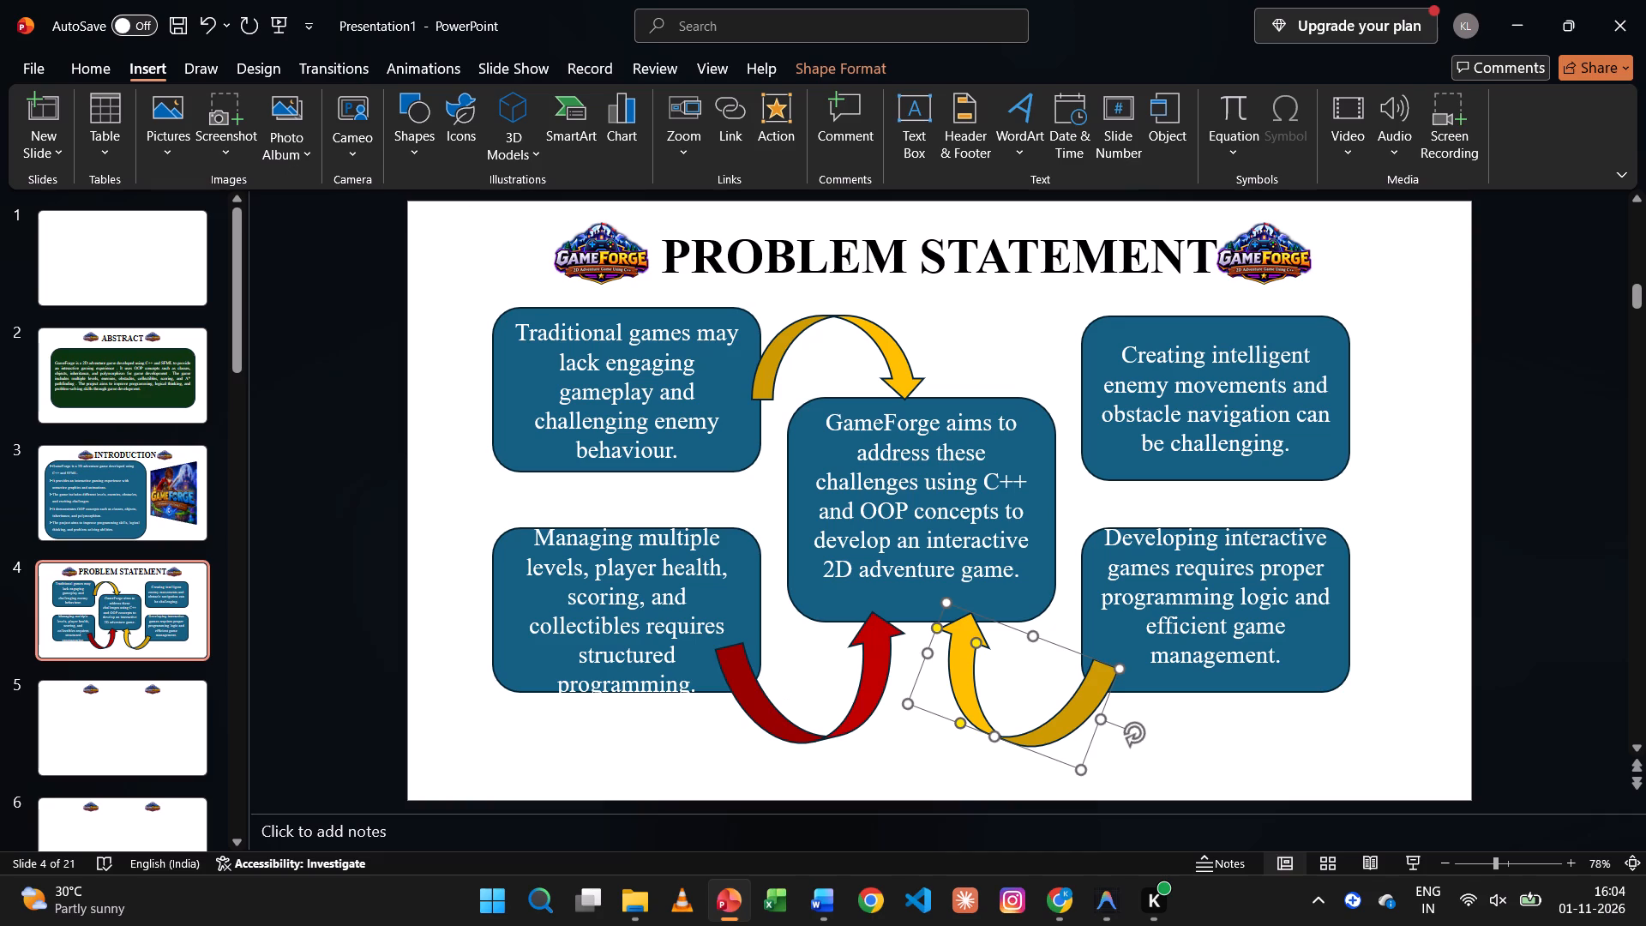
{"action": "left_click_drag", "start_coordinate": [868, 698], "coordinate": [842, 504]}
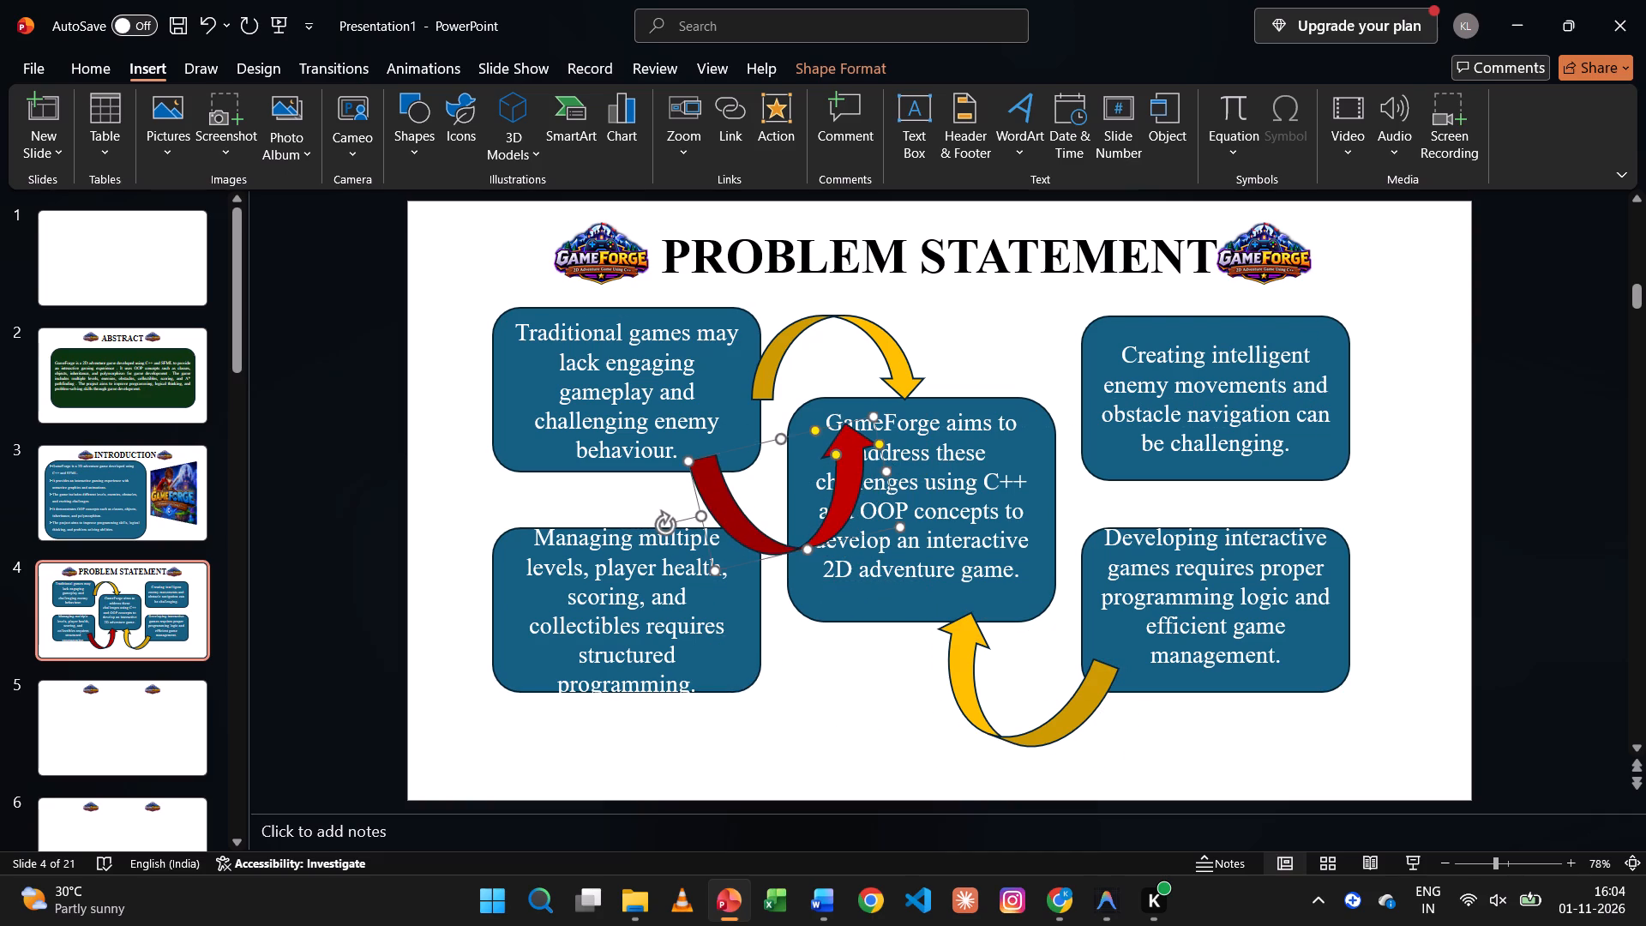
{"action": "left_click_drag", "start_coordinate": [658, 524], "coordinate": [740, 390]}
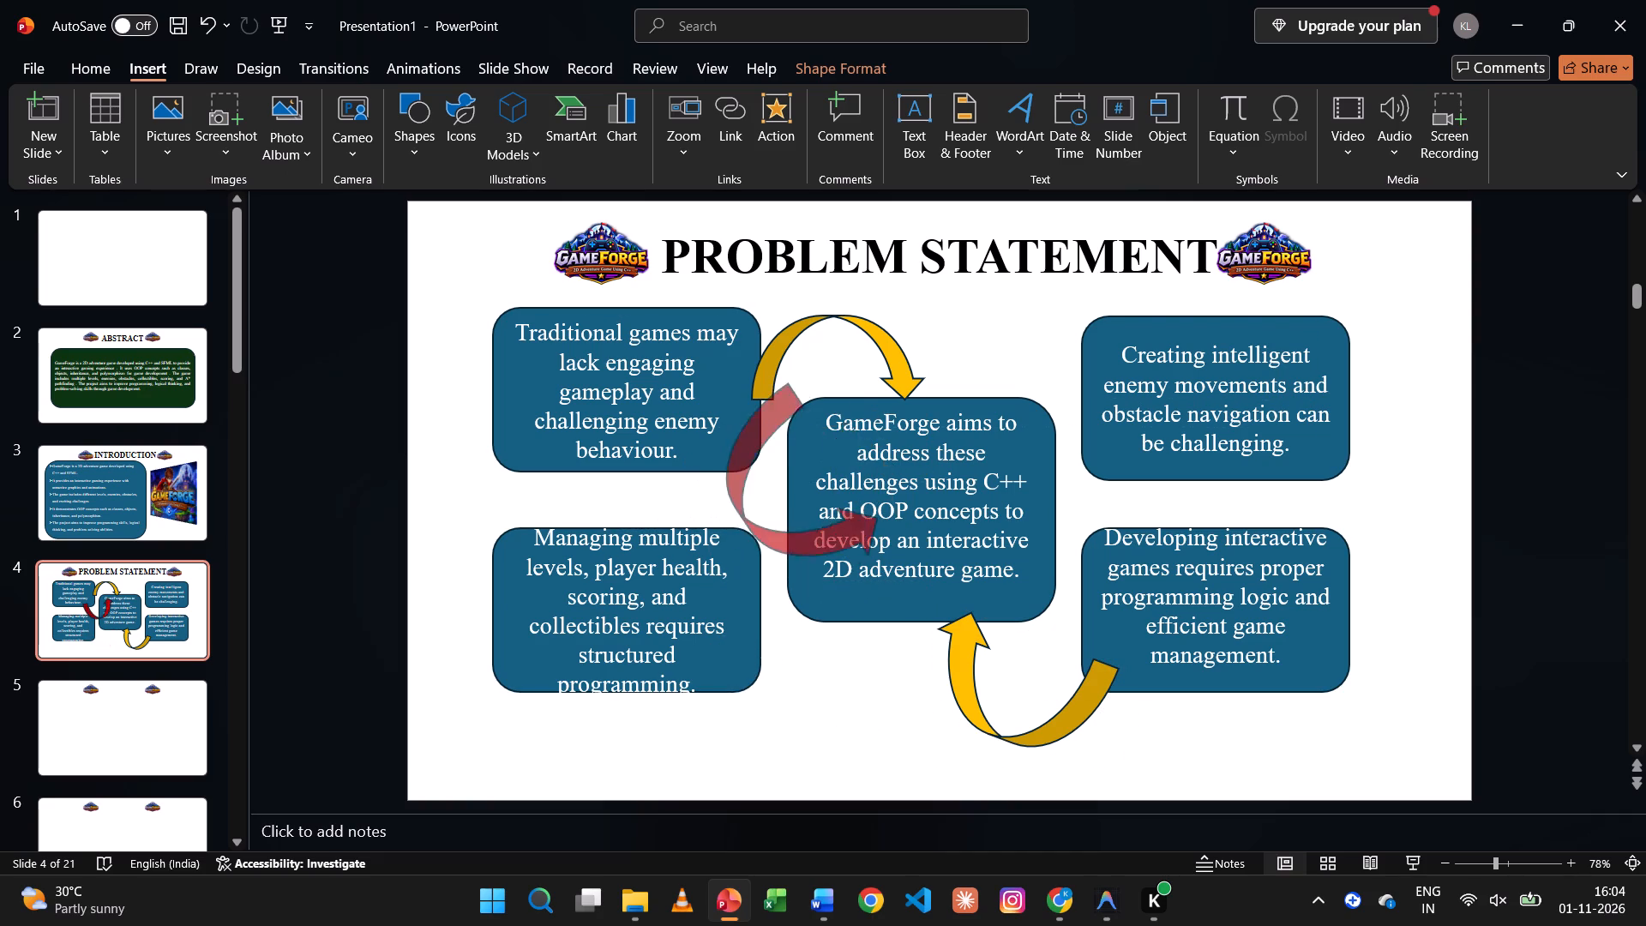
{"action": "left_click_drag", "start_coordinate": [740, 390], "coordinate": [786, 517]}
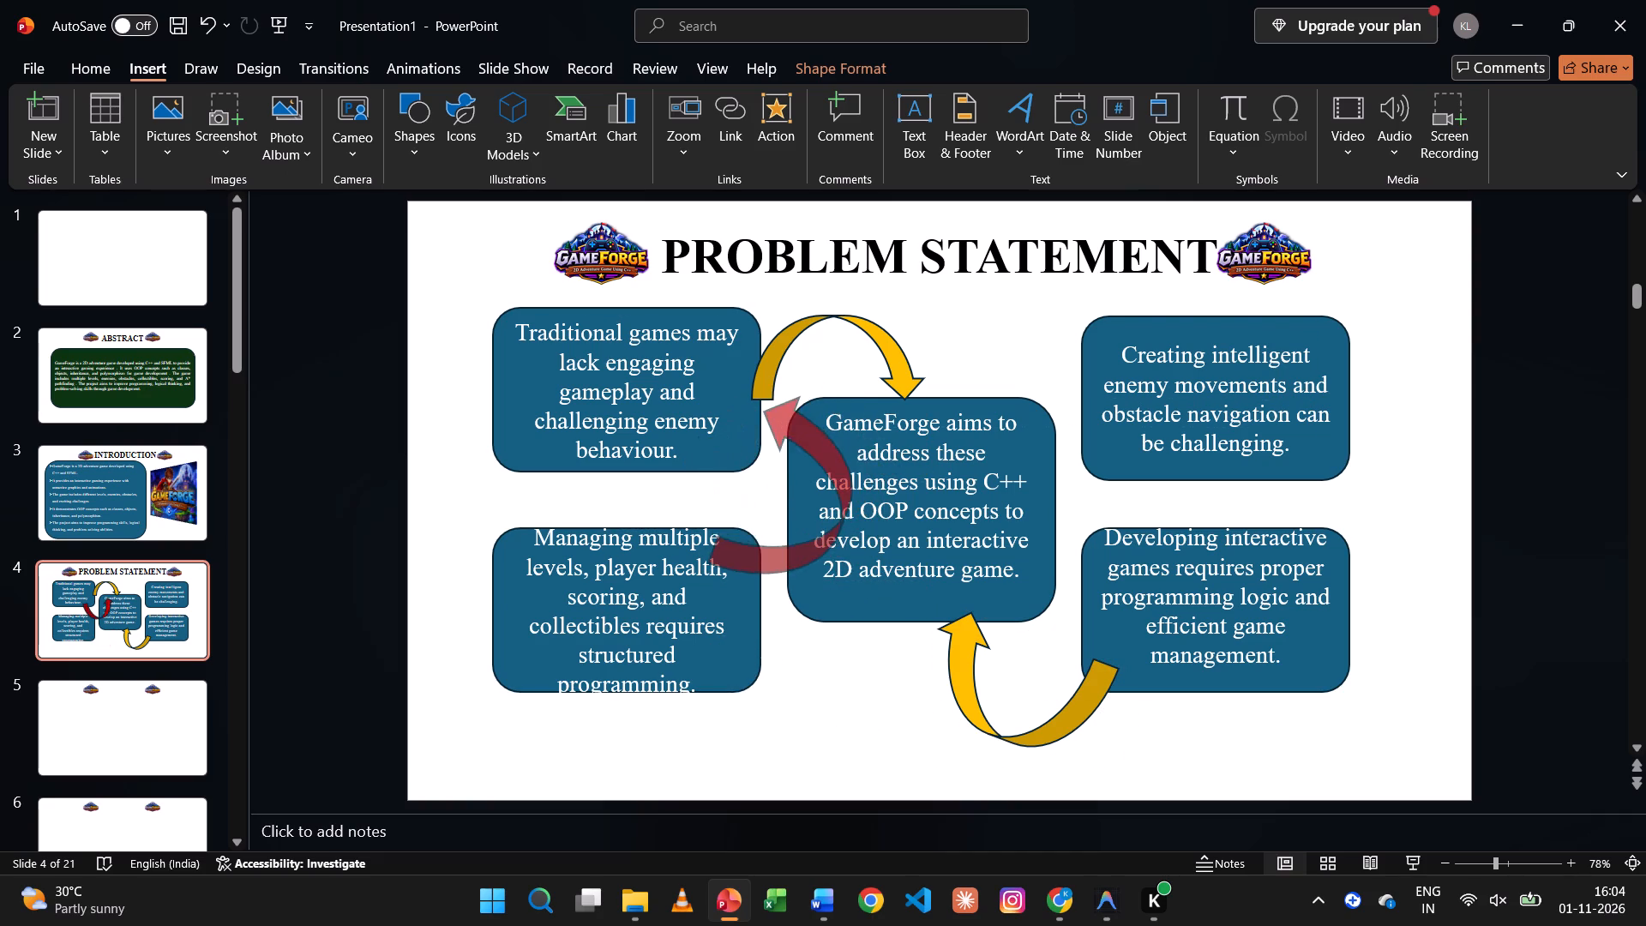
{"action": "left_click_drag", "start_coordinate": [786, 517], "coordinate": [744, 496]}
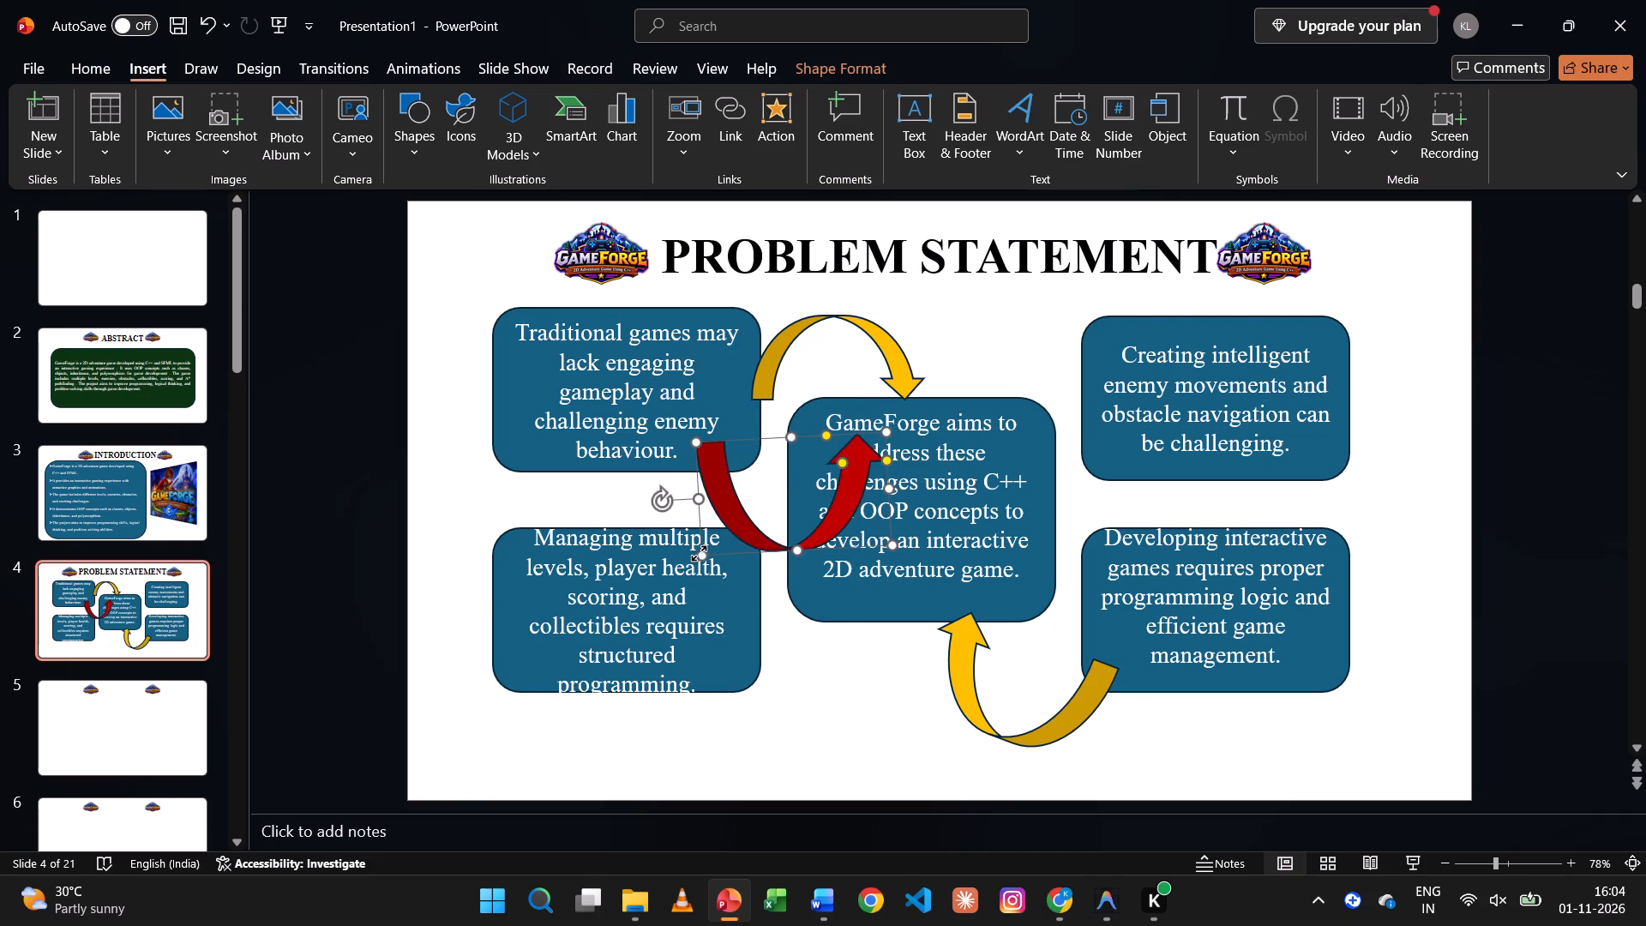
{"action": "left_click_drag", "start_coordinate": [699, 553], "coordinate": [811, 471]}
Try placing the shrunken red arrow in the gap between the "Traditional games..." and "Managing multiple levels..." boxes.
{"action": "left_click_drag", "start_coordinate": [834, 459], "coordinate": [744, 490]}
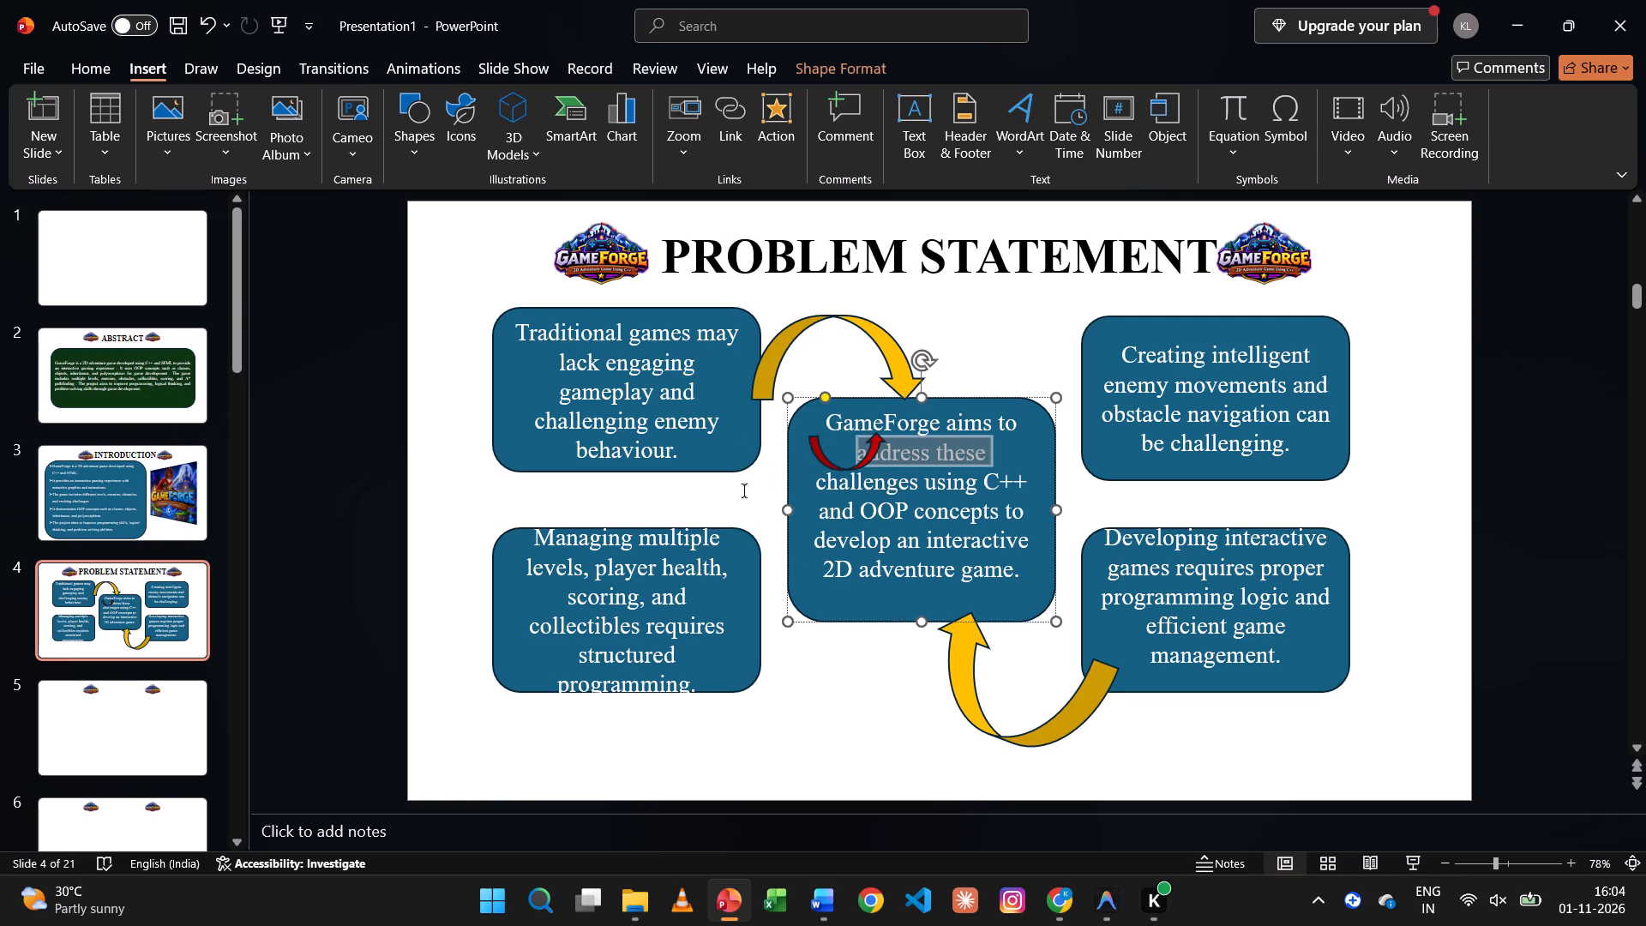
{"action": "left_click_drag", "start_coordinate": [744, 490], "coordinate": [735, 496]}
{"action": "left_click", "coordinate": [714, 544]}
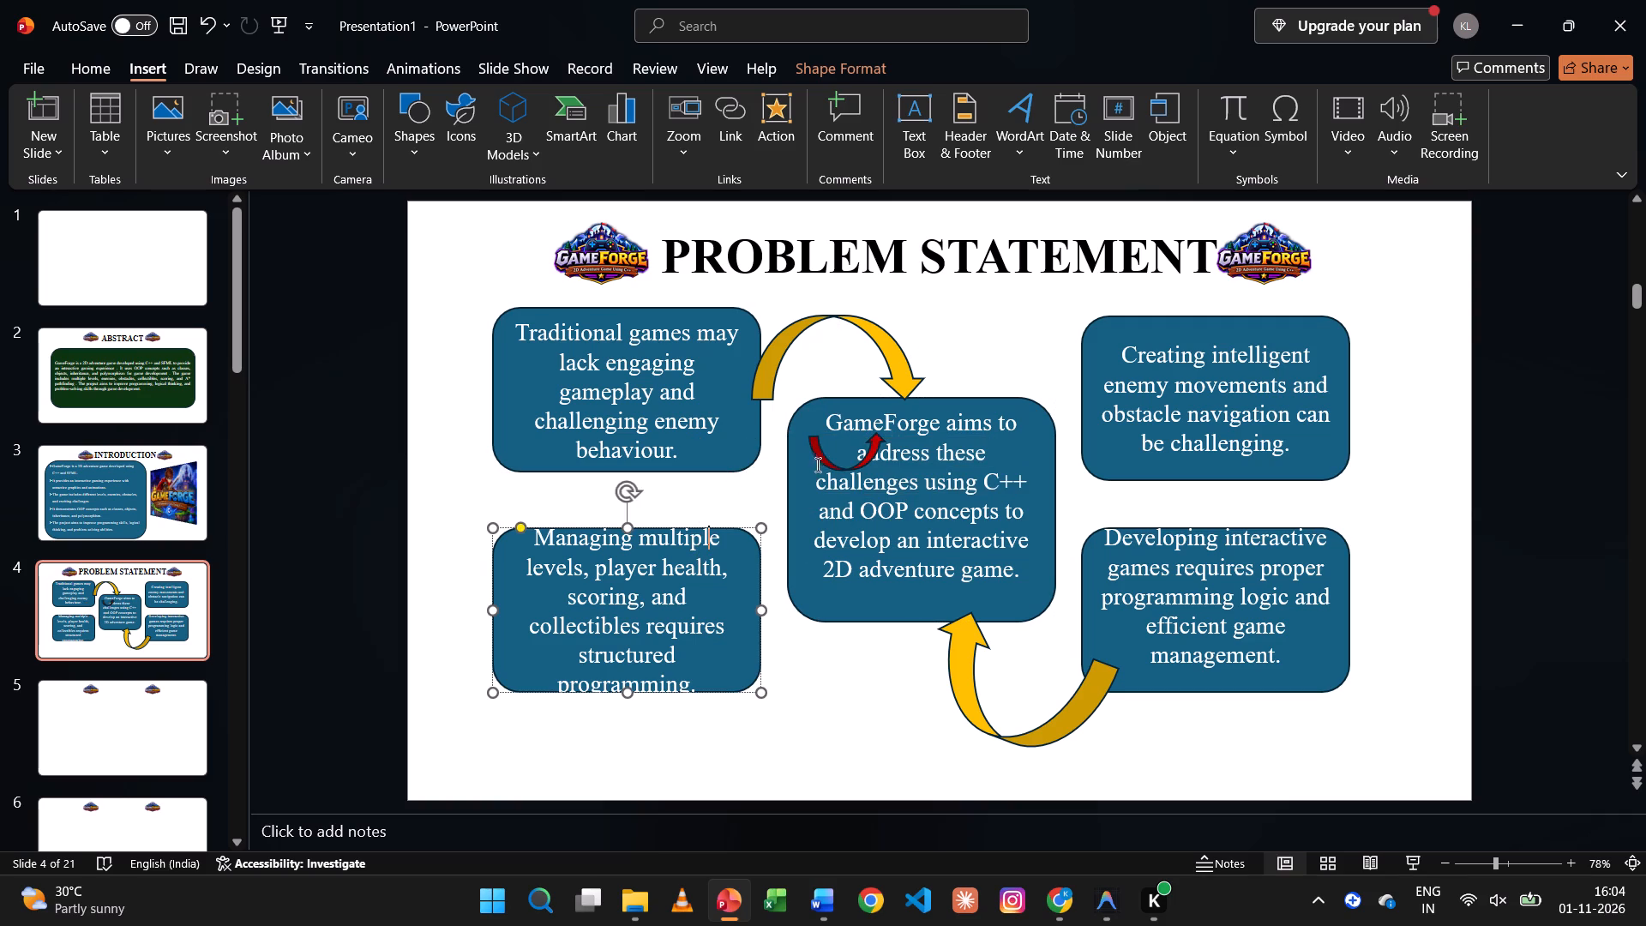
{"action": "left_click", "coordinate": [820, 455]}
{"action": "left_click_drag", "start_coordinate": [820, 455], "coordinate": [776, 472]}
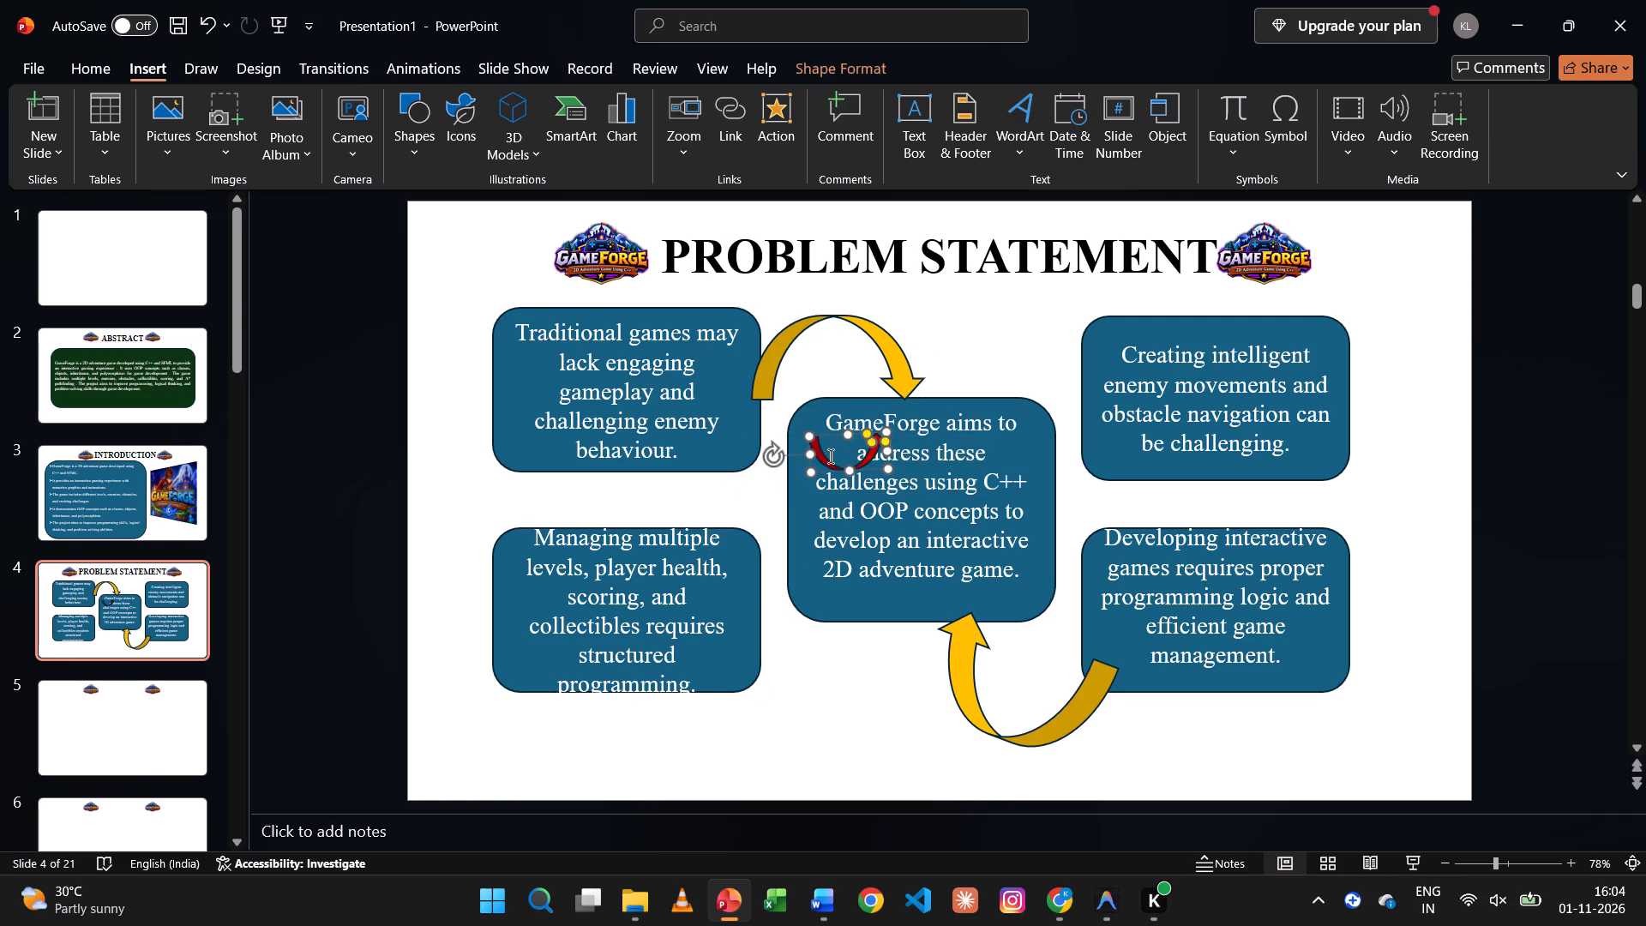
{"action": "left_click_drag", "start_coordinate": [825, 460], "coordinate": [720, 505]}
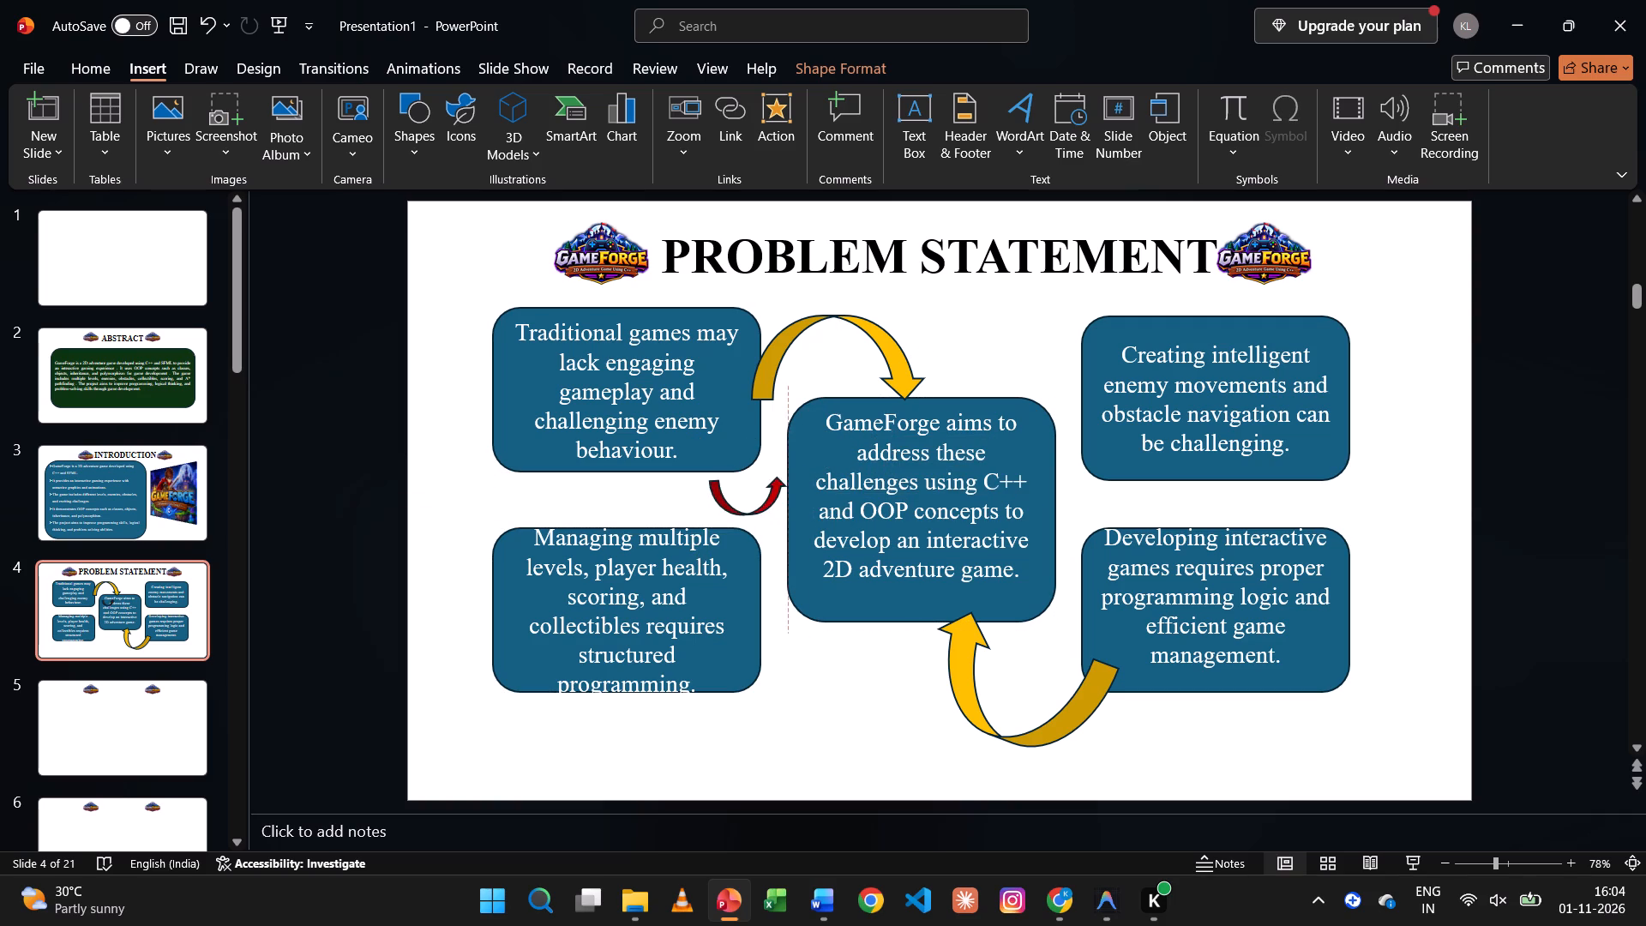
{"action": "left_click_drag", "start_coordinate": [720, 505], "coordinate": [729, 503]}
Delete the small dark red curved arrow beside the centre box.
{"action": "left_click", "coordinate": [729, 503]}
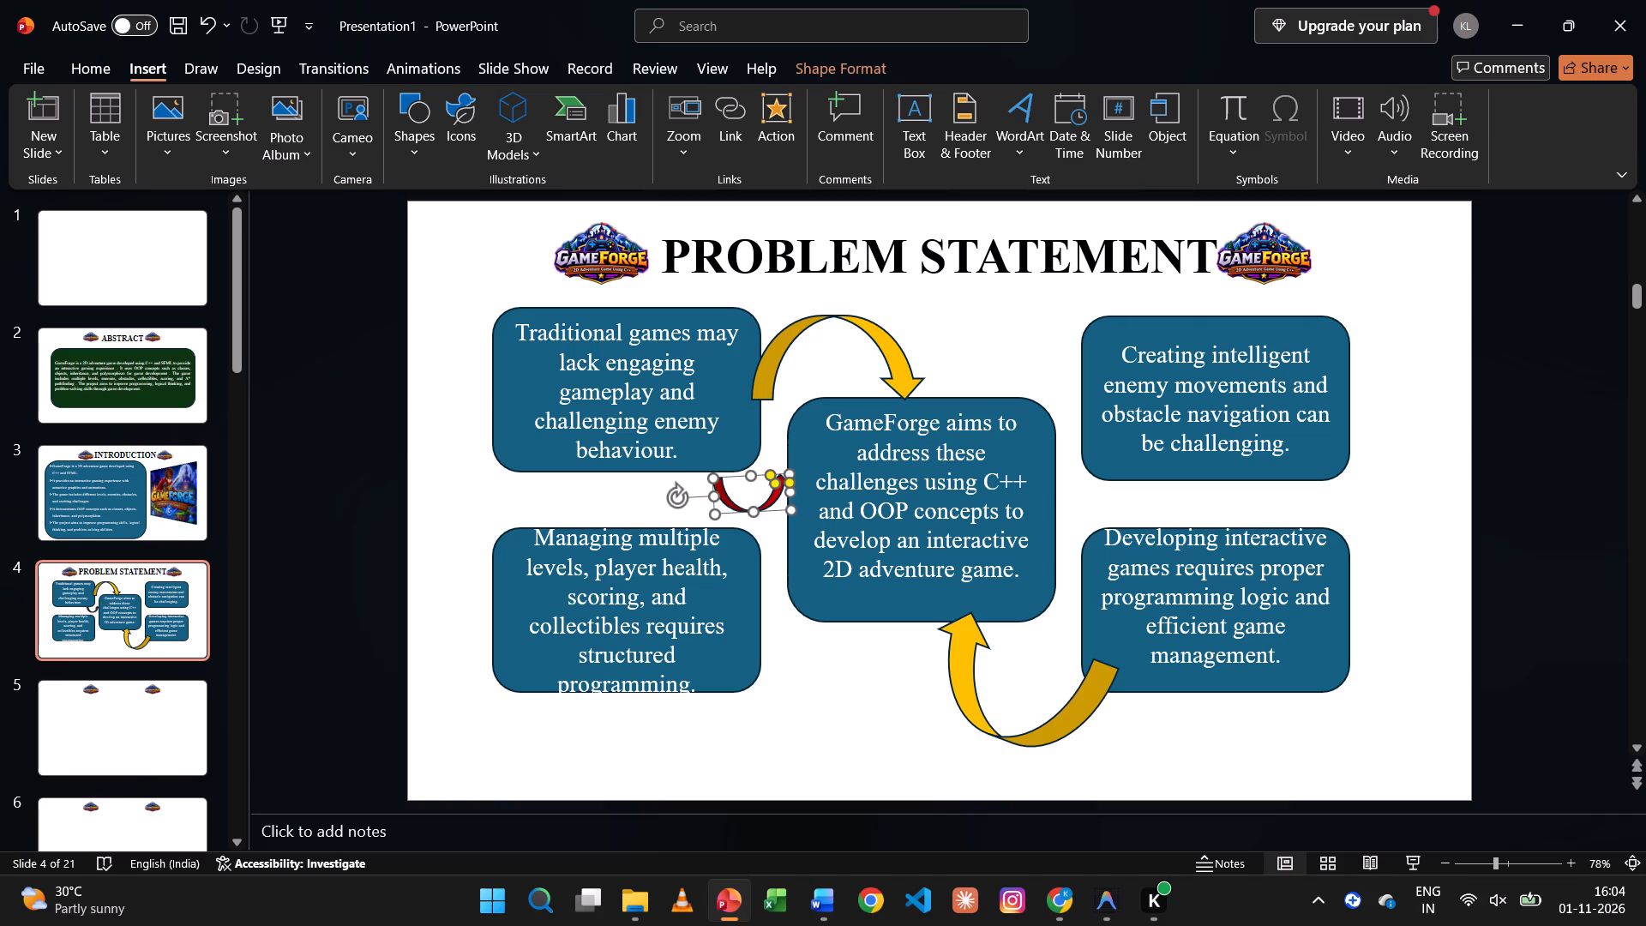
{"action": "key", "text": "BackSpace"}
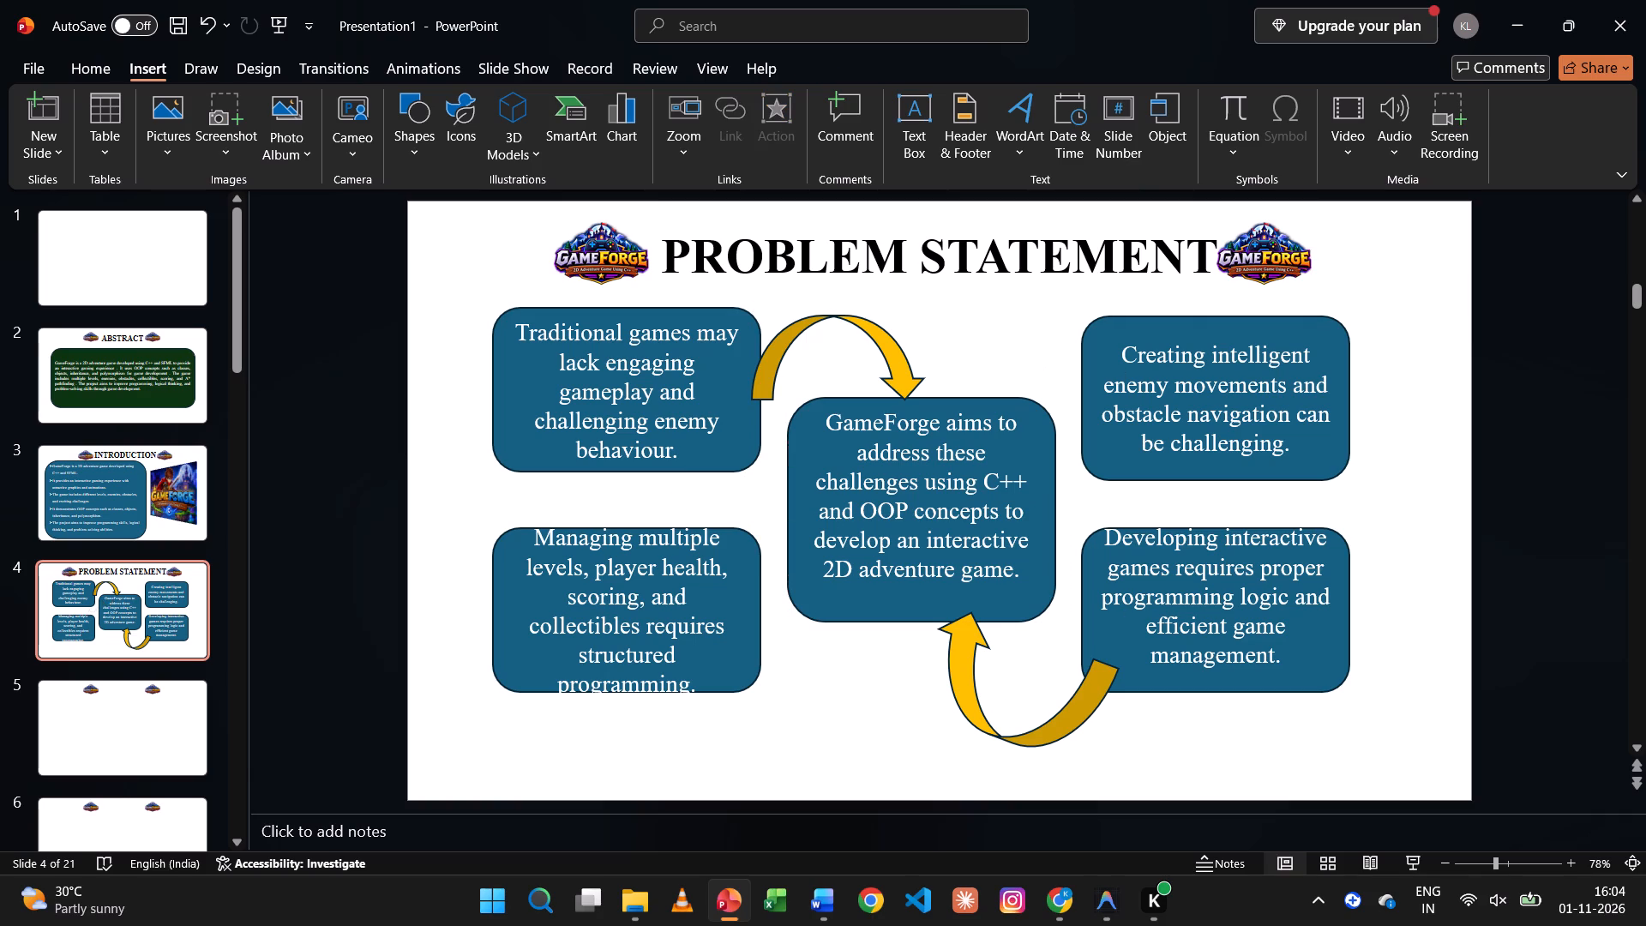
Shift the "Developing interactive games..." arrow away from its box, and rotate the "Traditional games..." arrow clockwise and raise it above the centre box.
{"action": "left_click_drag", "start_coordinate": [965, 707], "coordinate": [923, 710]}
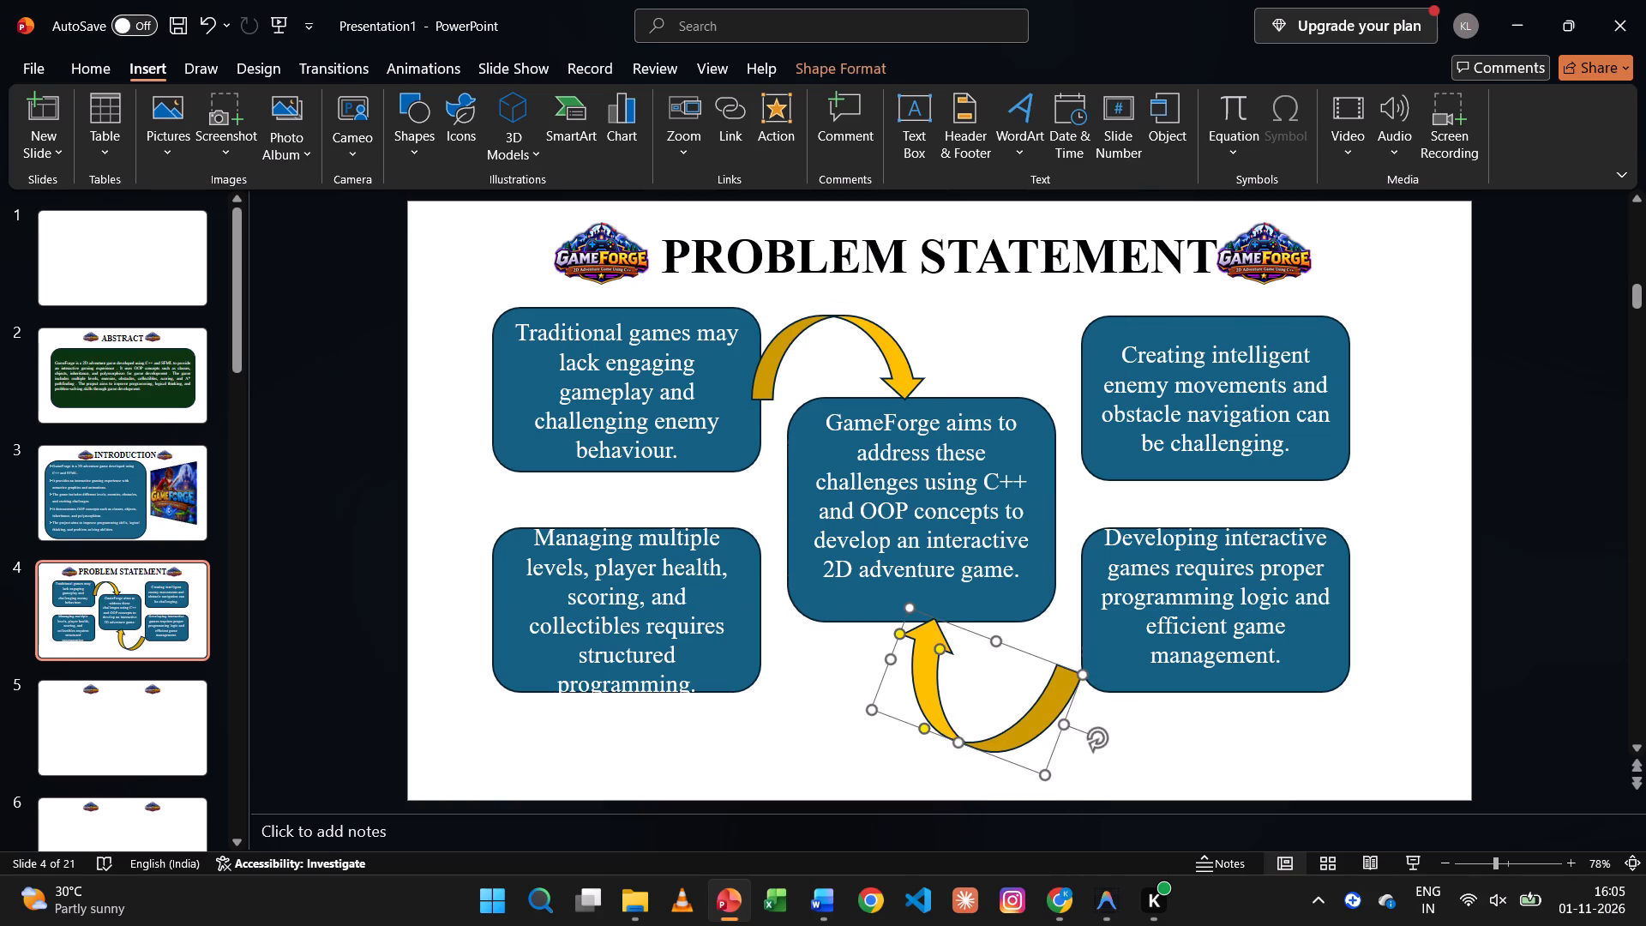
{"action": "left_click", "coordinate": [821, 324]}
{"action": "left_click_drag", "start_coordinate": [837, 283], "coordinate": [863, 286]}
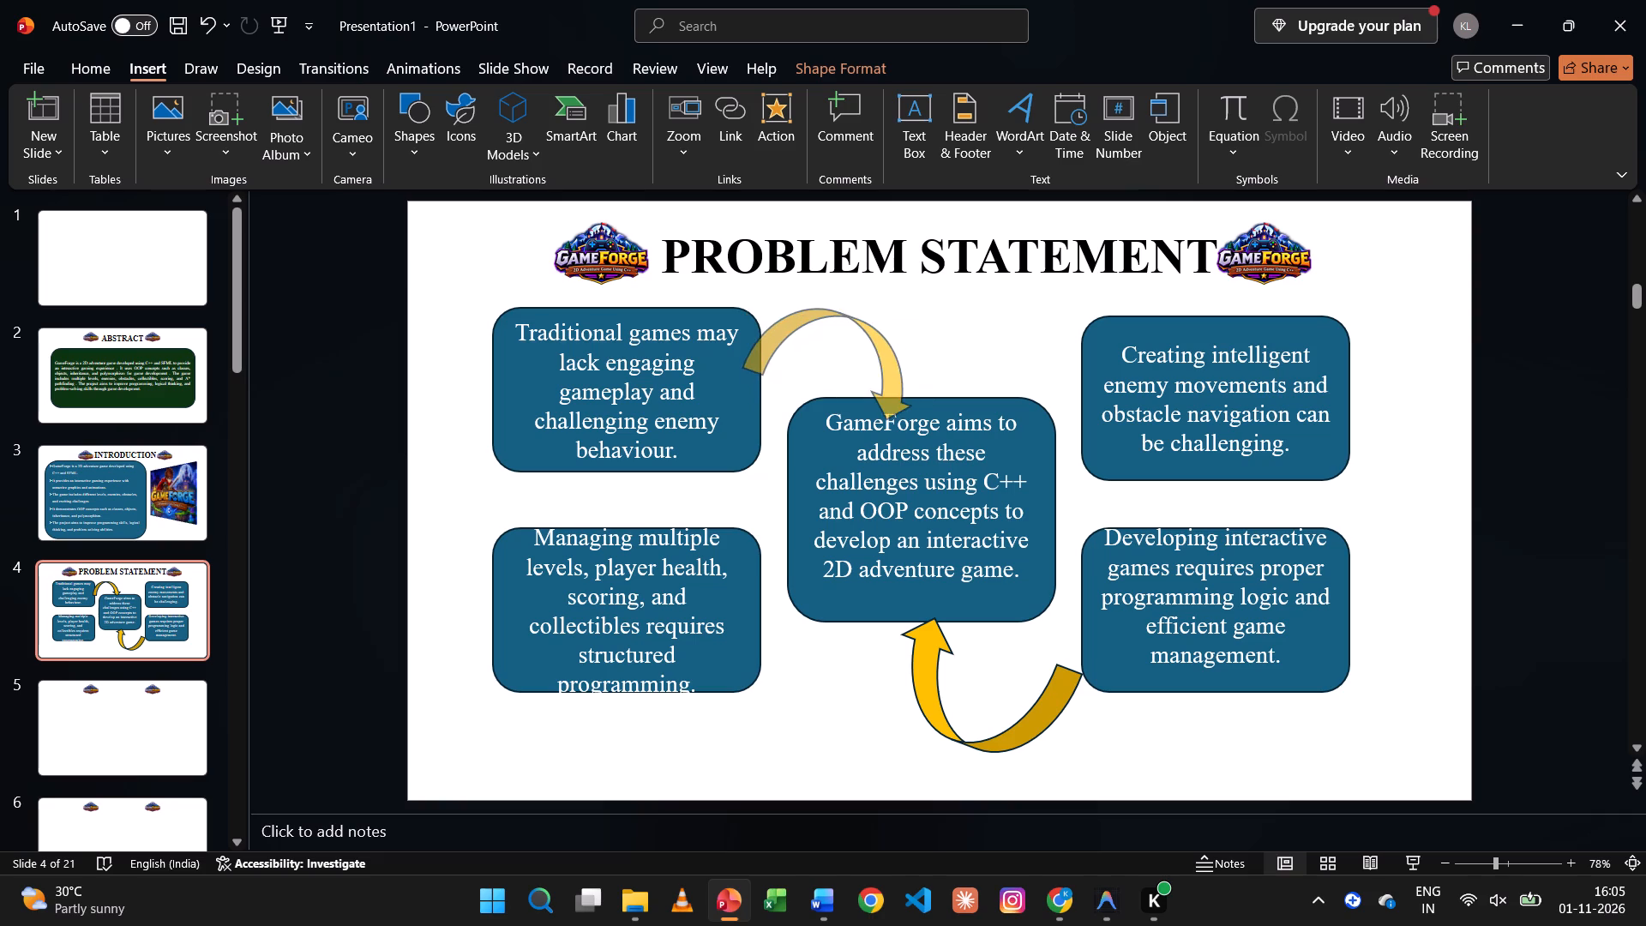
{"action": "left_click_drag", "start_coordinate": [863, 286], "coordinate": [868, 293]}
{"action": "left_click_drag", "start_coordinate": [867, 334], "coordinate": [878, 327]}
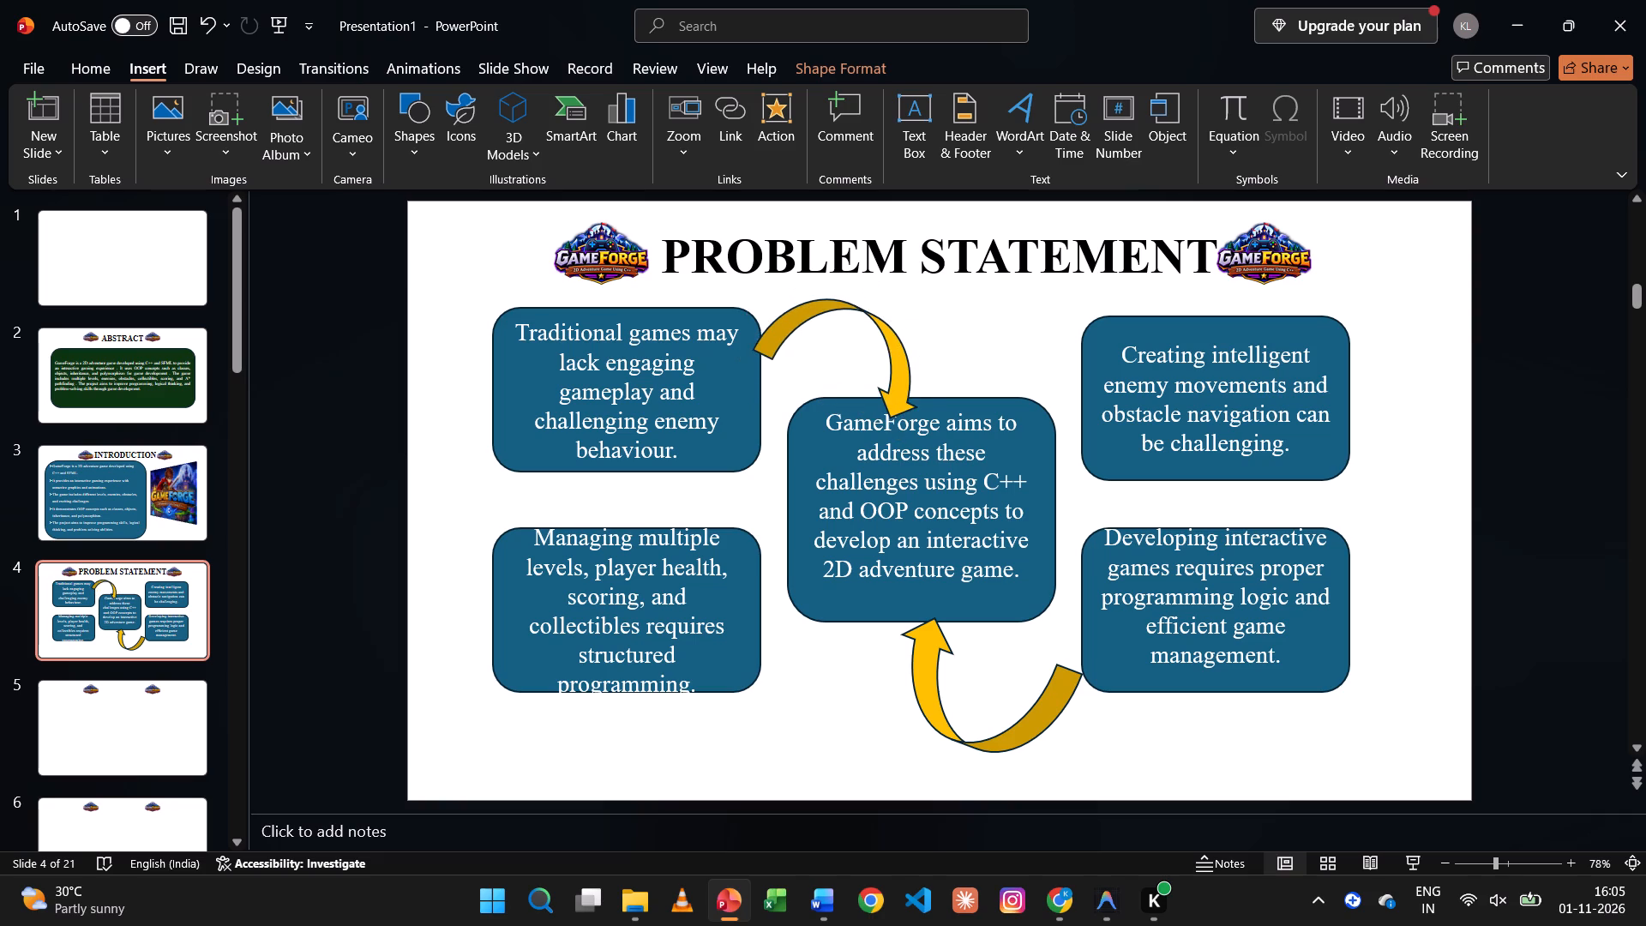
{"action": "left_click_drag", "start_coordinate": [878, 327], "coordinate": [861, 295]}
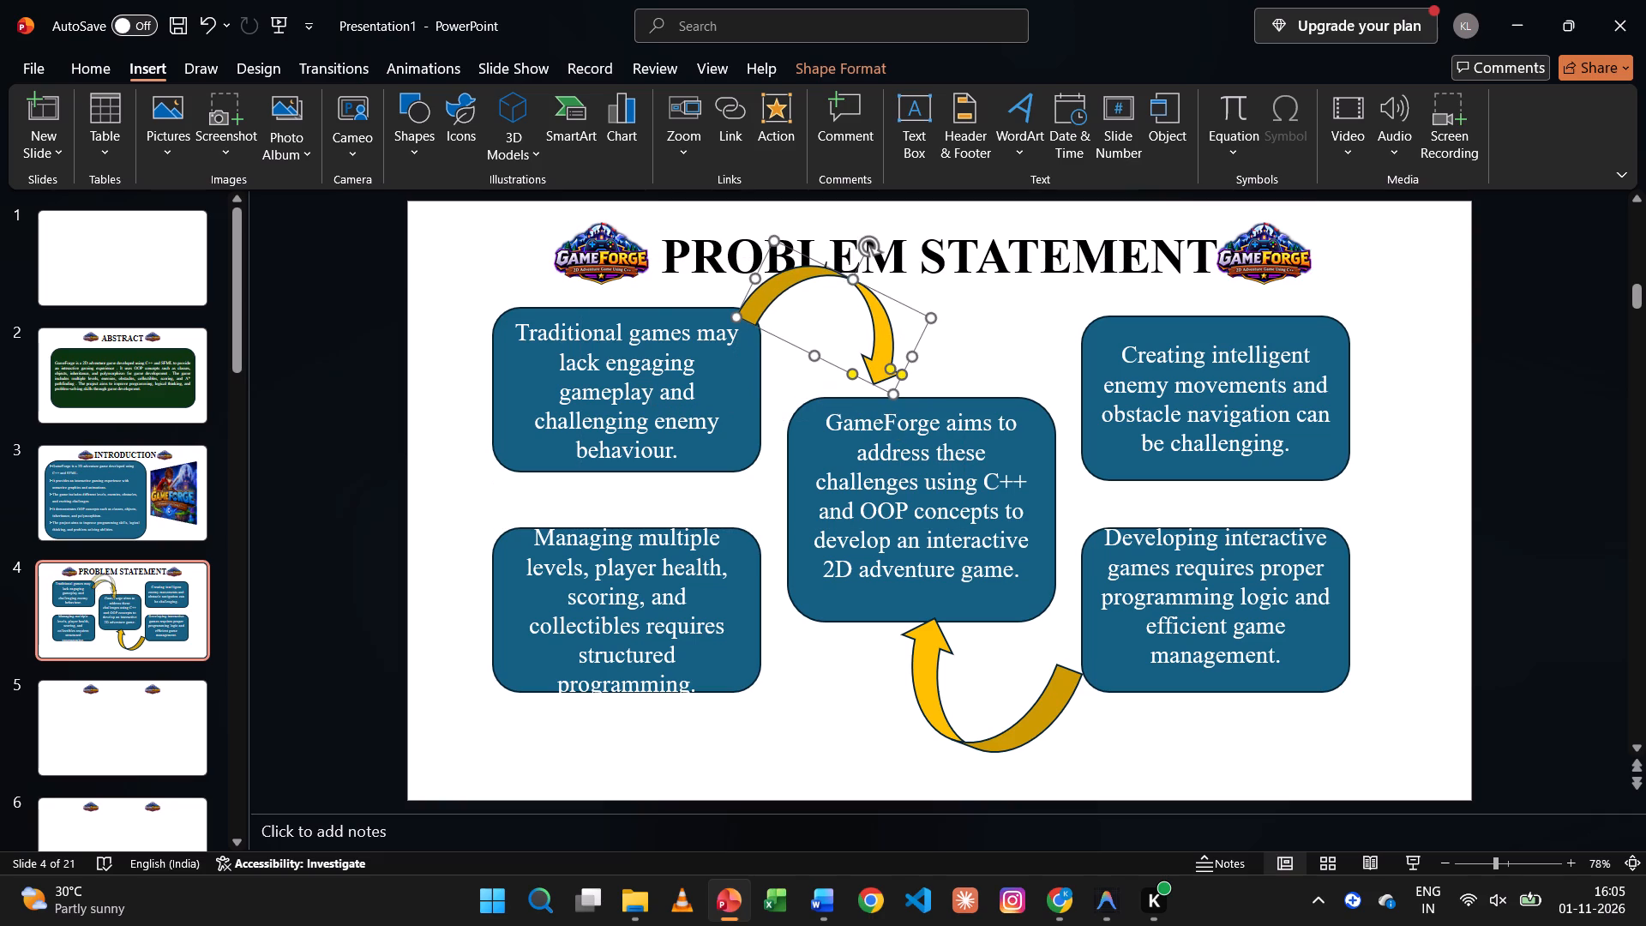
Reposition both gold arrows so they start at their boxes and their heads touch the centre box's top and bottom edges.
{"action": "left_click_drag", "start_coordinate": [959, 739], "coordinate": [977, 737]}
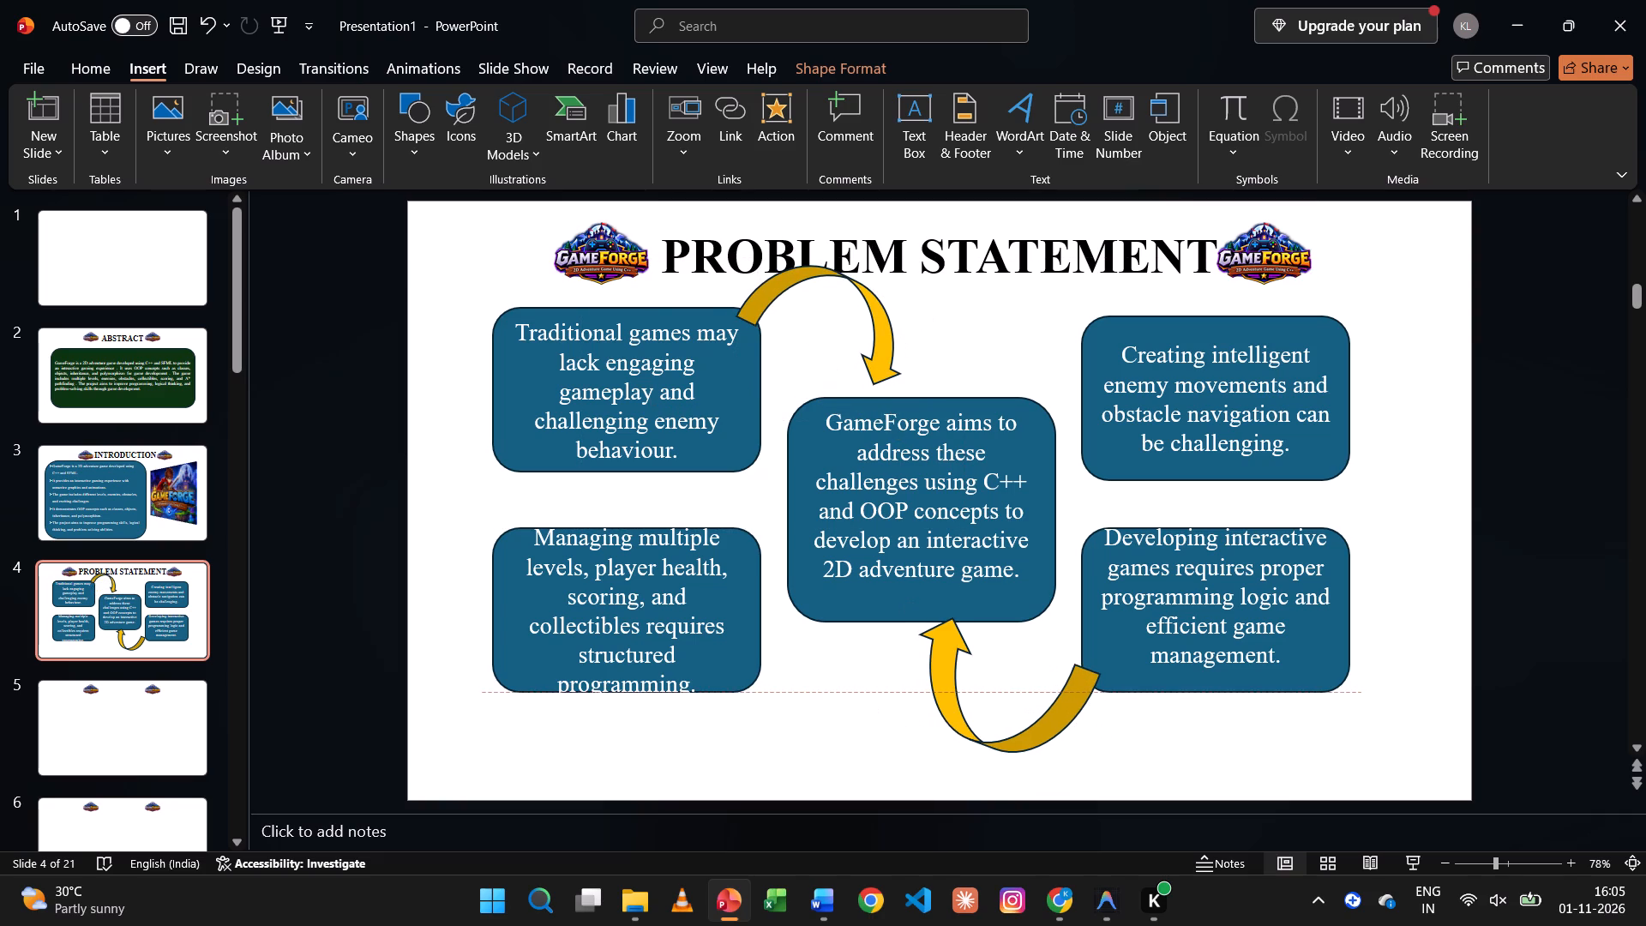
{"action": "left_click_drag", "start_coordinate": [977, 737], "coordinate": [984, 739]}
{"action": "left_click", "coordinate": [854, 755]}
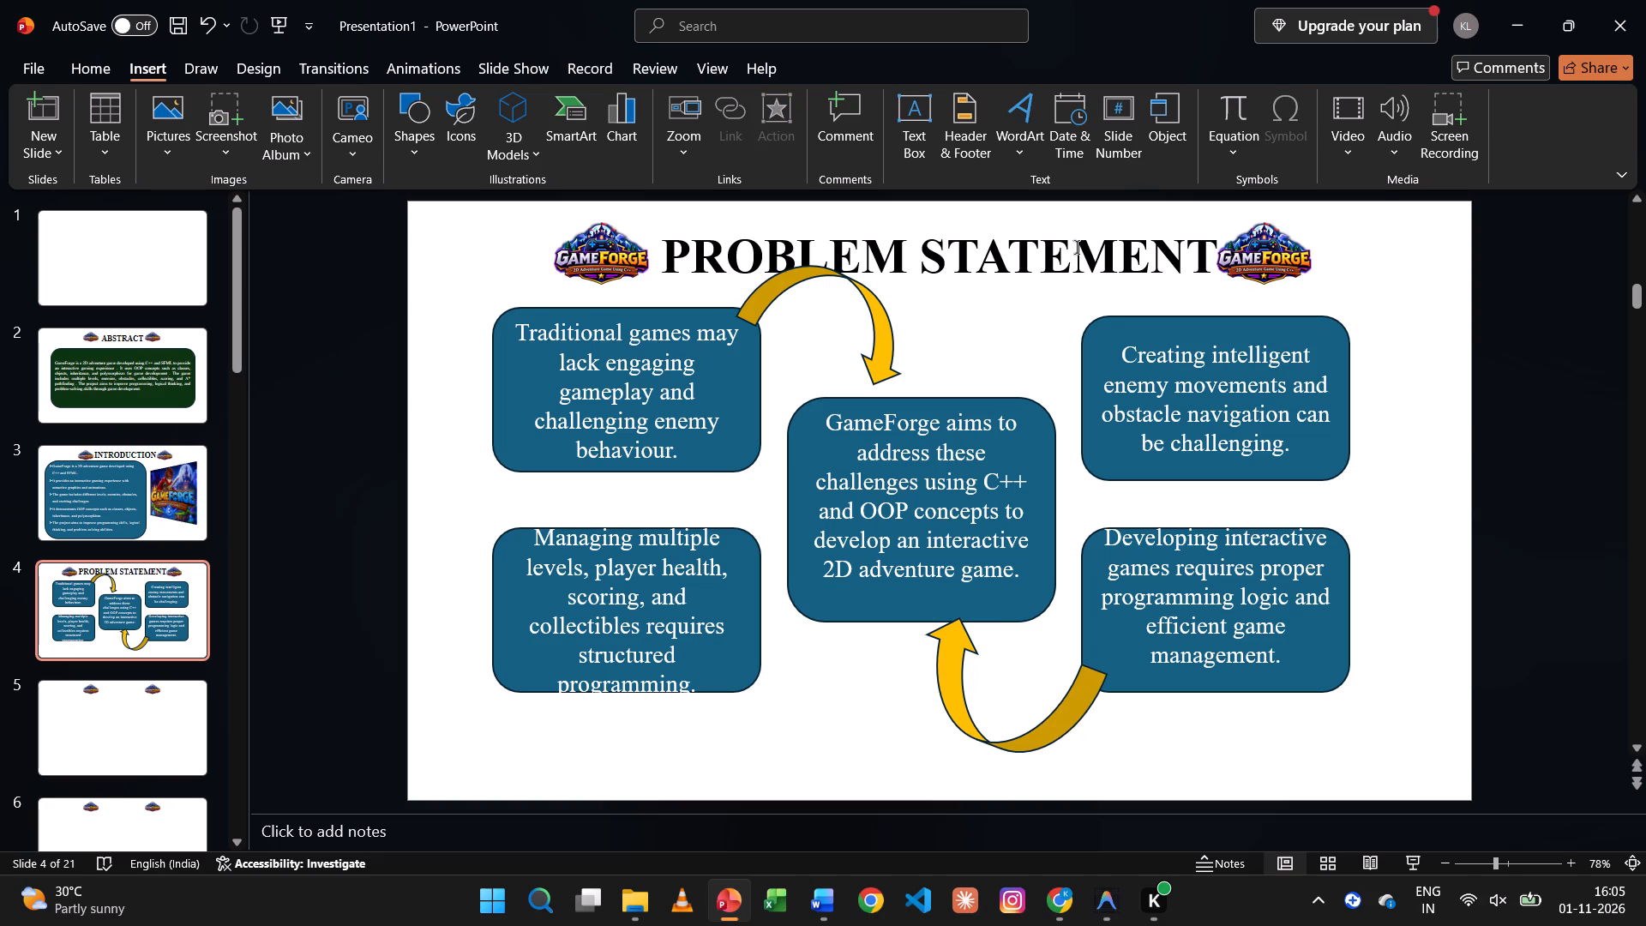
{"action": "left_click_drag", "start_coordinate": [870, 297], "coordinate": [873, 316]}
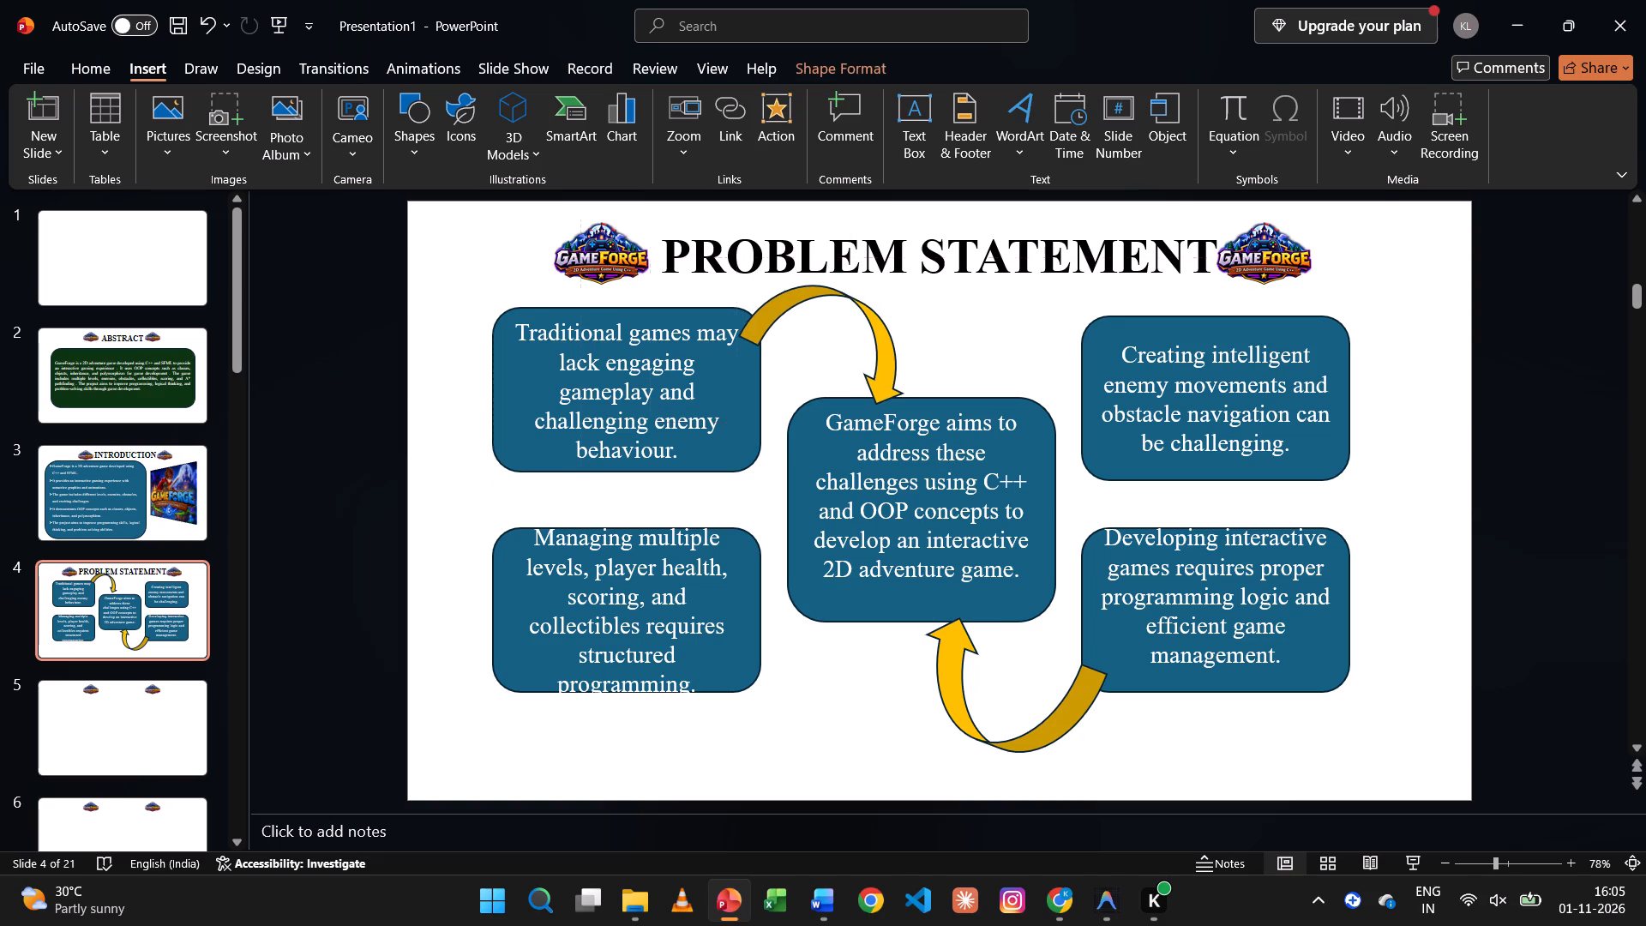
{"action": "left_click_drag", "start_coordinate": [873, 316], "coordinate": [880, 315]}
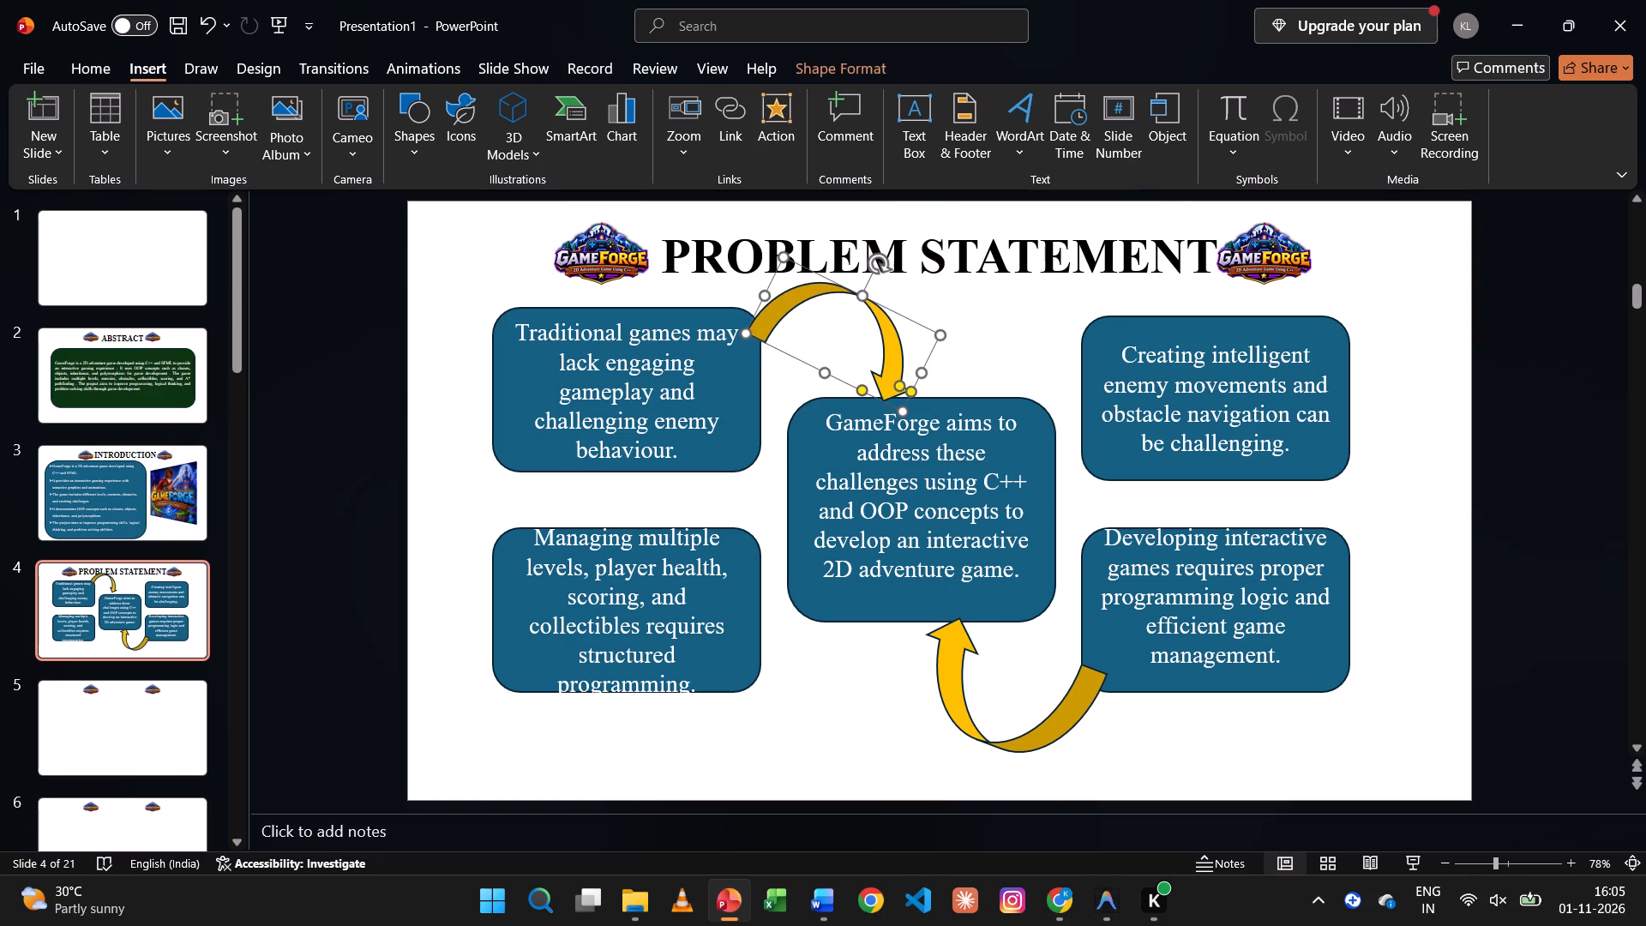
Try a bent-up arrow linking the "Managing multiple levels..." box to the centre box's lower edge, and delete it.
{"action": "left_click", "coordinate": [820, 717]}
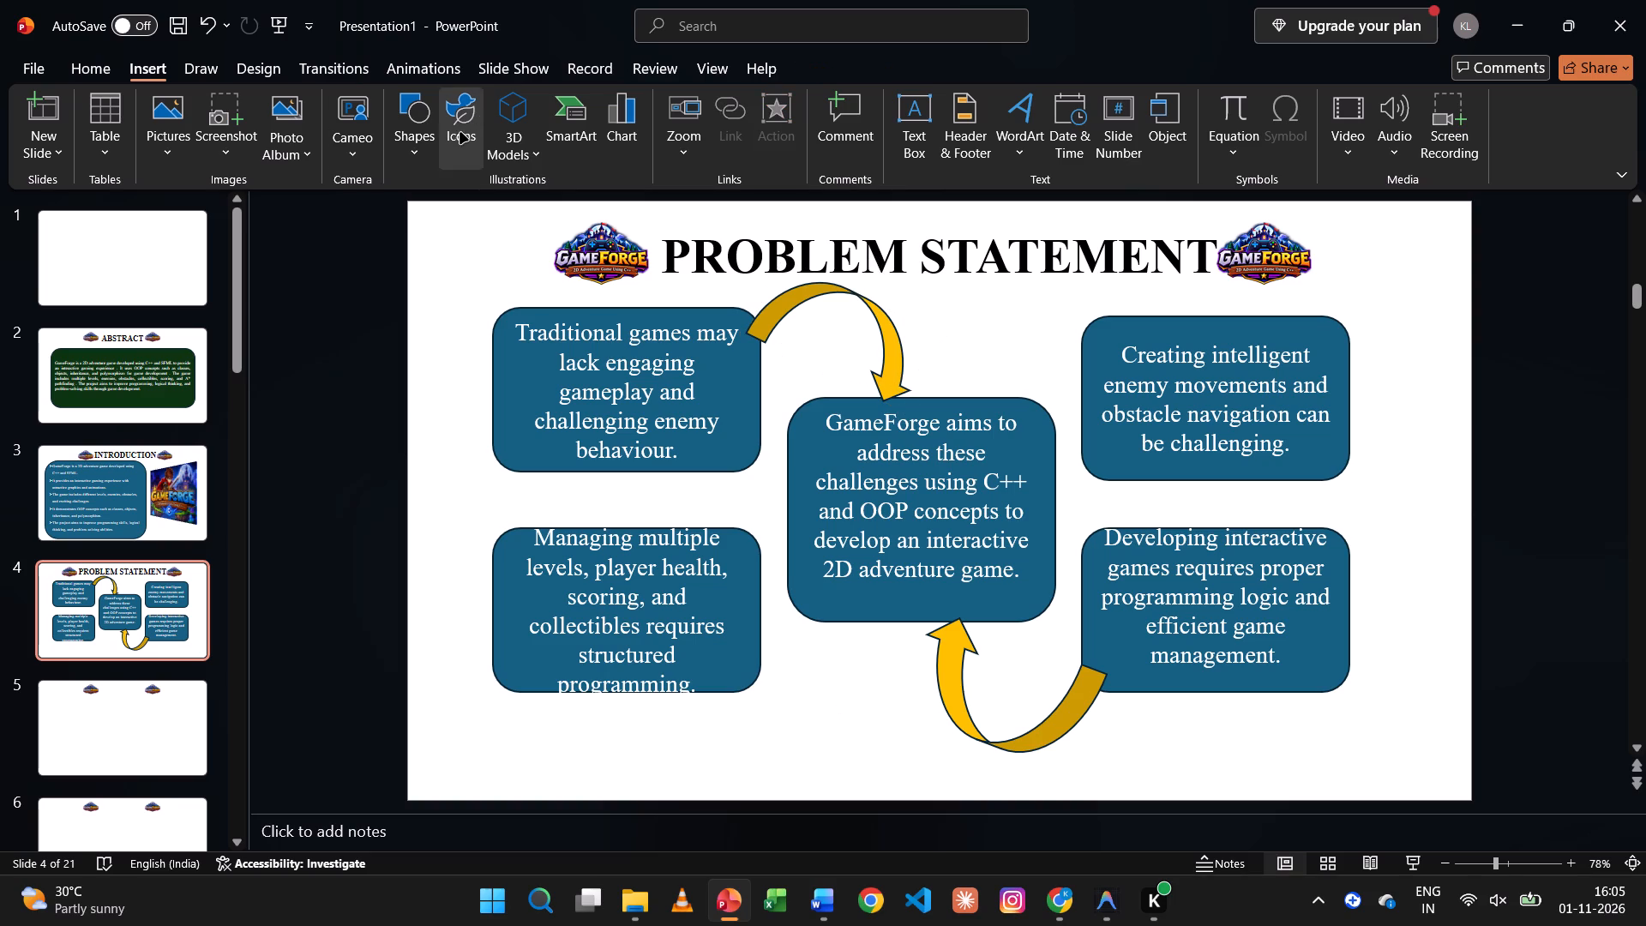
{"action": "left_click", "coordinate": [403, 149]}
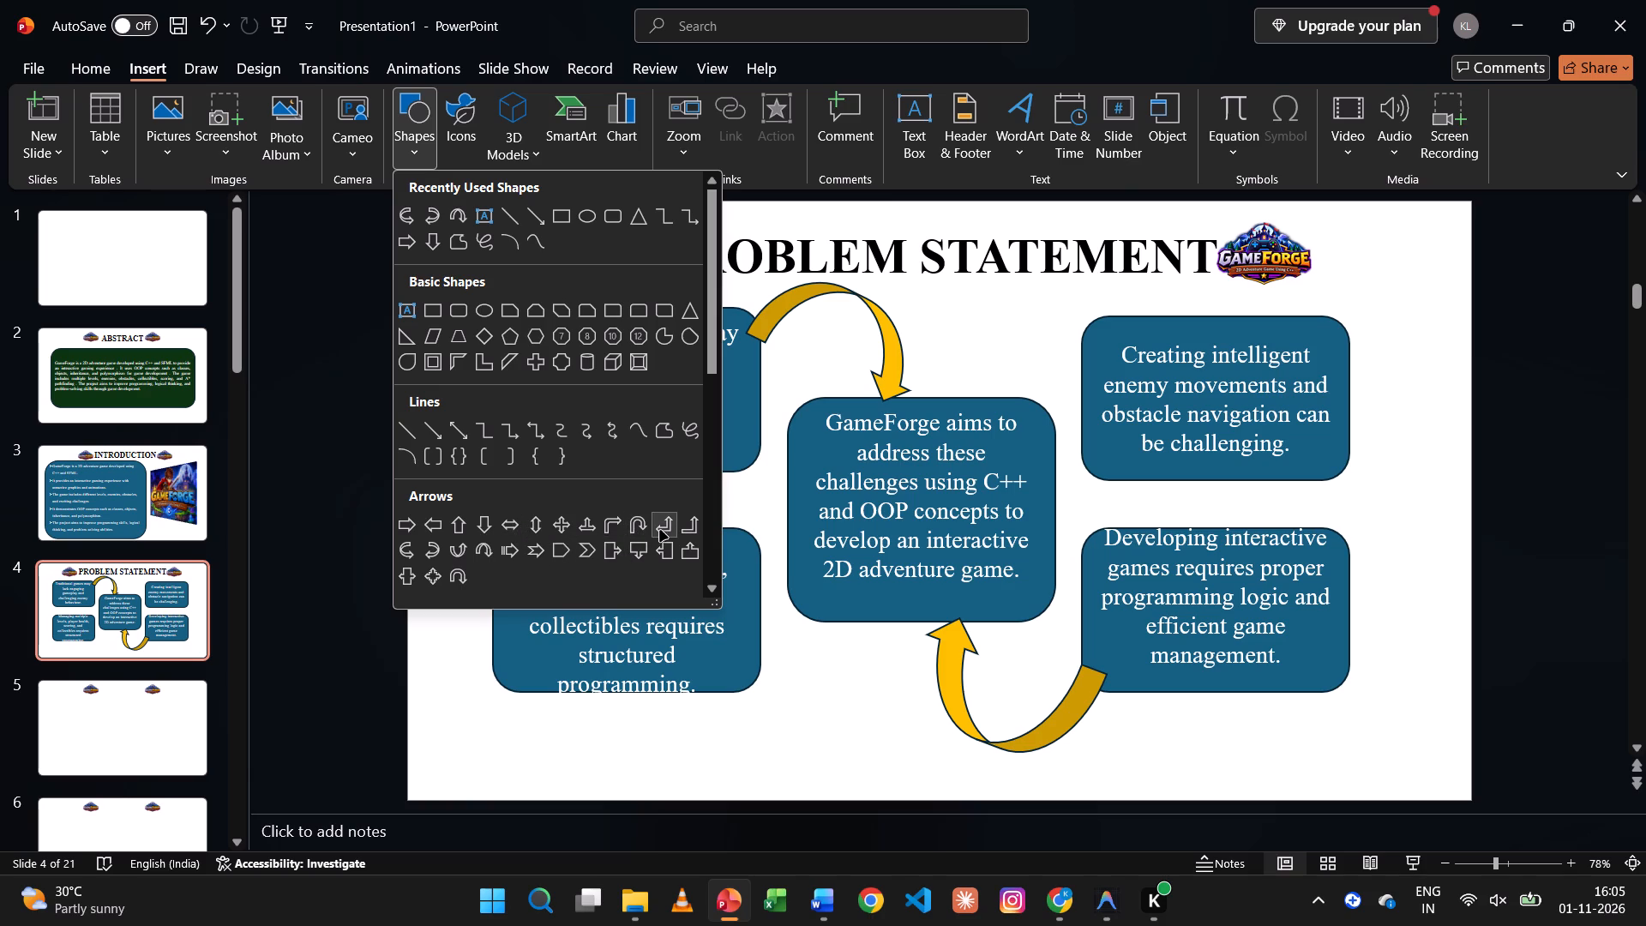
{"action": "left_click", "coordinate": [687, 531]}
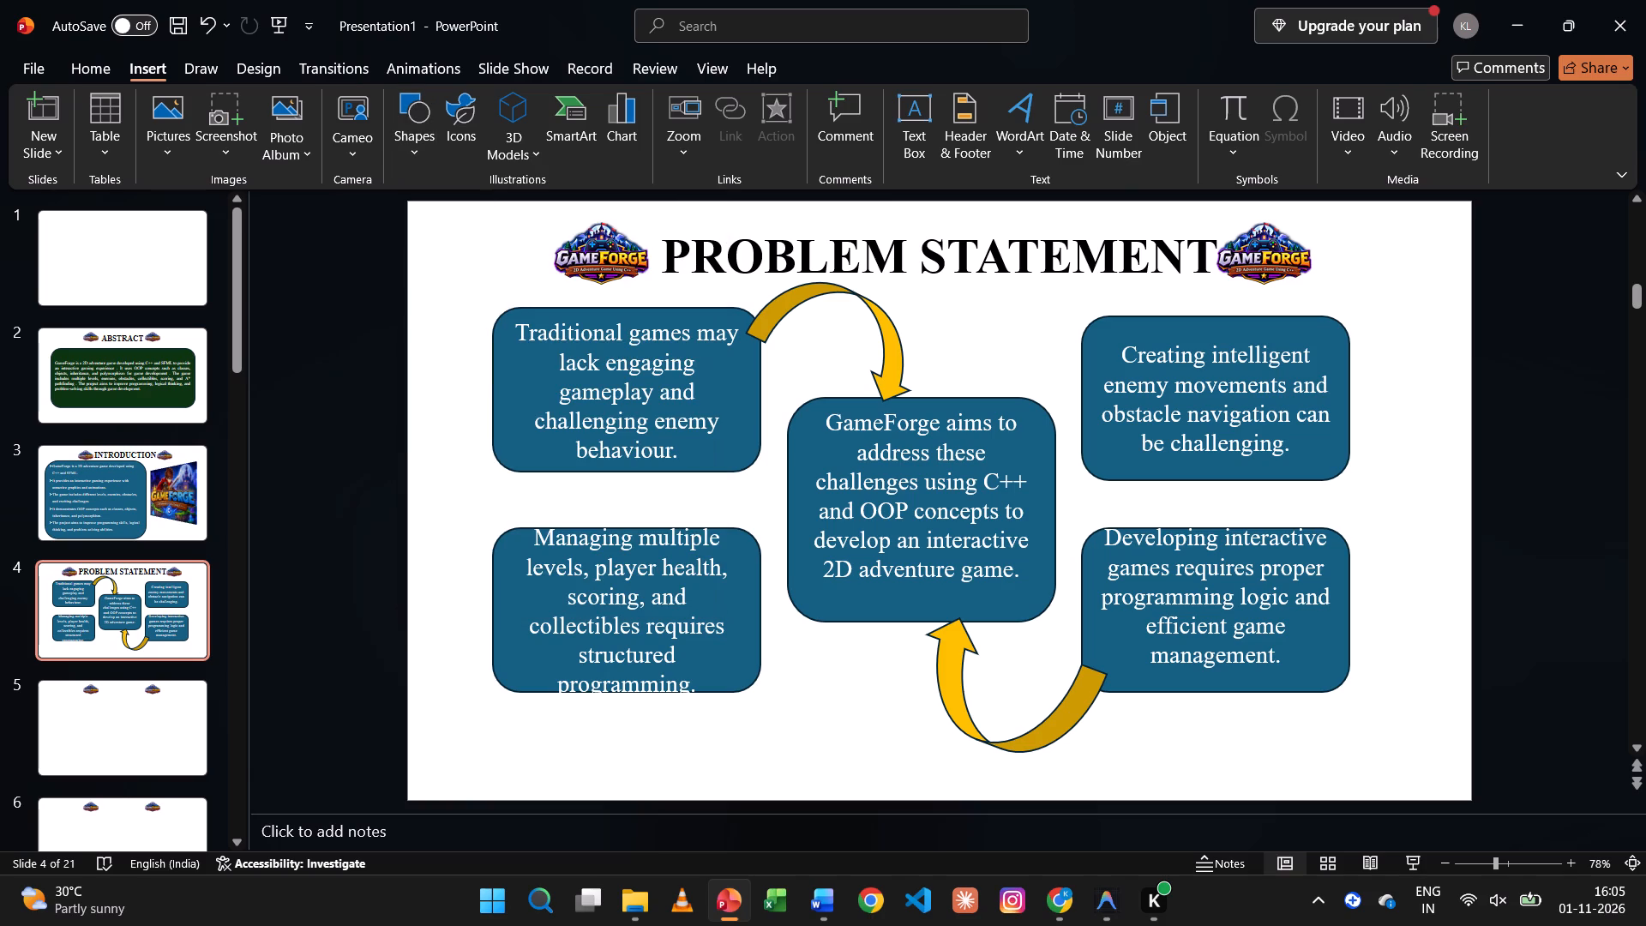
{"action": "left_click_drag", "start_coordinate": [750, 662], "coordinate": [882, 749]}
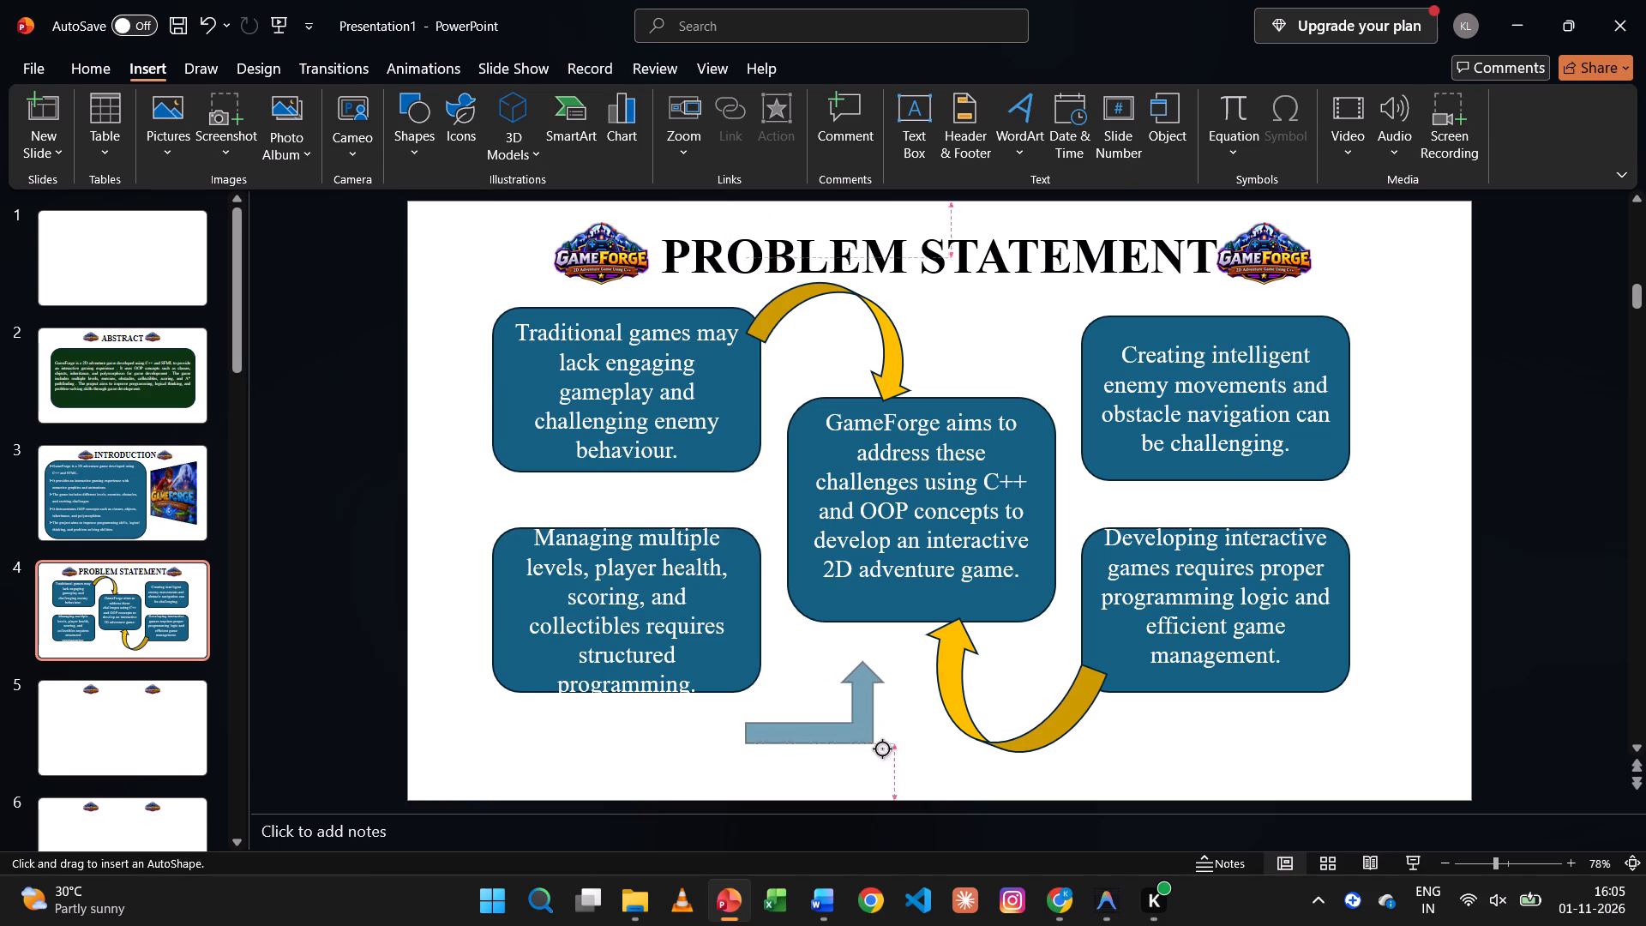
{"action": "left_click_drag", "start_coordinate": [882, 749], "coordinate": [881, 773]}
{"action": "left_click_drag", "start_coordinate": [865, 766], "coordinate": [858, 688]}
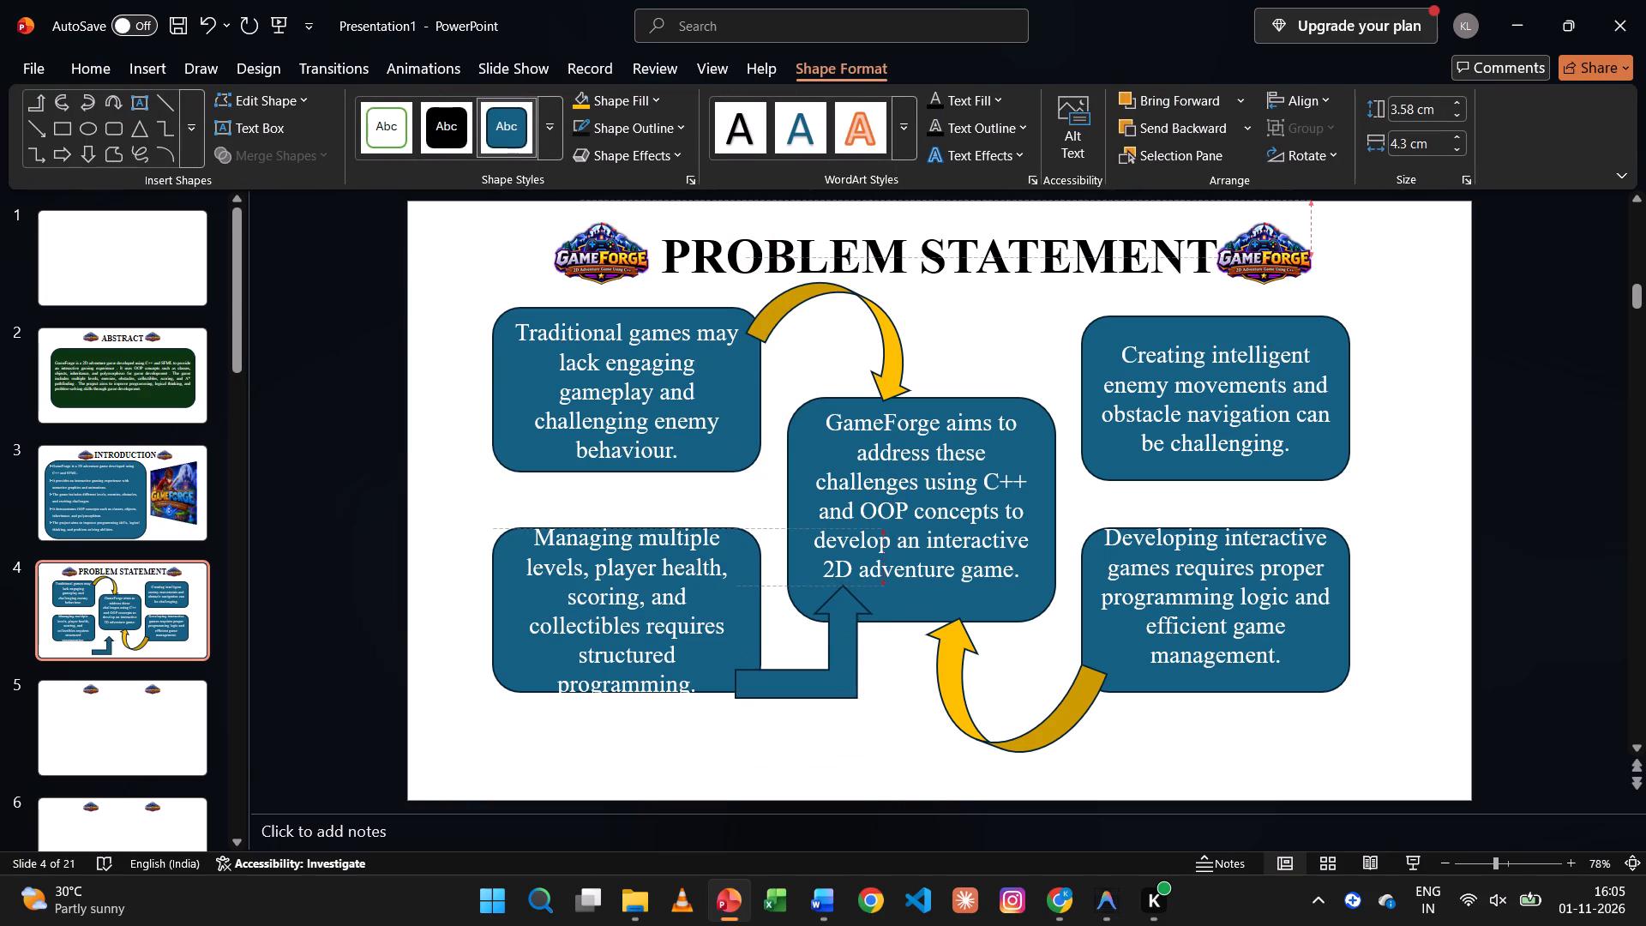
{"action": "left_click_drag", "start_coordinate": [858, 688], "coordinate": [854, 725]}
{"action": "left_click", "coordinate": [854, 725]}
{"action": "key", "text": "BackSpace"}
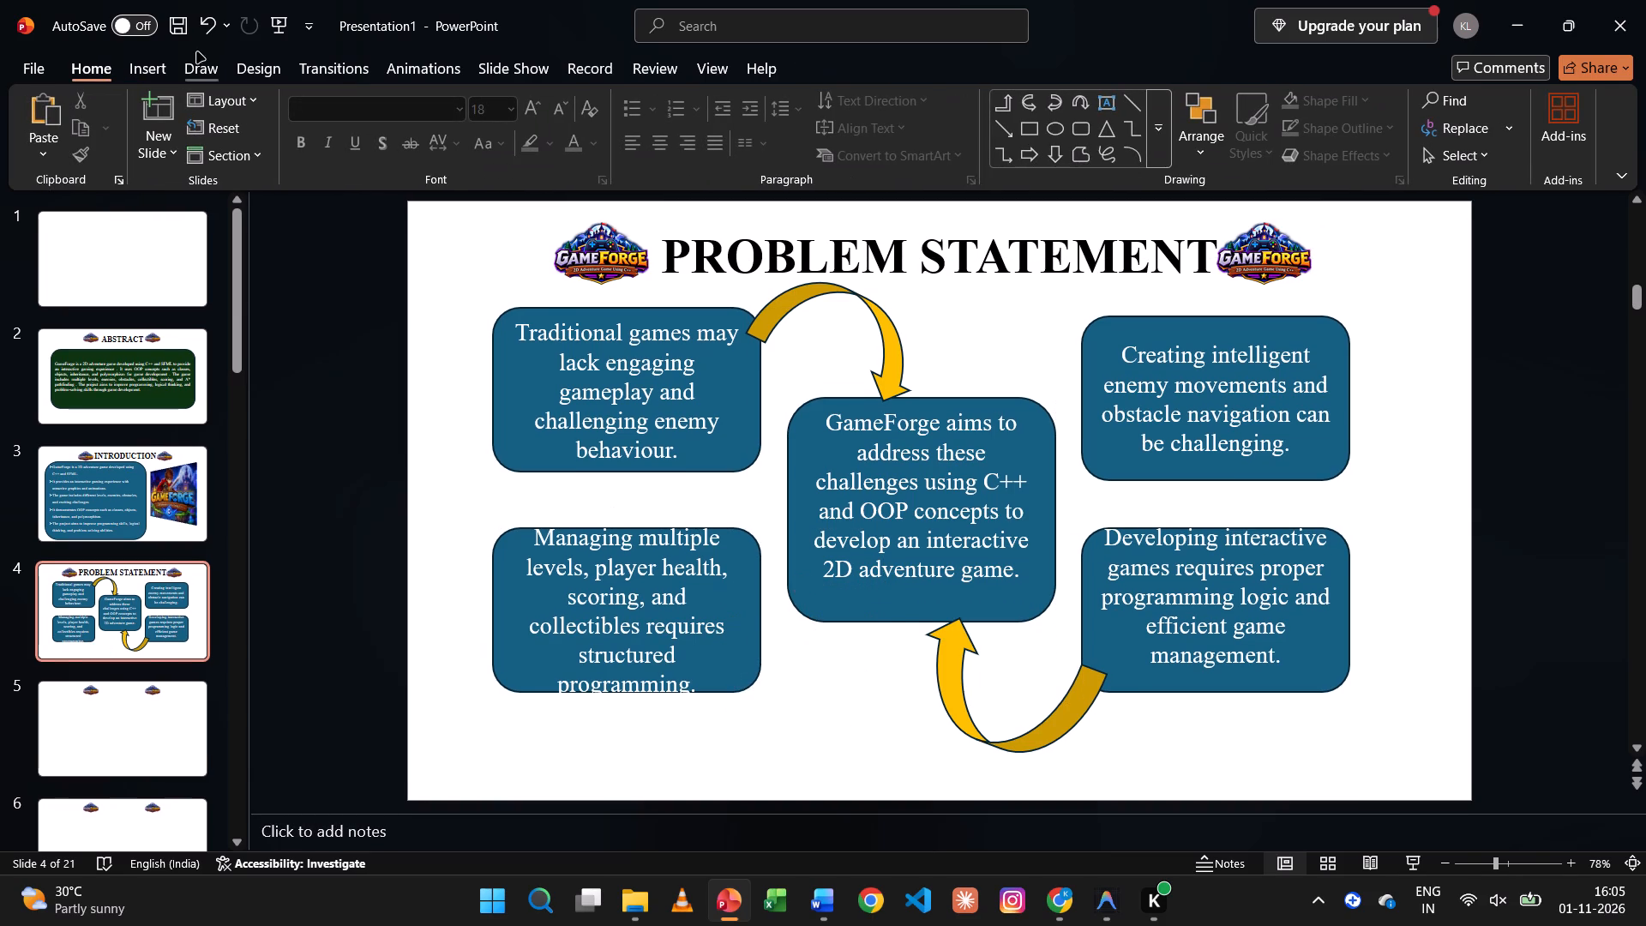